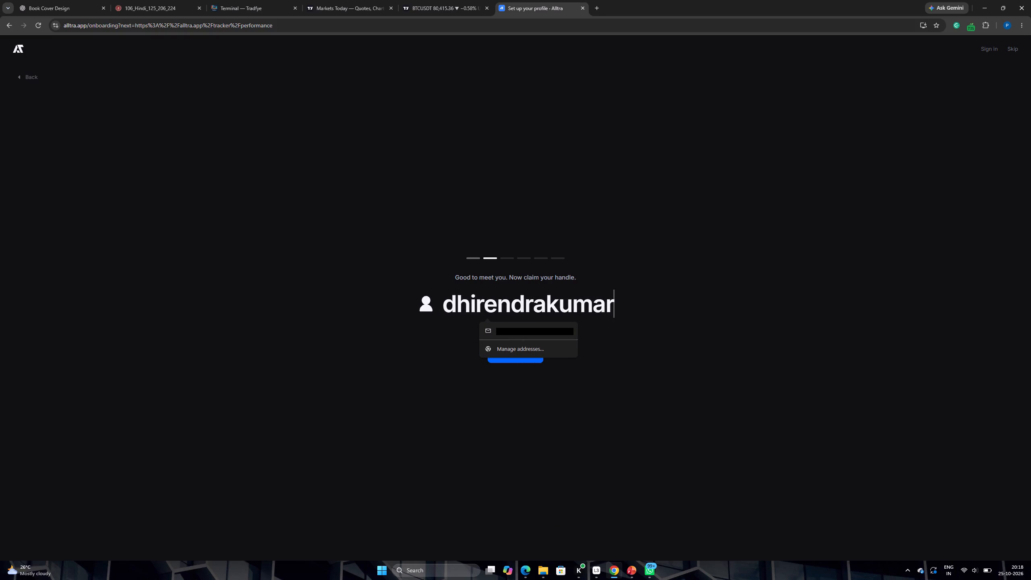
Confirm the profile handle and submit 22 as the age in the Alltra onboarding.
left_click(531, 358)
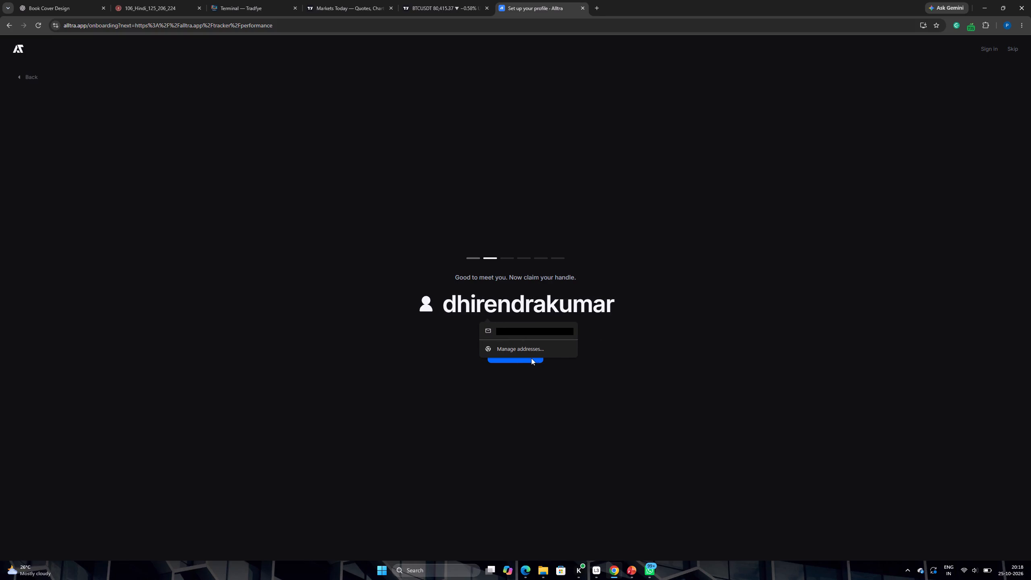
left_click(529, 373)
left_click(526, 357)
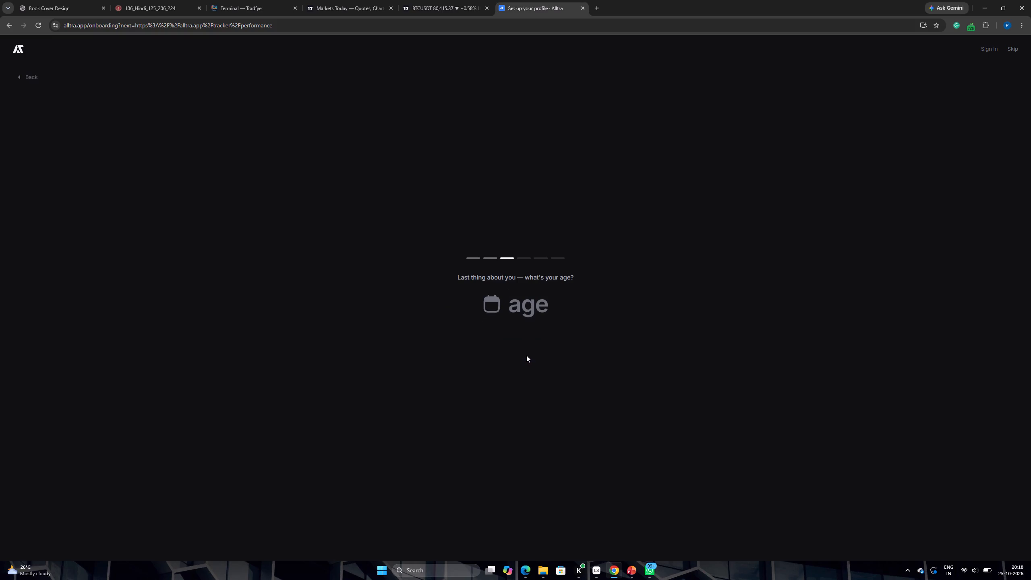
type("22")
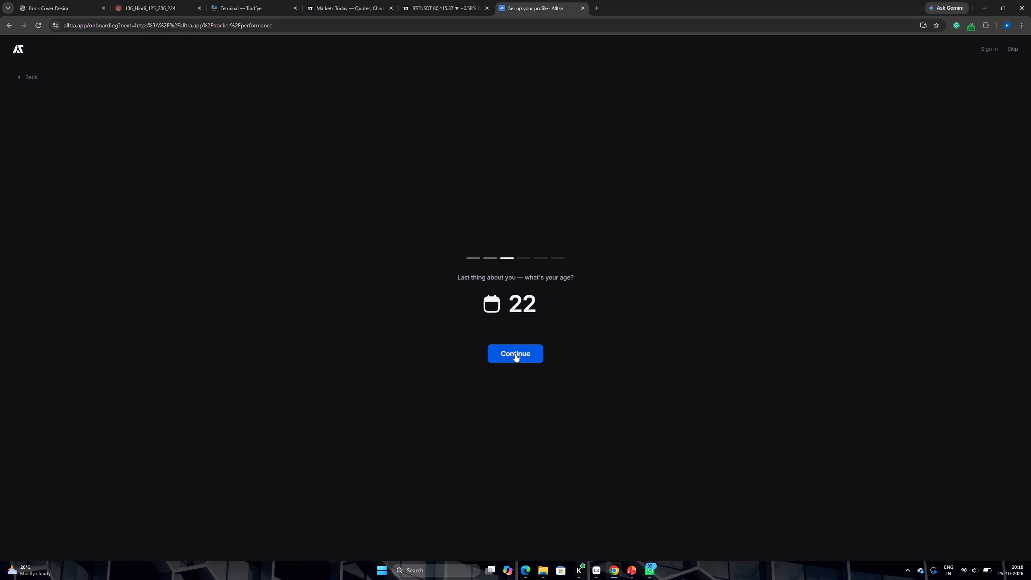
left_click(515, 353)
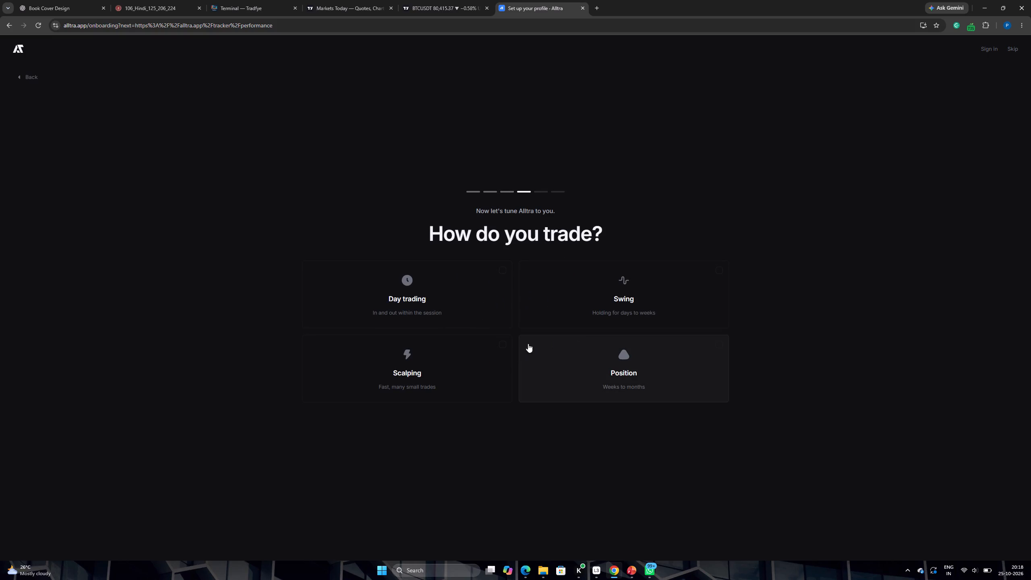
Choose Day trading as the trading style and submit Futures and Forex as the traded markets.
left_click(426, 297)
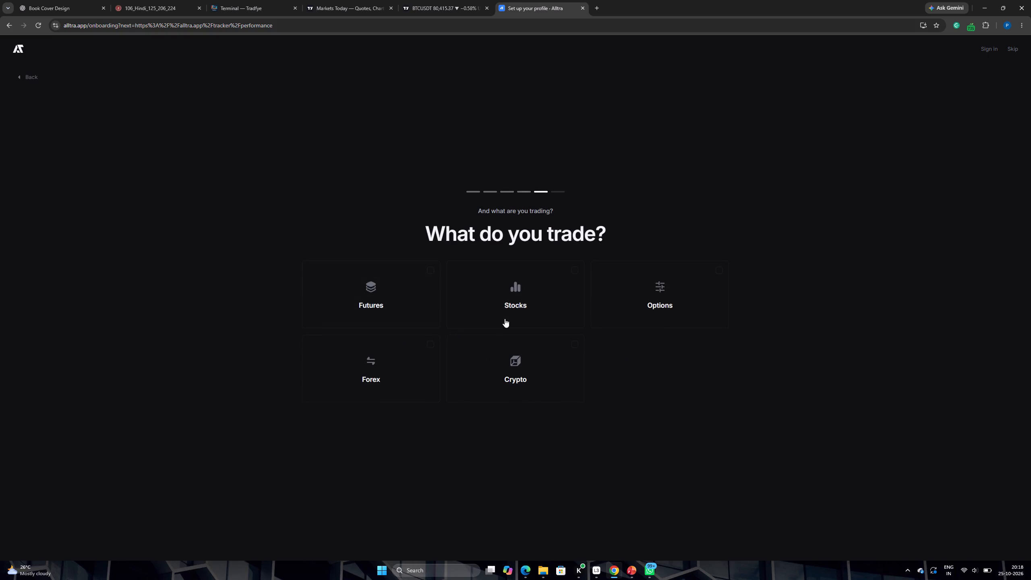
left_click(383, 374)
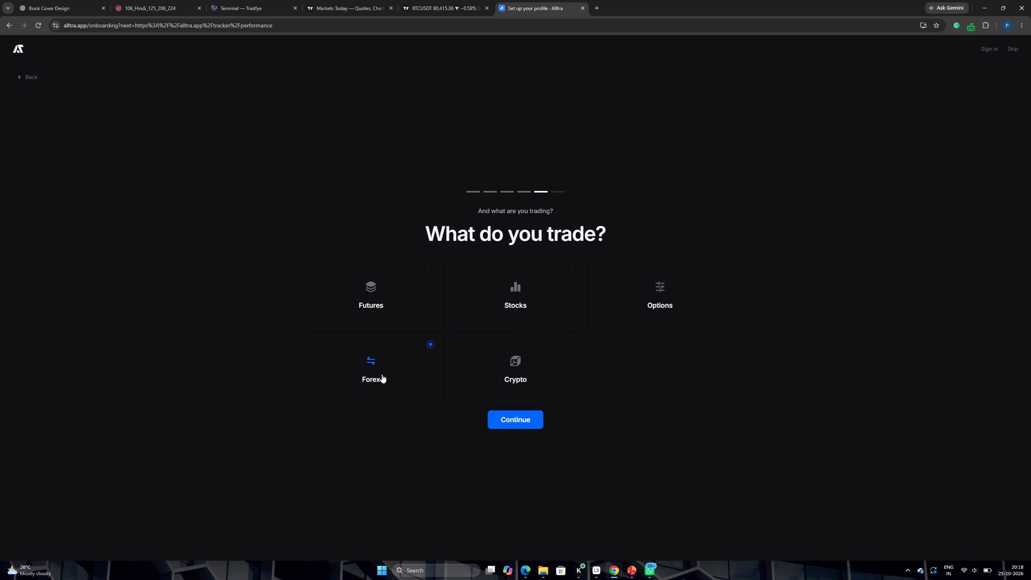
left_click(520, 302)
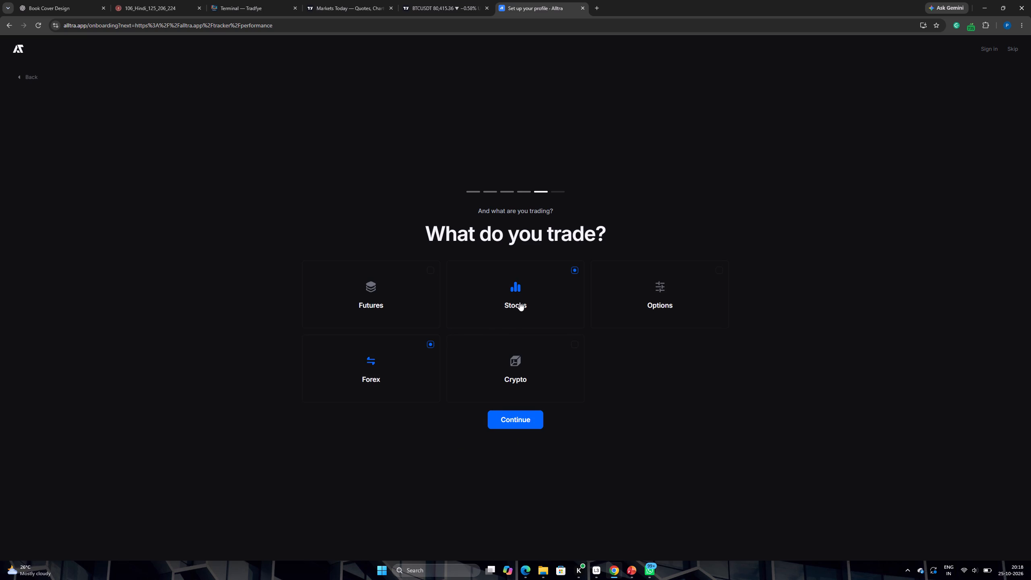
left_click(519, 303)
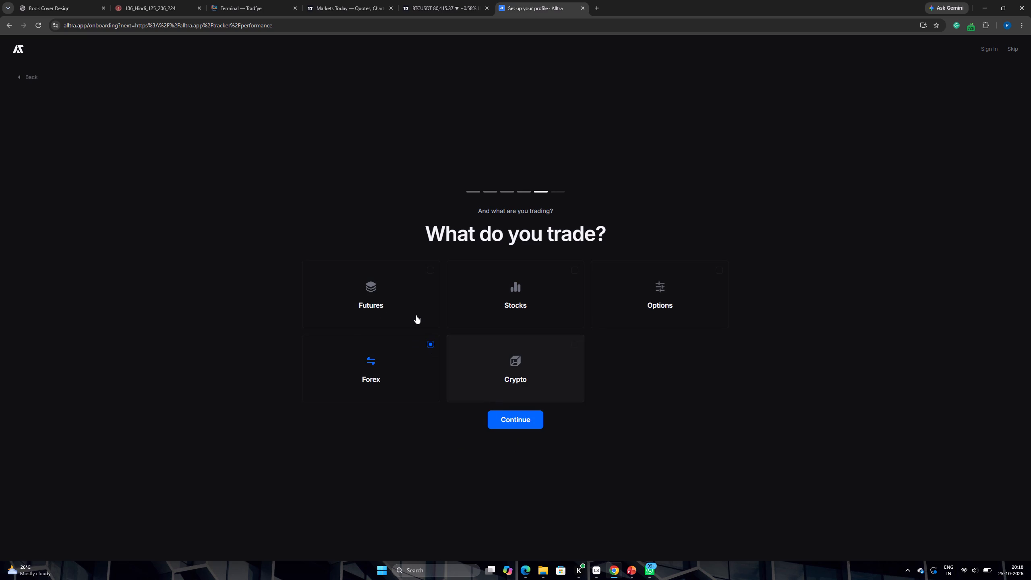
left_click(416, 315)
left_click(399, 302)
left_click(671, 296)
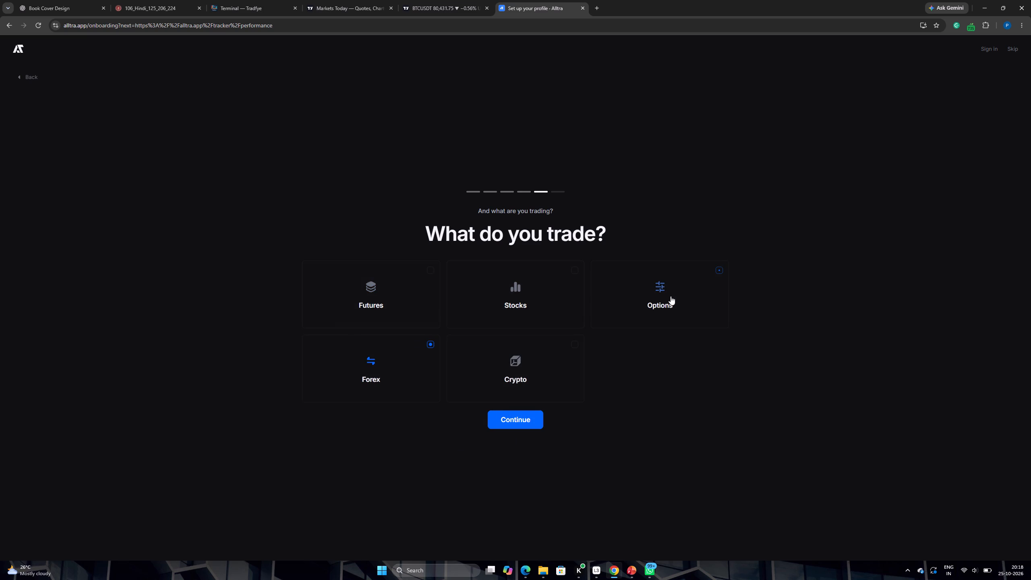
left_click(670, 297)
left_click(405, 288)
left_click(518, 420)
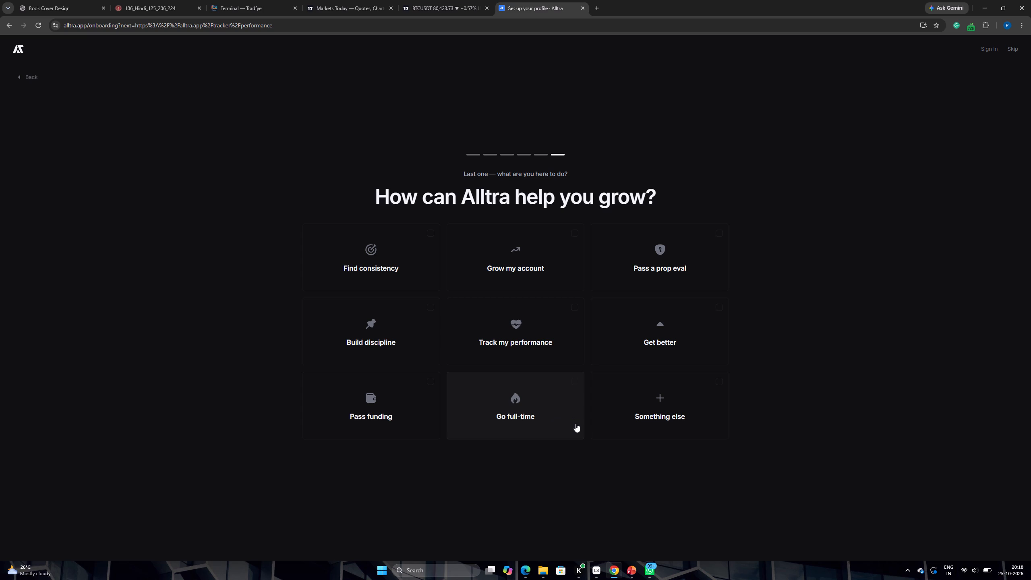
Select Build discipline, Pass a prop eval and Track my performance as growth goals, submit them and enter the dashboard.
left_click(385, 333)
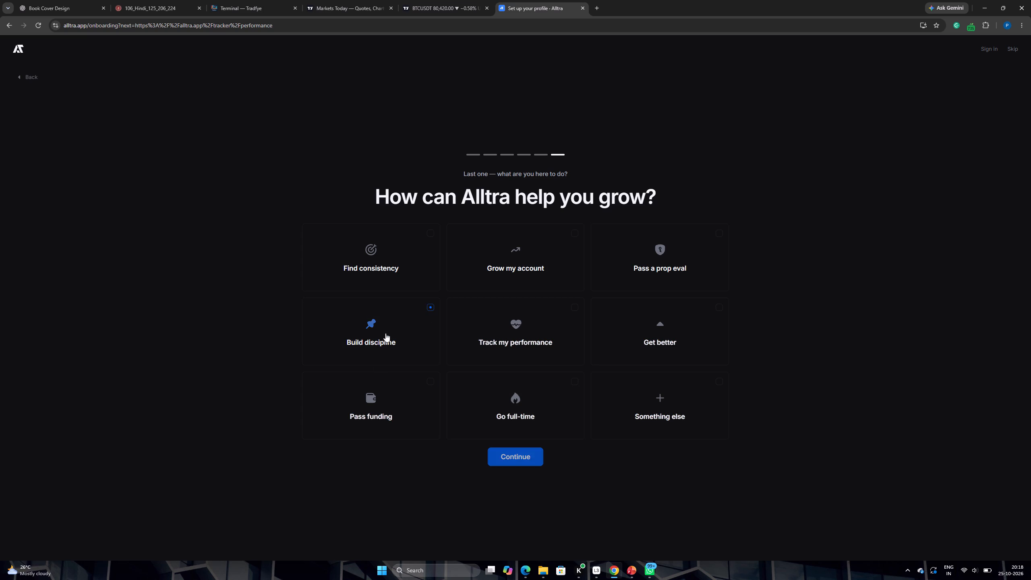
left_click(636, 266)
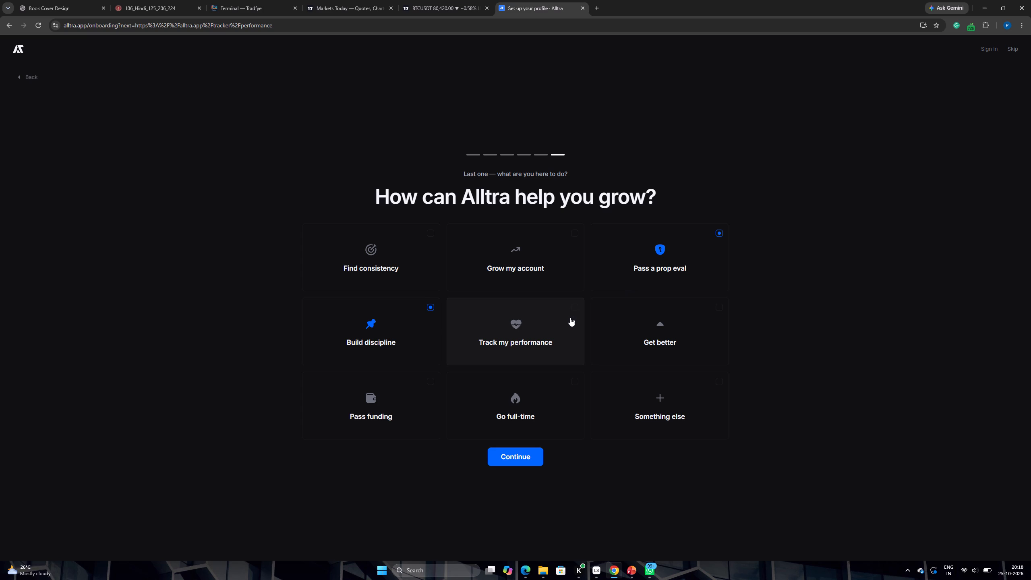
left_click(536, 332)
left_click(521, 457)
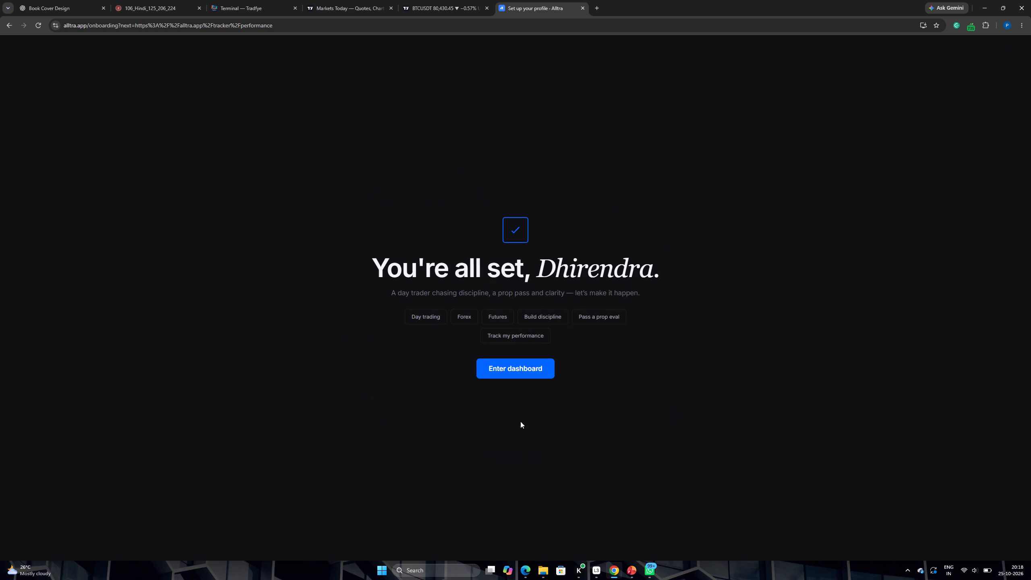
left_click(517, 369)
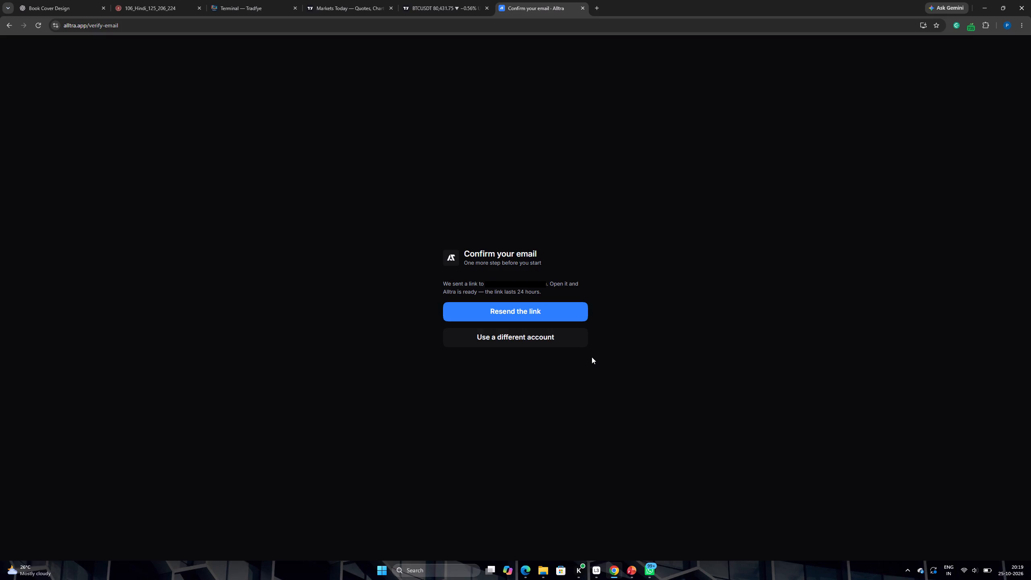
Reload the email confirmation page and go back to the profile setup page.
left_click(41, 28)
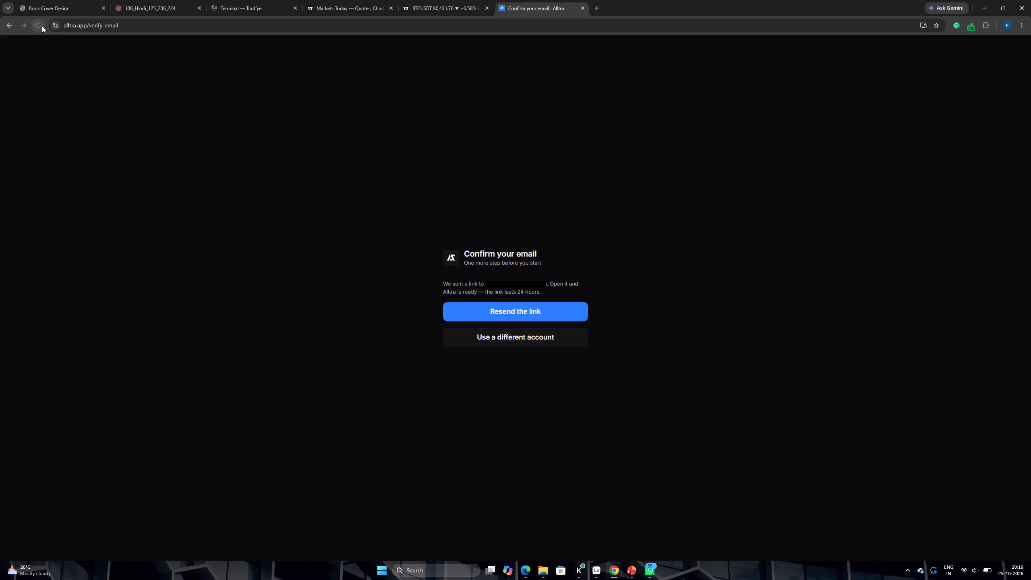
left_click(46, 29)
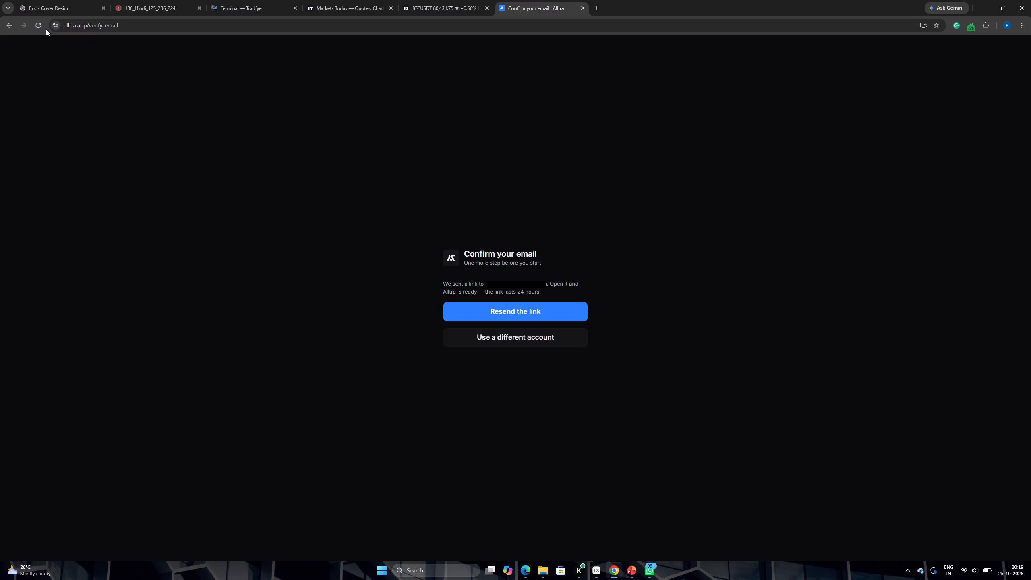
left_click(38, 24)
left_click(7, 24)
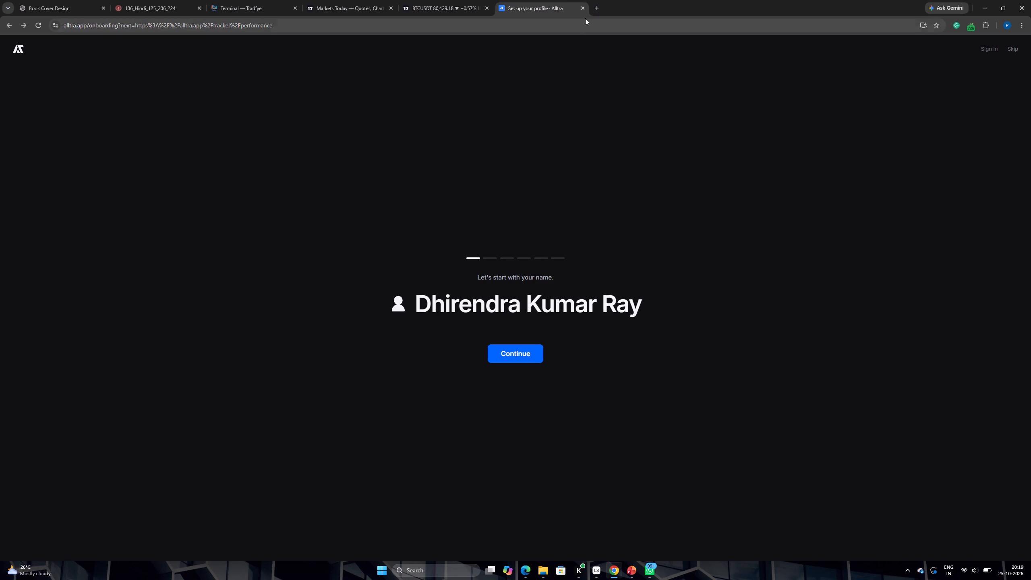
Open alltra.app in a new browser tab.
left_click(595, 8)
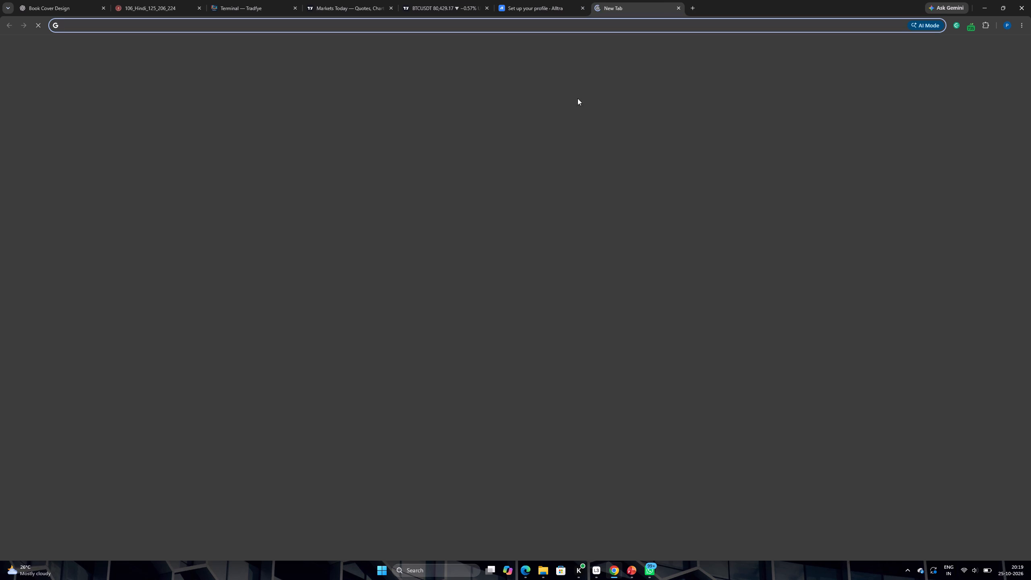
left_click(533, 153)
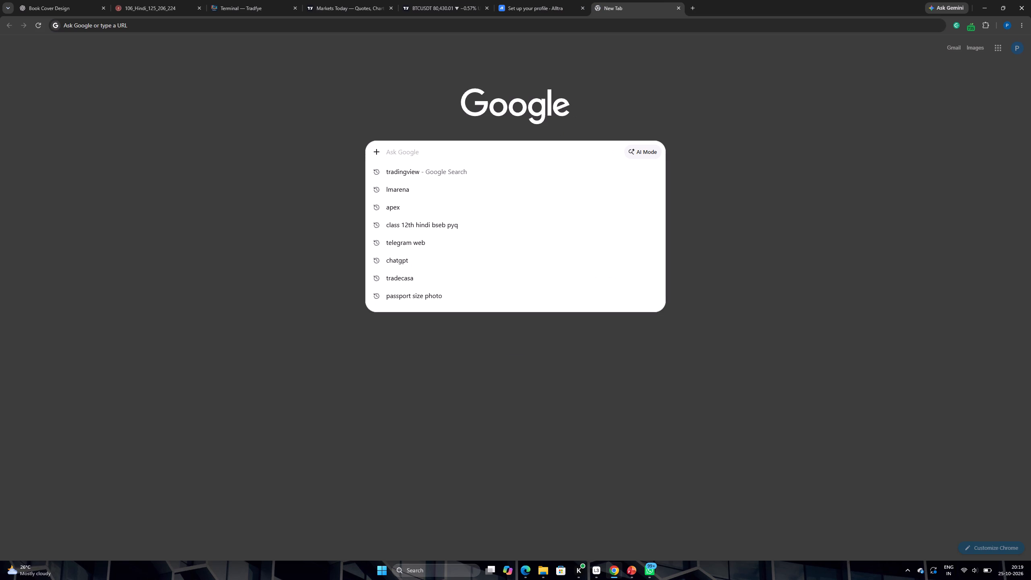
type("alltra")
type(".app")
key("Return")
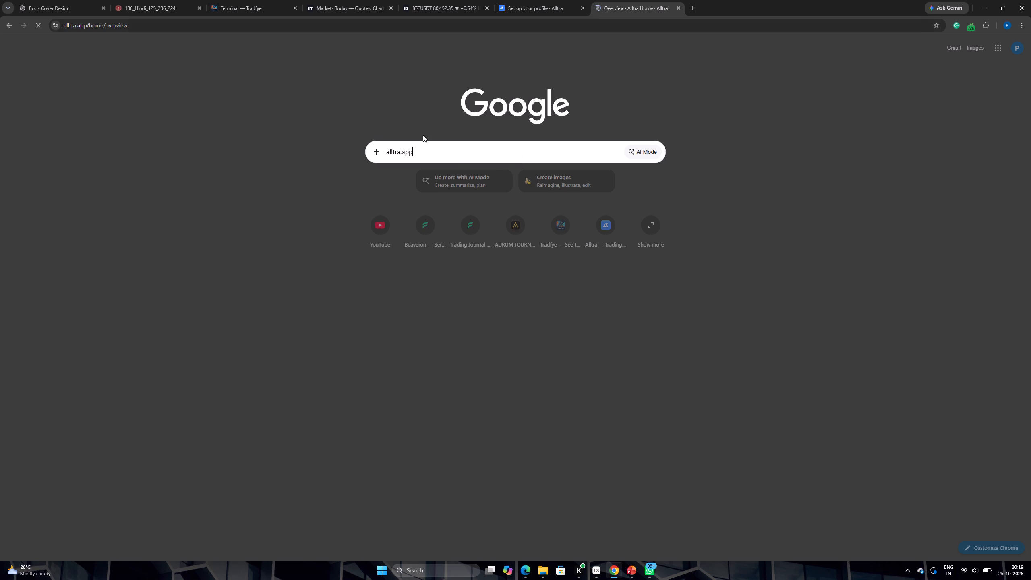
Switch to the Tradfye terminal and examine recent BTC/USDT price action and whale bubbles on the Whales chart.
left_click(243, 6)
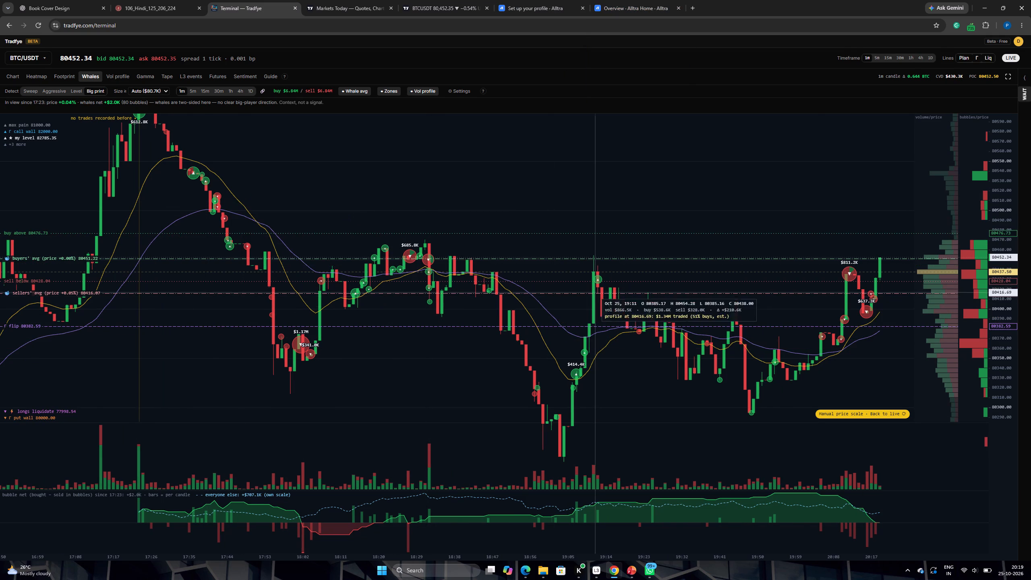
scroll(764, 317, "down", 3)
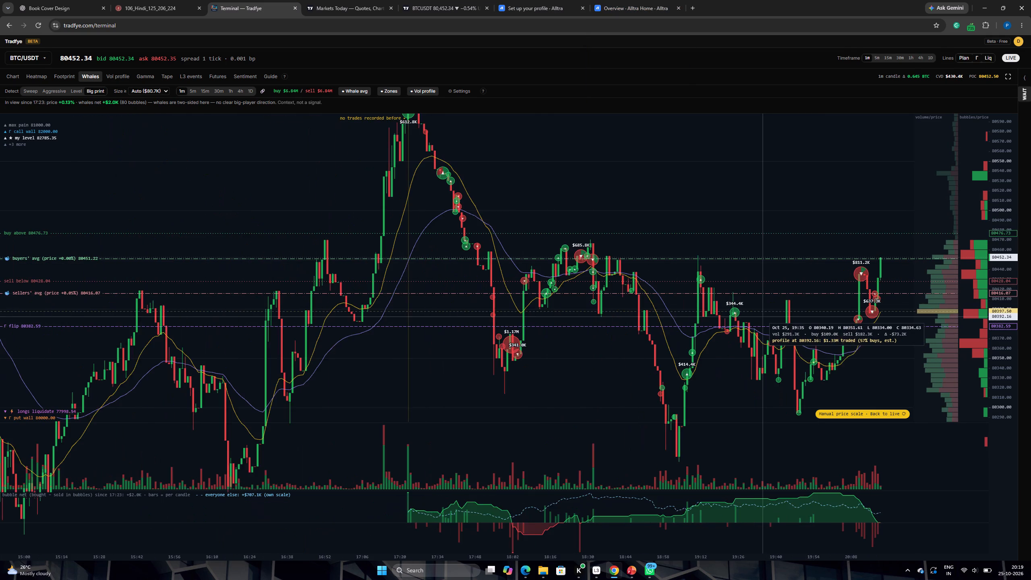
scroll(763, 317, "down", 2)
scroll(762, 317, "up", 5)
left_click_drag(738, 307, 706, 297)
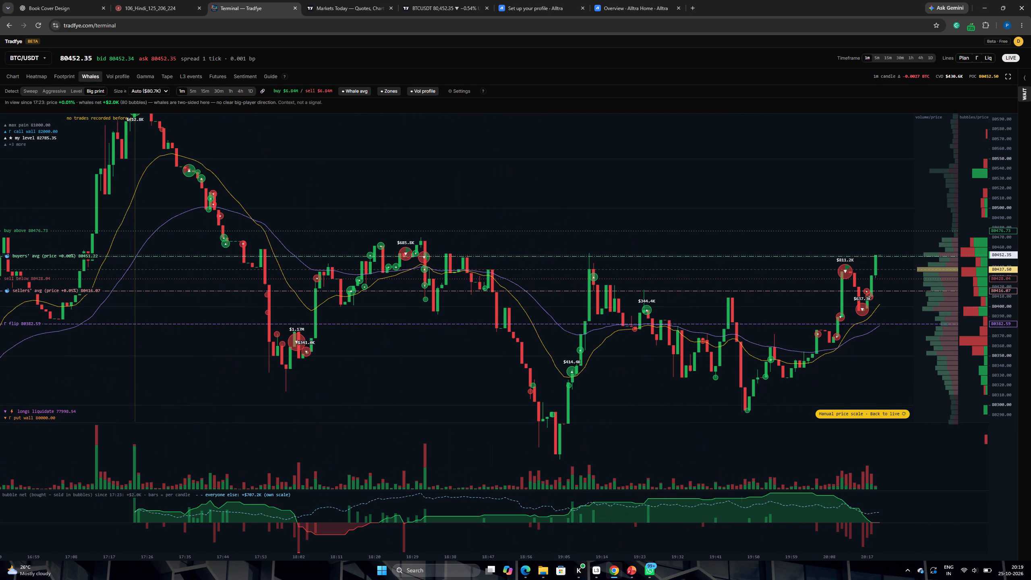
left_click_drag(706, 297, 635, 265)
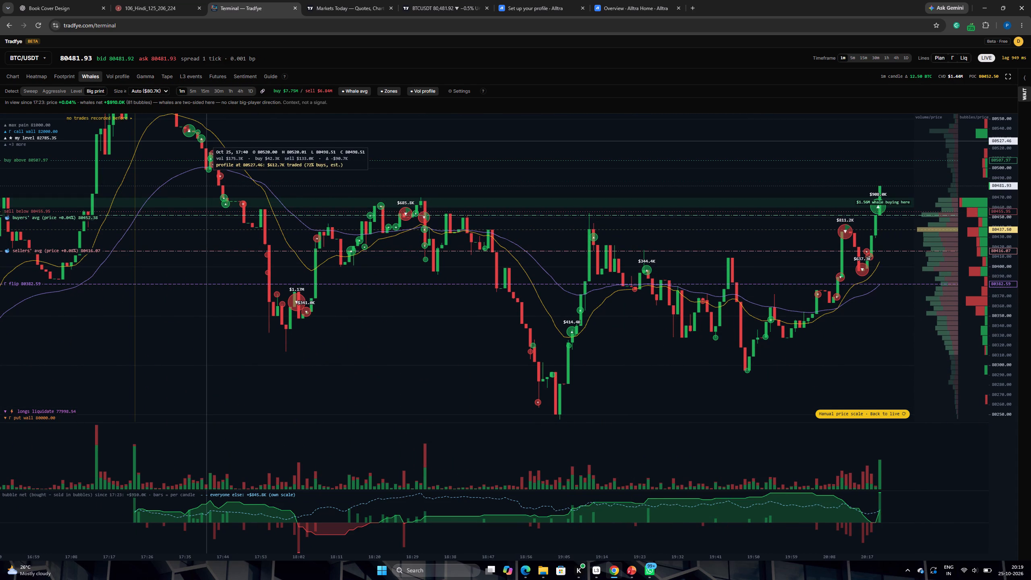
left_click_drag(461, 199, 464, 224)
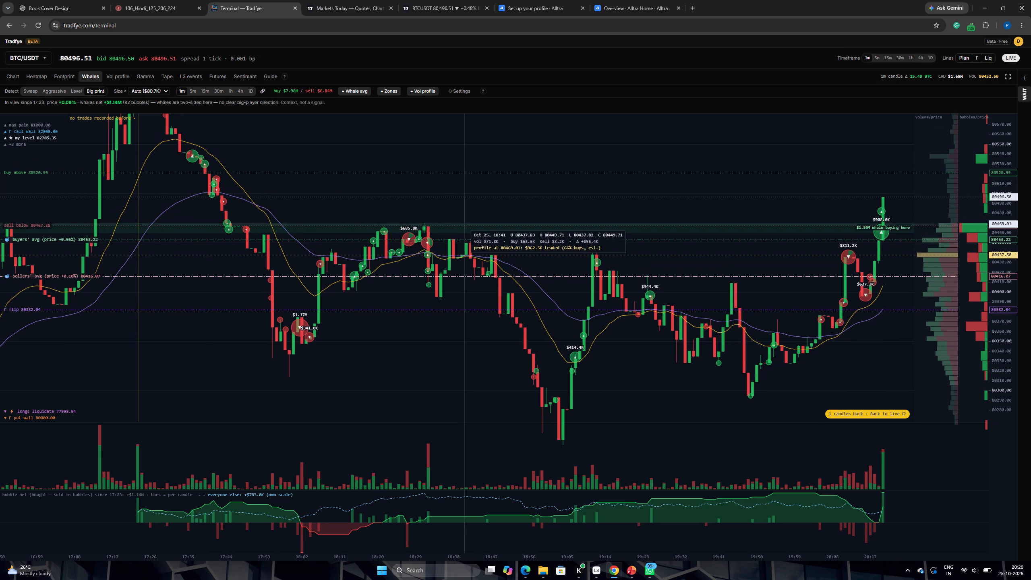
left_click_drag(464, 223, 468, 243)
left_click(468, 244)
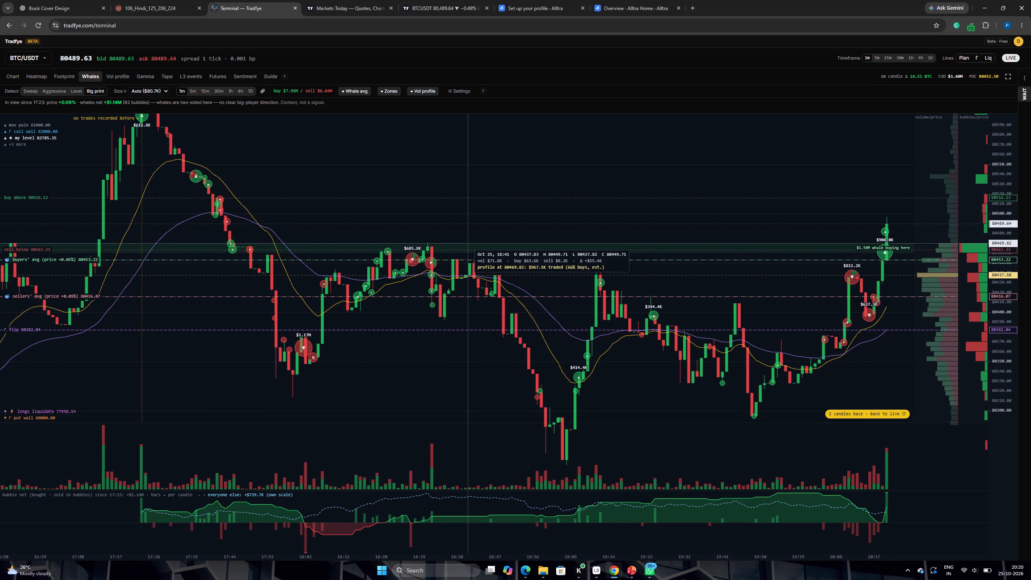
scroll(465, 241, "down", 4)
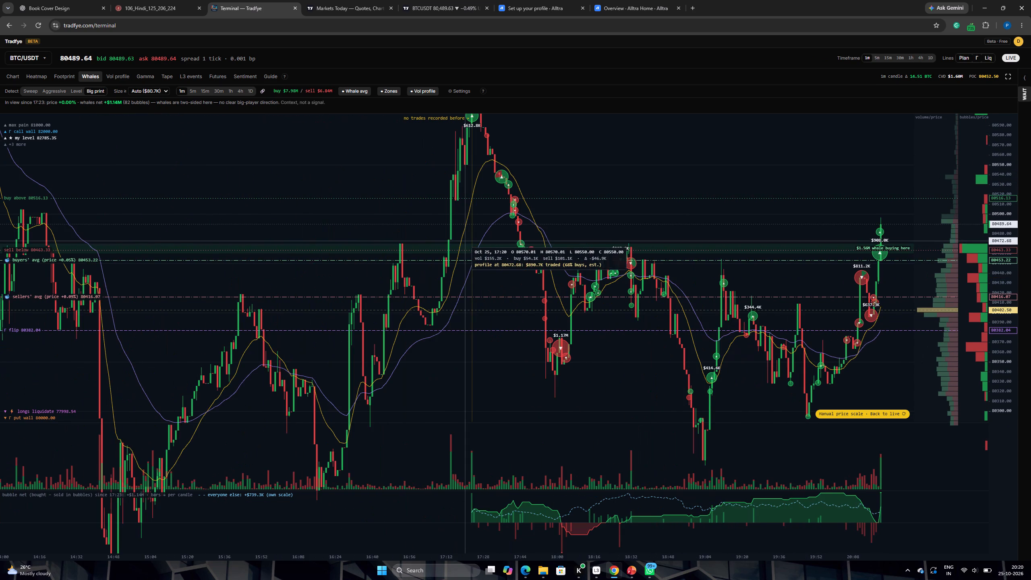
left_click_drag(465, 234, 404, 257)
scroll(461, 251, "up", 1)
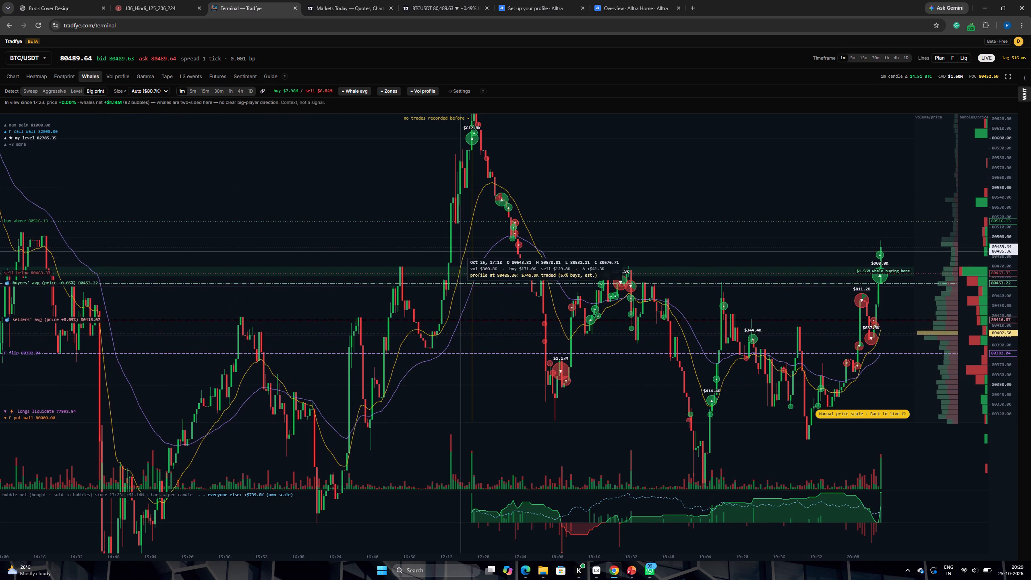
scroll(461, 251, "up", 1)
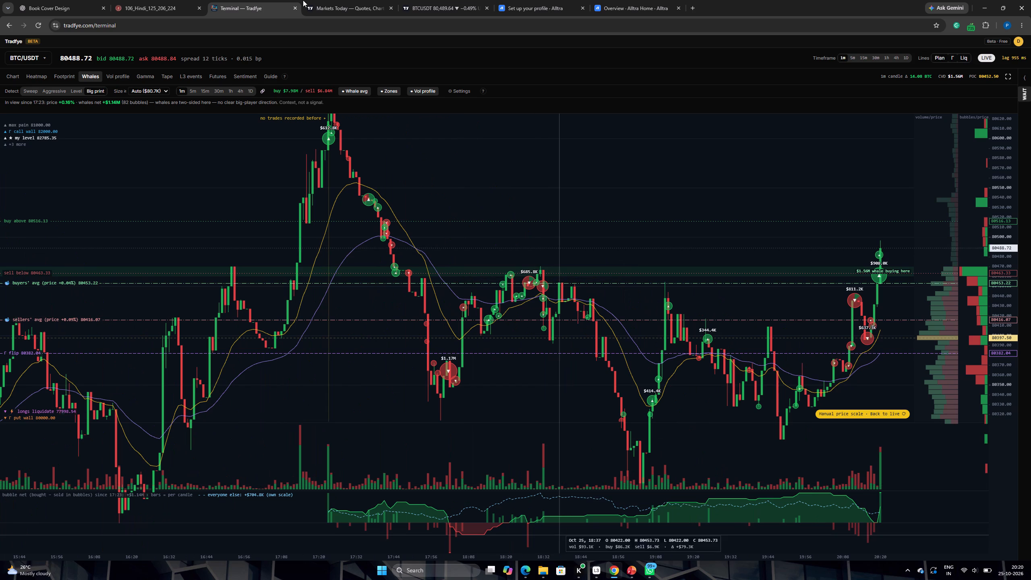
Switch to the BTCUSDT TradingView chart and draw a rectangle zone from about 80,513 down to 80,473, spanning 07:45 AM to 12:20 PM.
left_click(437, 6)
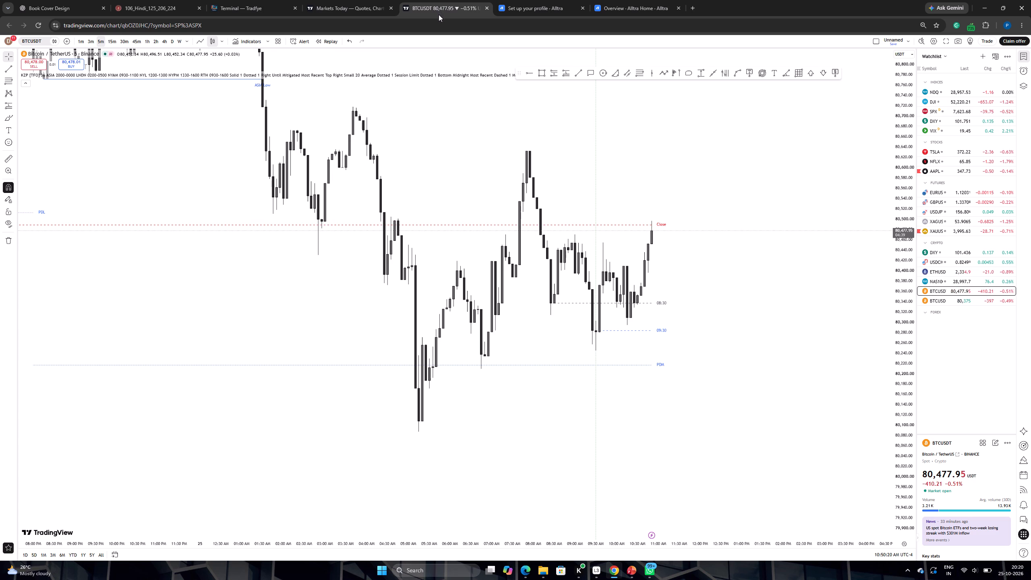
left_click(541, 72)
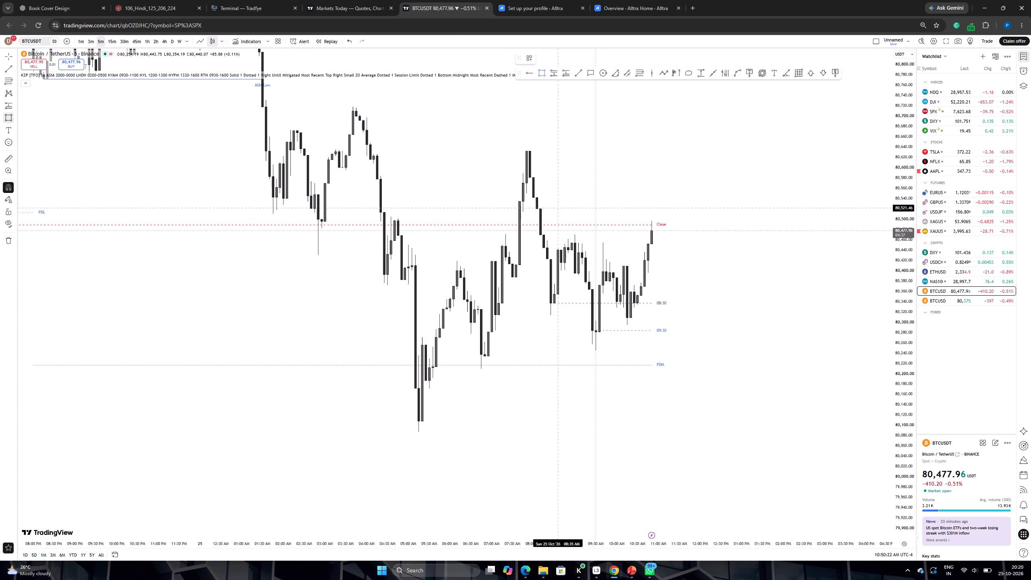
left_click(523, 213)
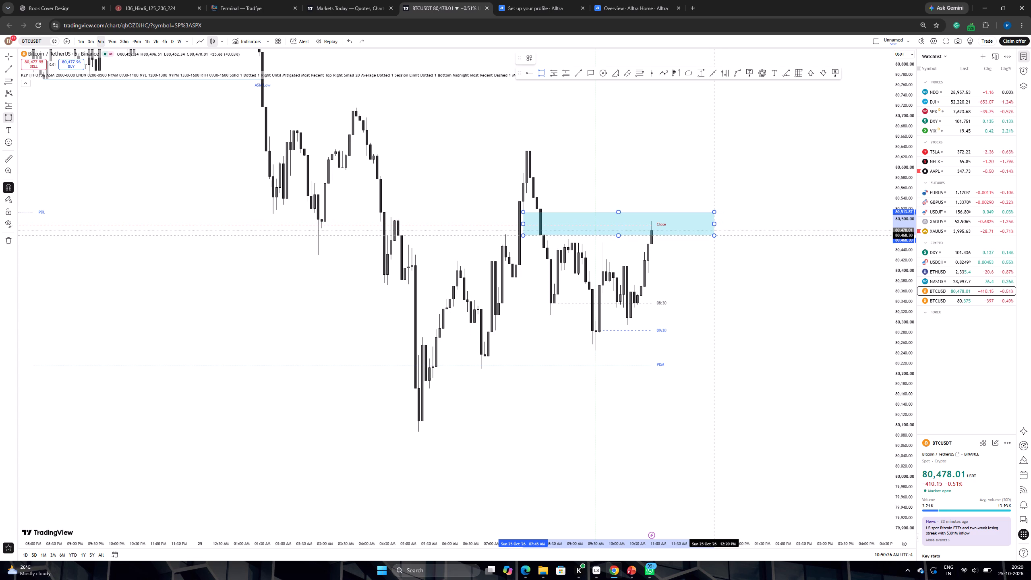
left_click(712, 233)
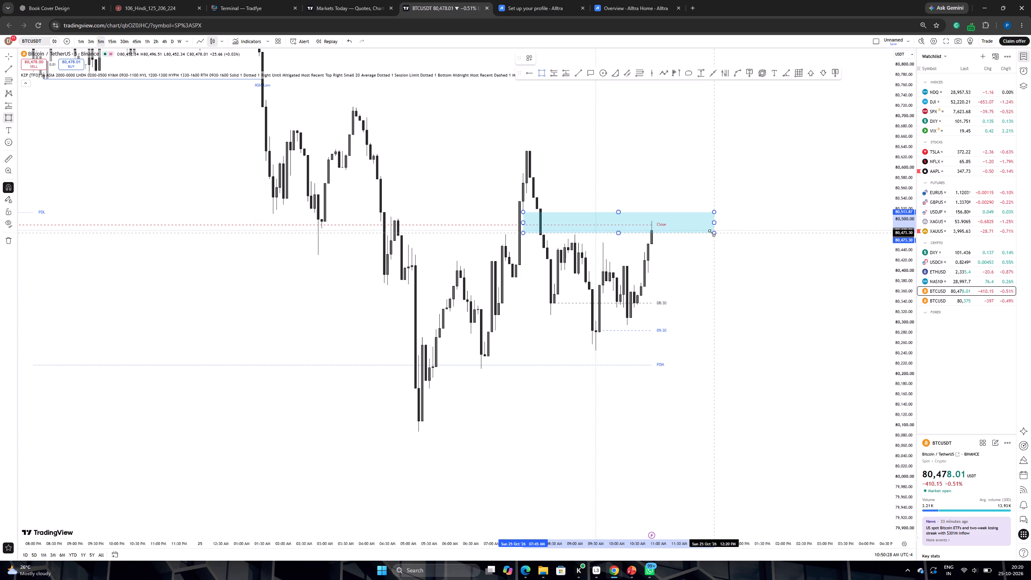
left_click(700, 261)
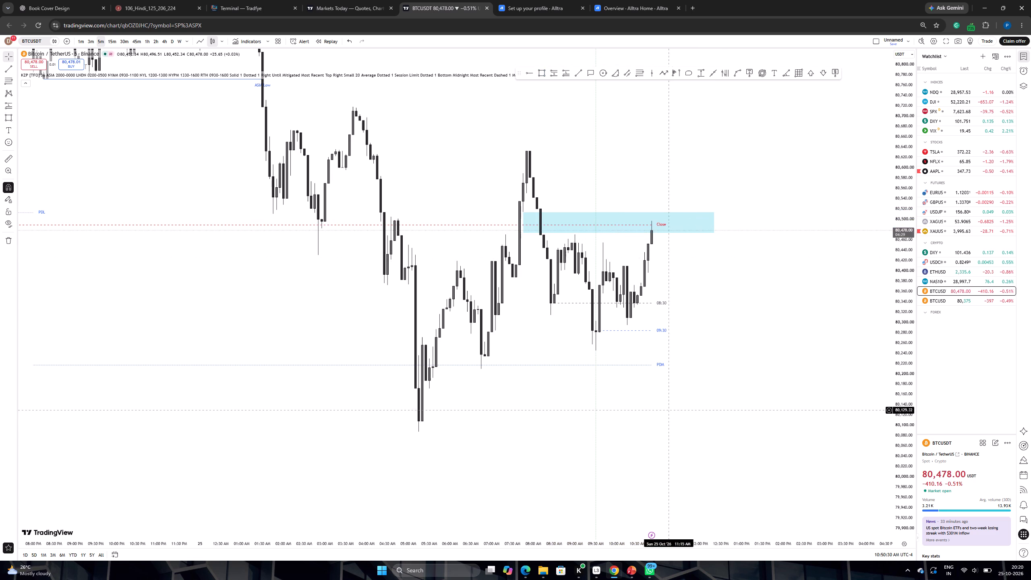
Switch to the Alltra home overview and examine its app cards, daily widgets, economic calendar and search options.
left_click(629, 2)
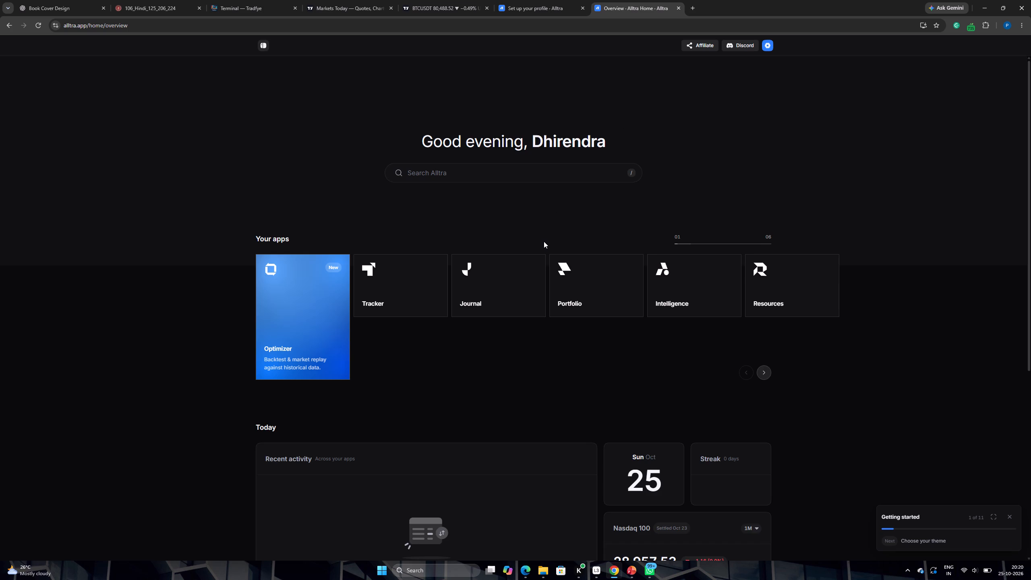
scroll(544, 243, "down", 2)
scroll(544, 244, "up", 3)
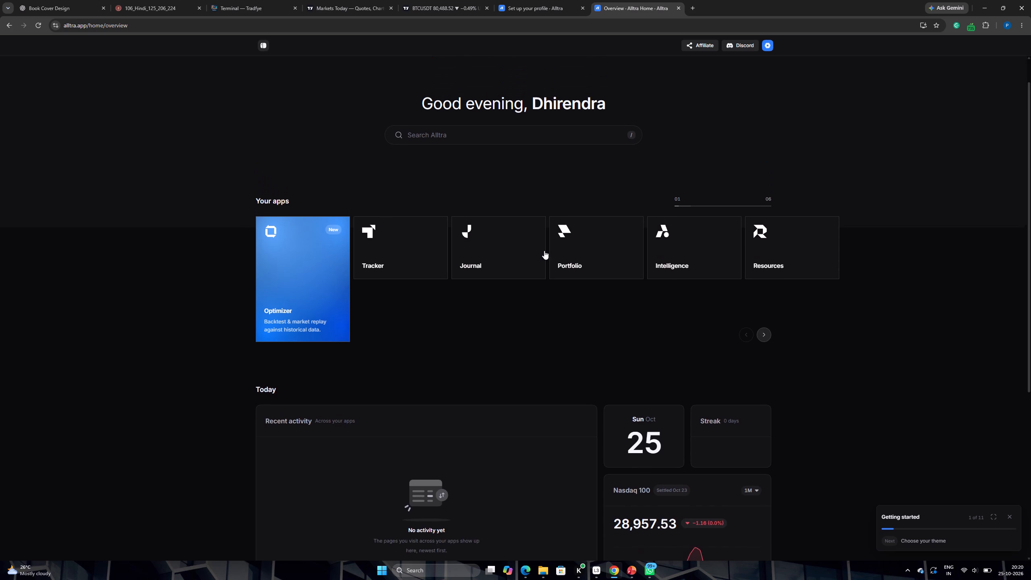
scroll(544, 251, "up", 1)
scroll(544, 251, "down", 8)
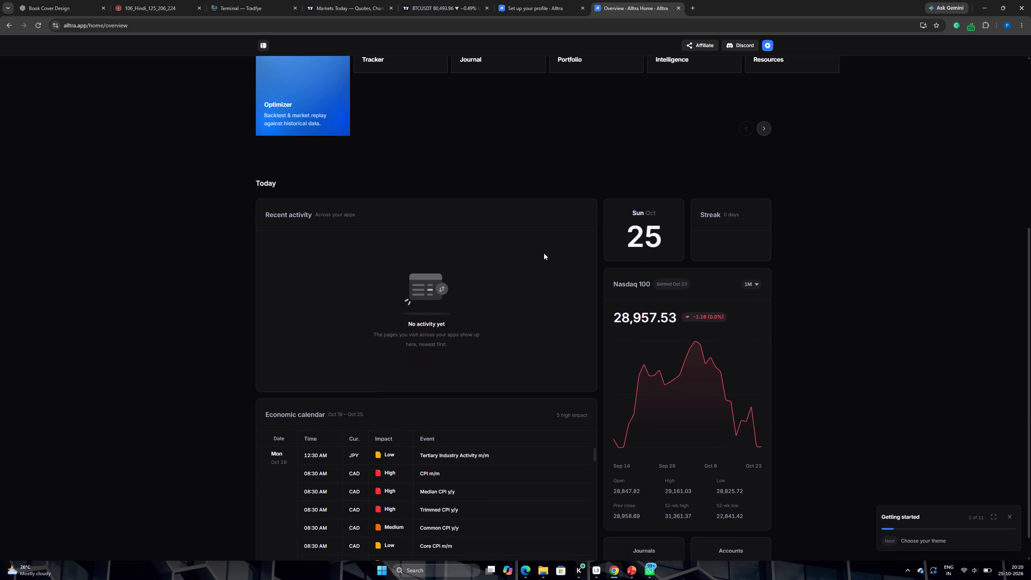
scroll(544, 253, "down", 4)
scroll(540, 257, "up", 4)
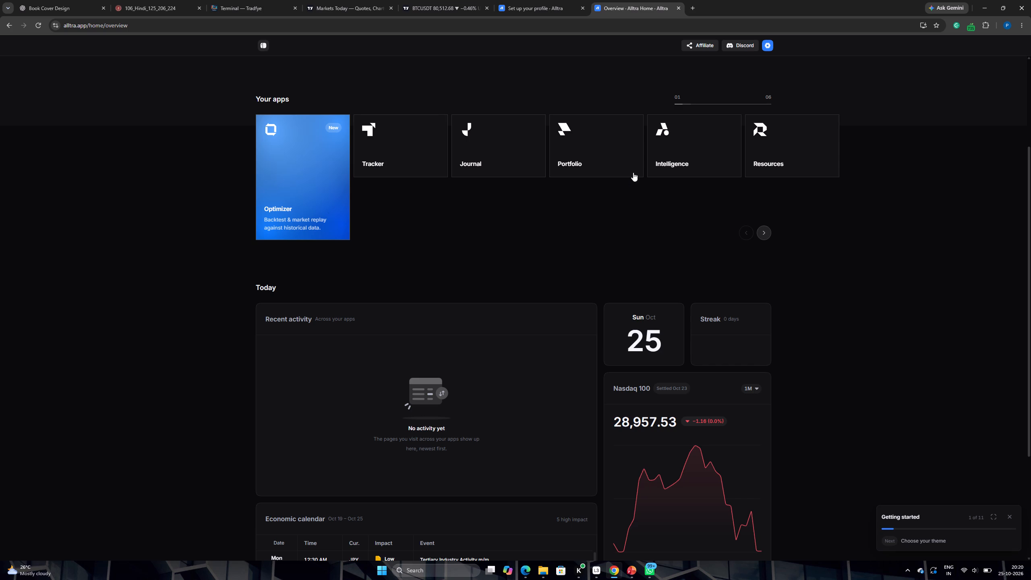
scroll(424, 378, "down", 2)
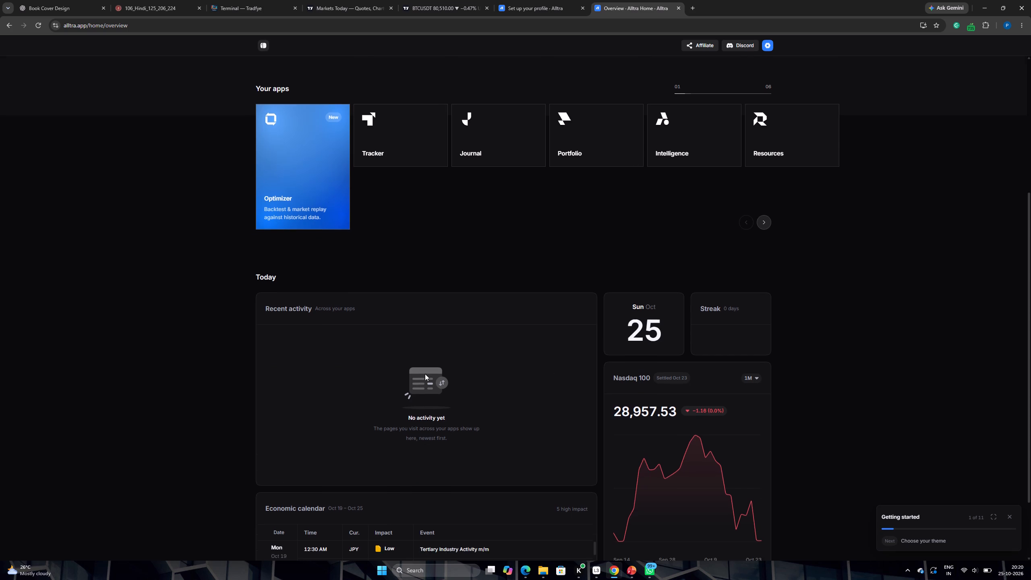
scroll(425, 374, "up", 4)
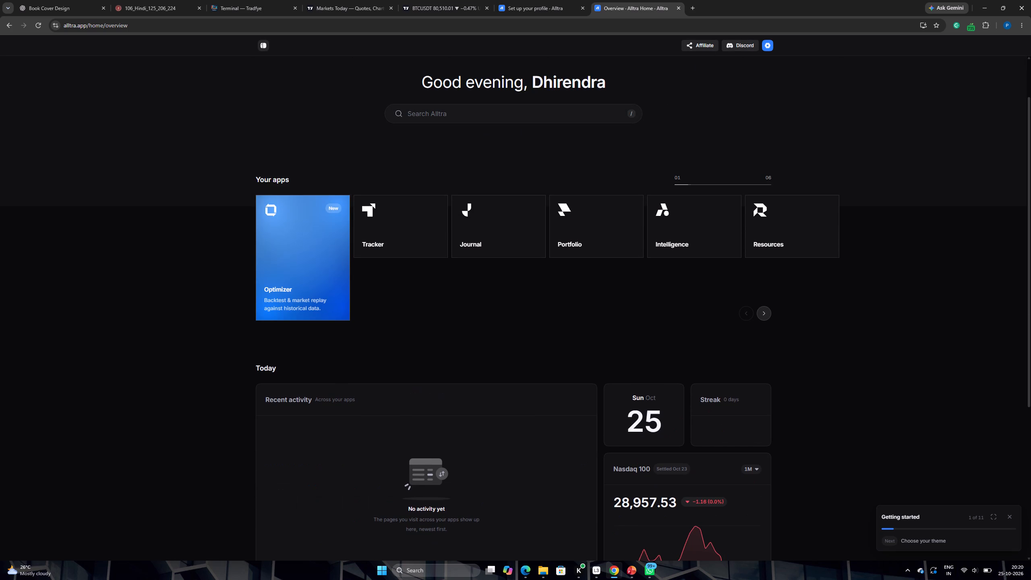
left_click(463, 113)
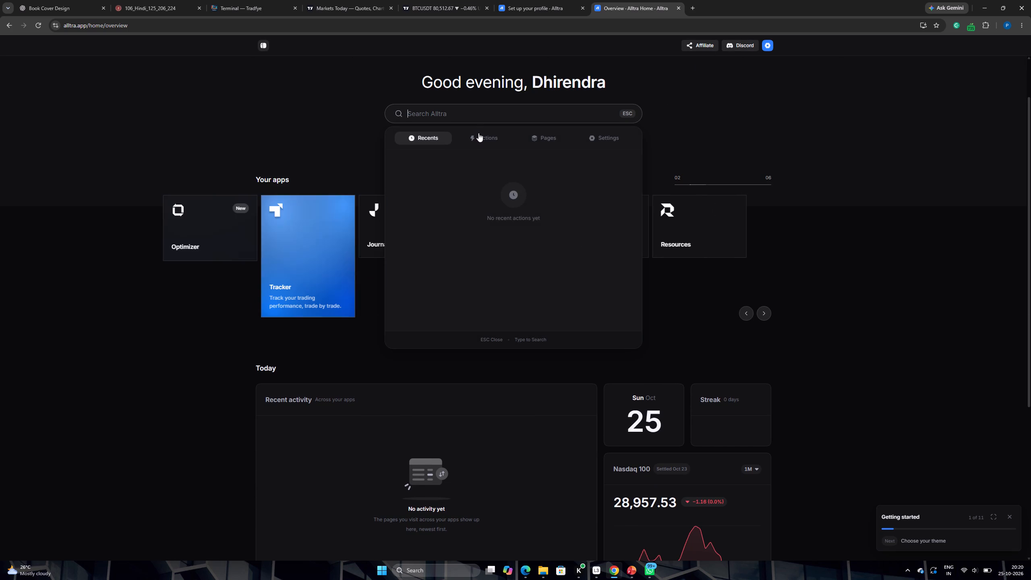
left_click(251, 145)
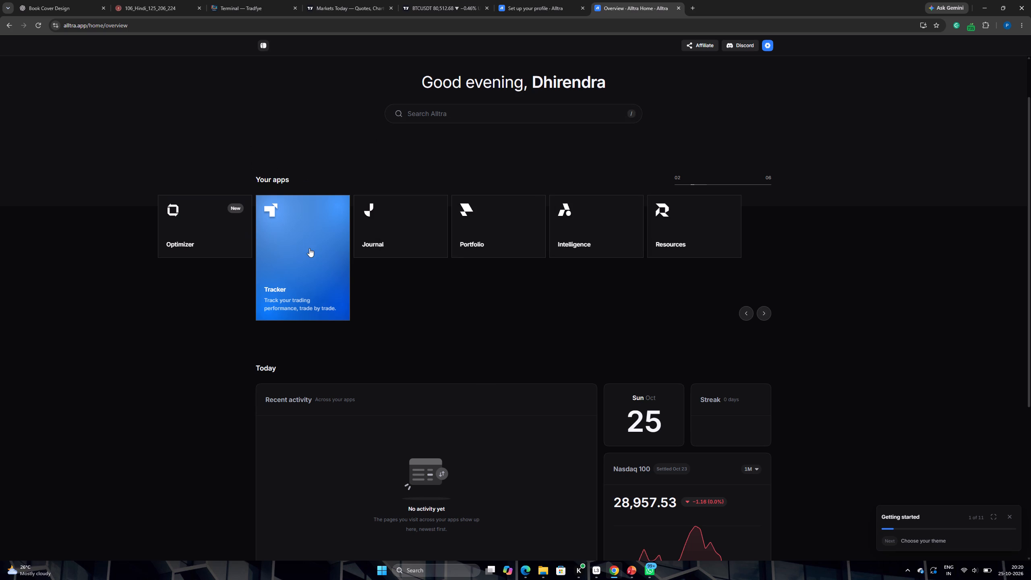
Open the Tracker app from the Alltra home page and go to its Emotions page.
left_click(307, 248)
left_click(286, 301)
left_click(286, 301)
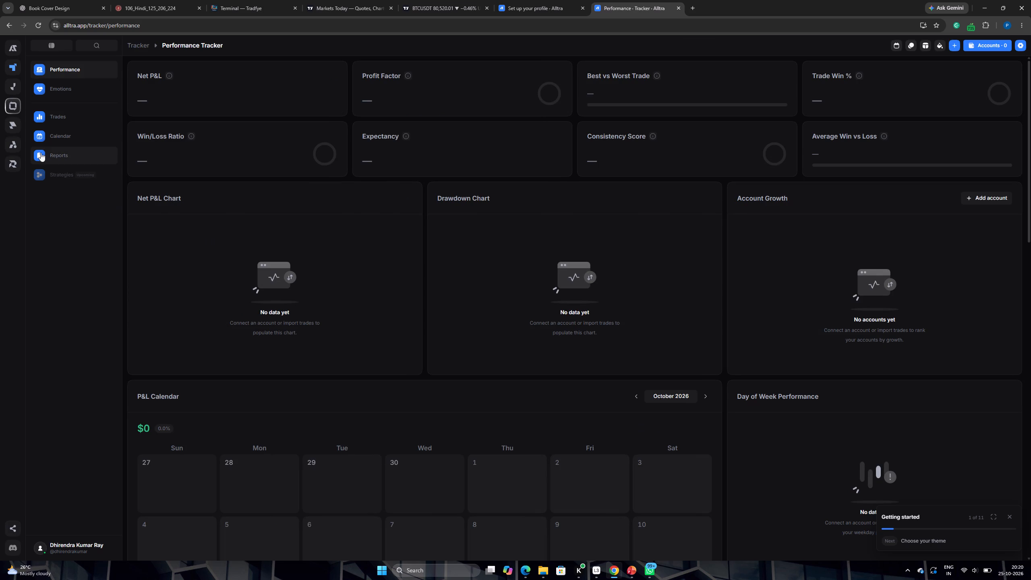
left_click(59, 90)
left_click(60, 90)
left_click(60, 90)
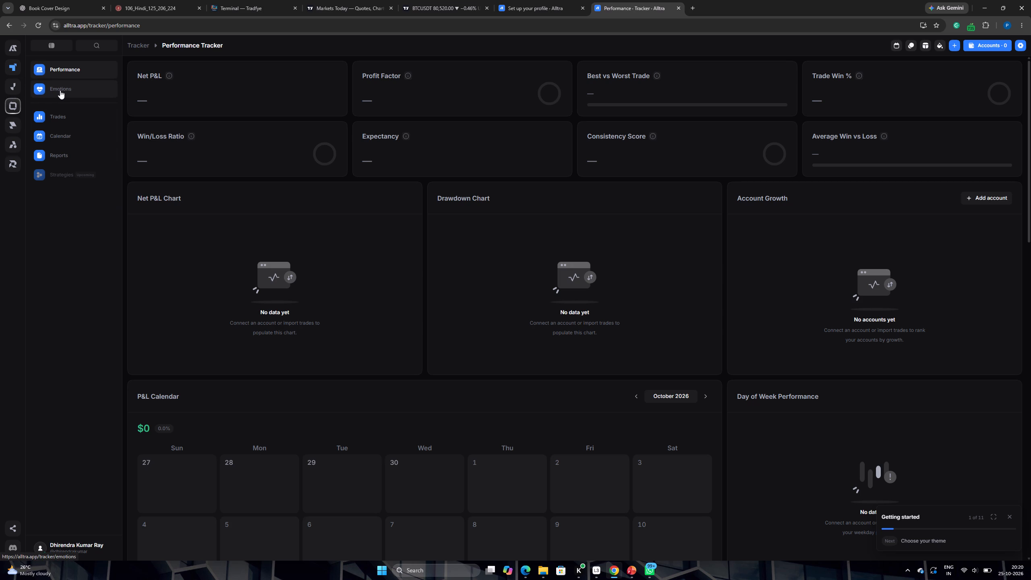
Open account linking, search the available connections for "mt5" and "met", and close the account pane.
left_click(956, 47)
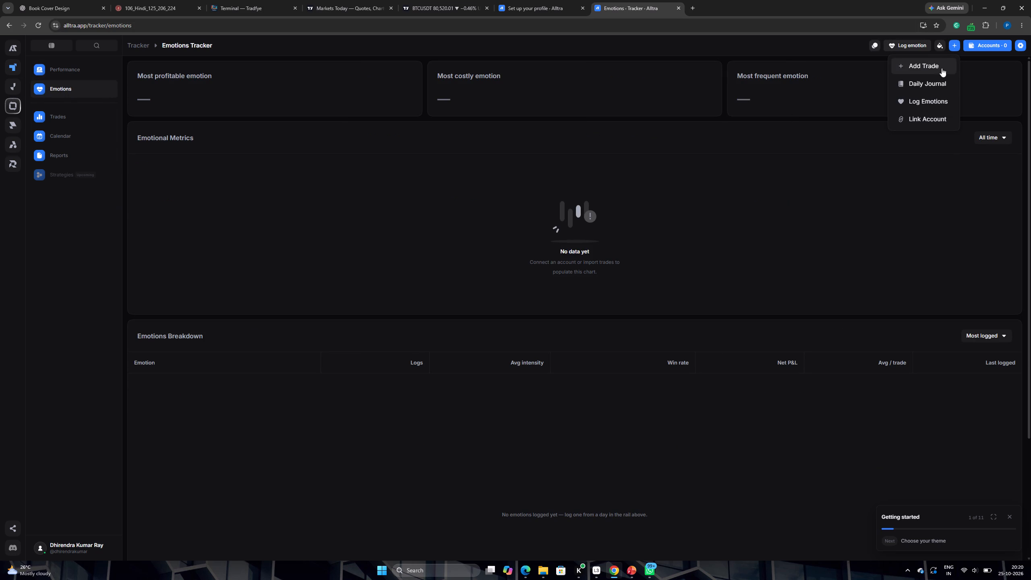
left_click(922, 119)
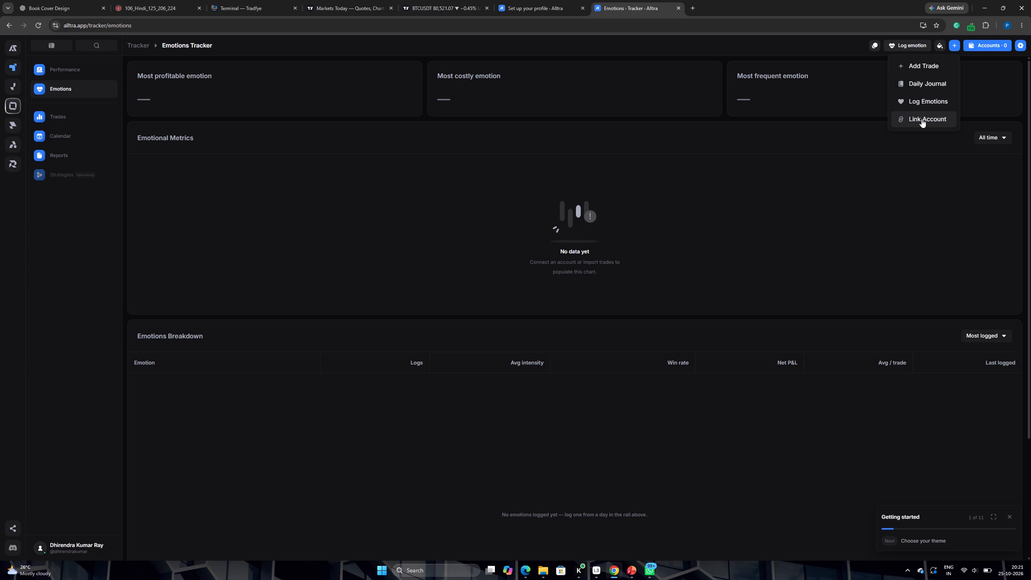
left_click(921, 119)
right_click(921, 119)
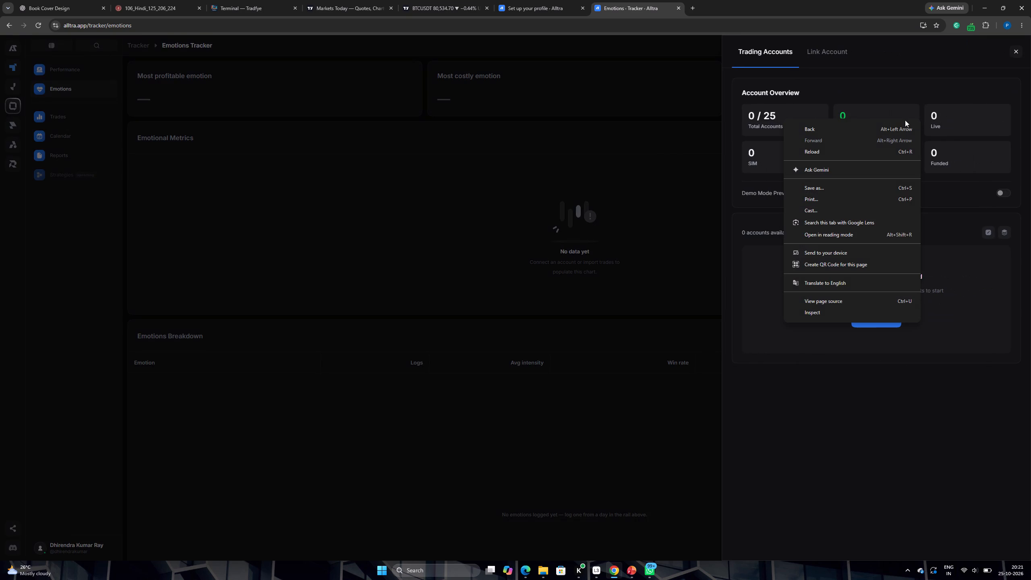
left_click(762, 114)
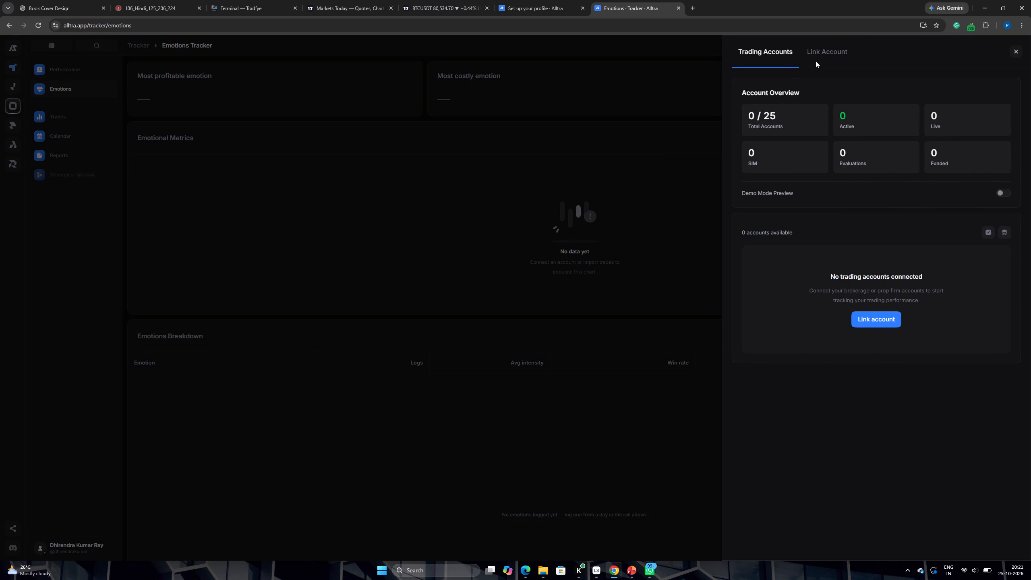
left_click(876, 320)
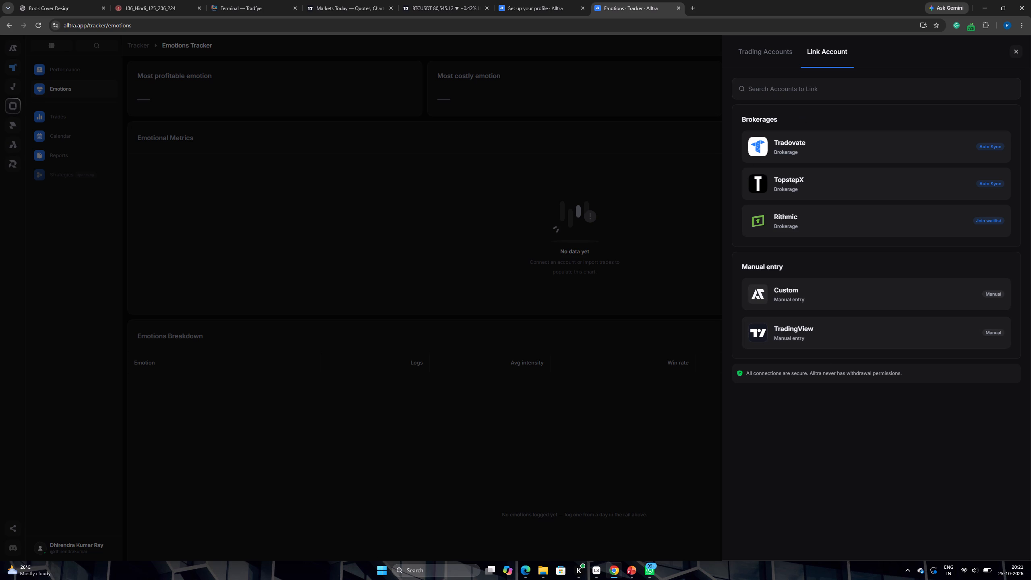
left_click(777, 91)
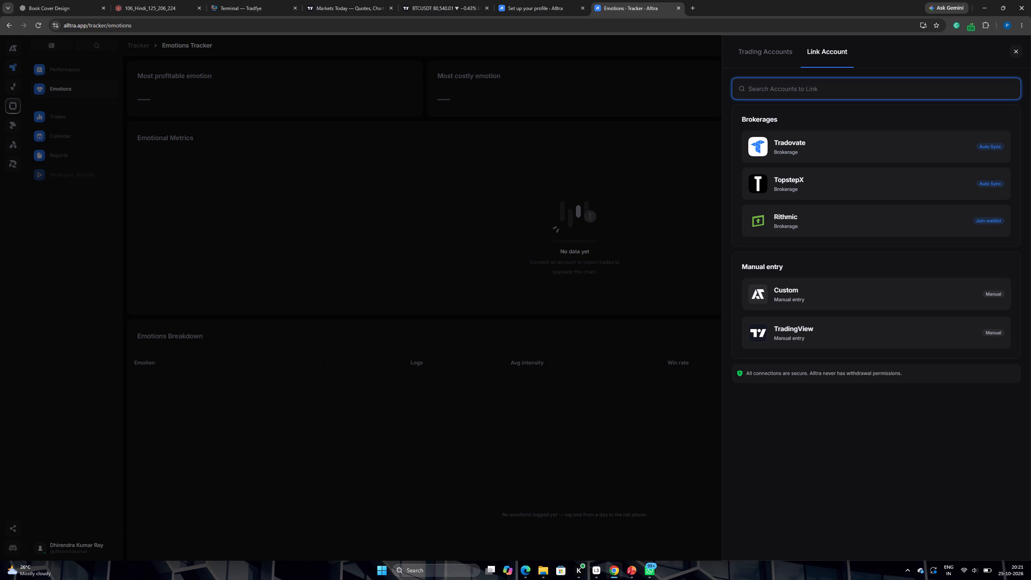
key("m")
key("t")
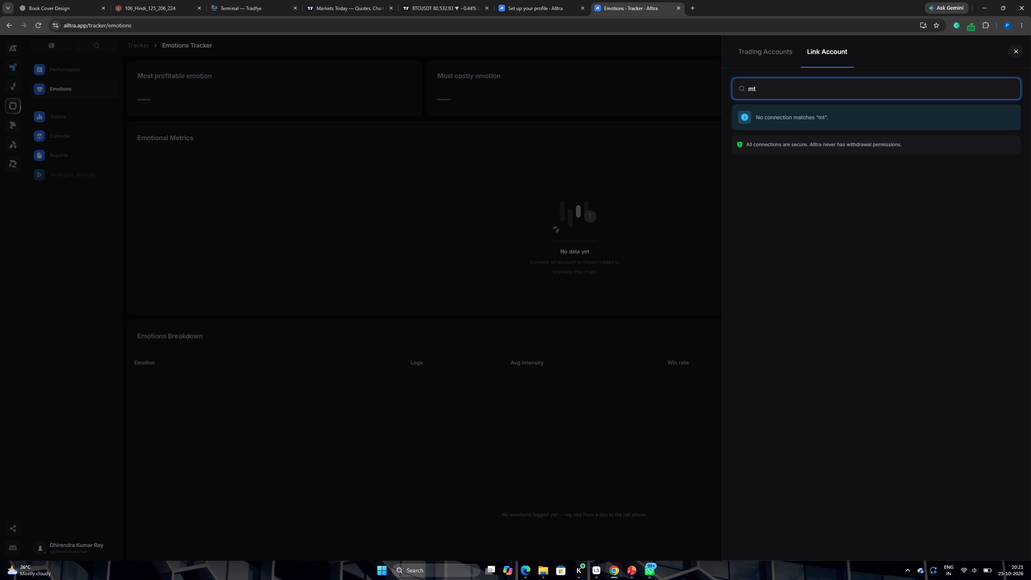
key("5")
key("BackSpace")
key("BackSpace")
type("et")
left_click(1014, 56)
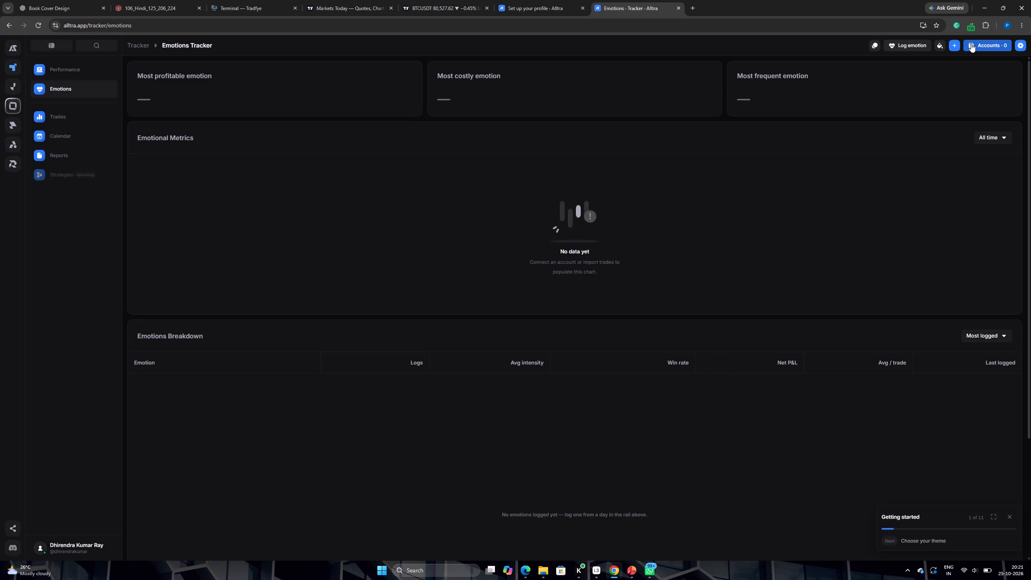
Reopen the trading accounts overview, turn on Demo Mode Preview and return to the Emotions Tracker.
left_click(975, 45)
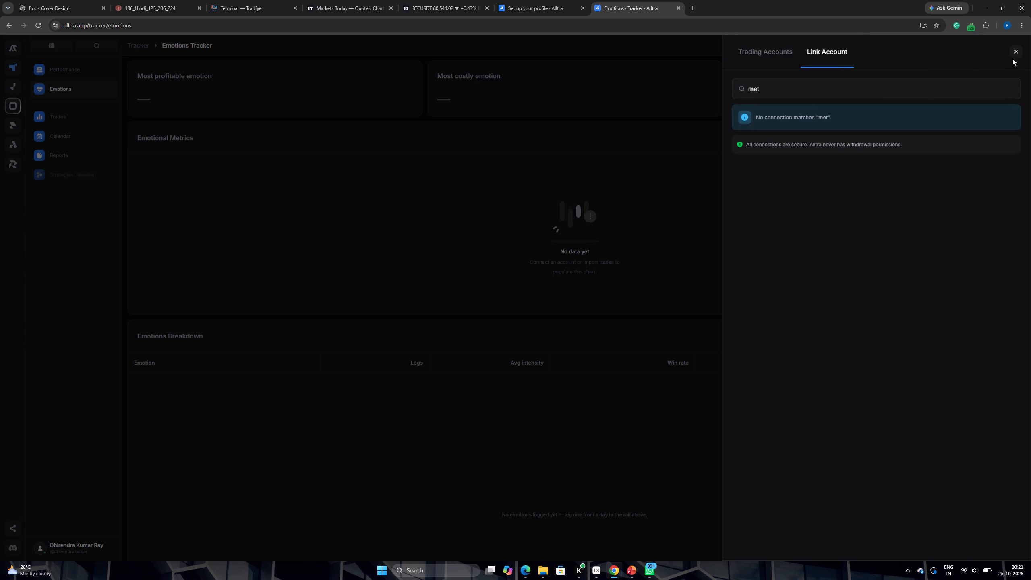
left_click_drag(799, 91, 731, 90)
left_click(759, 56)
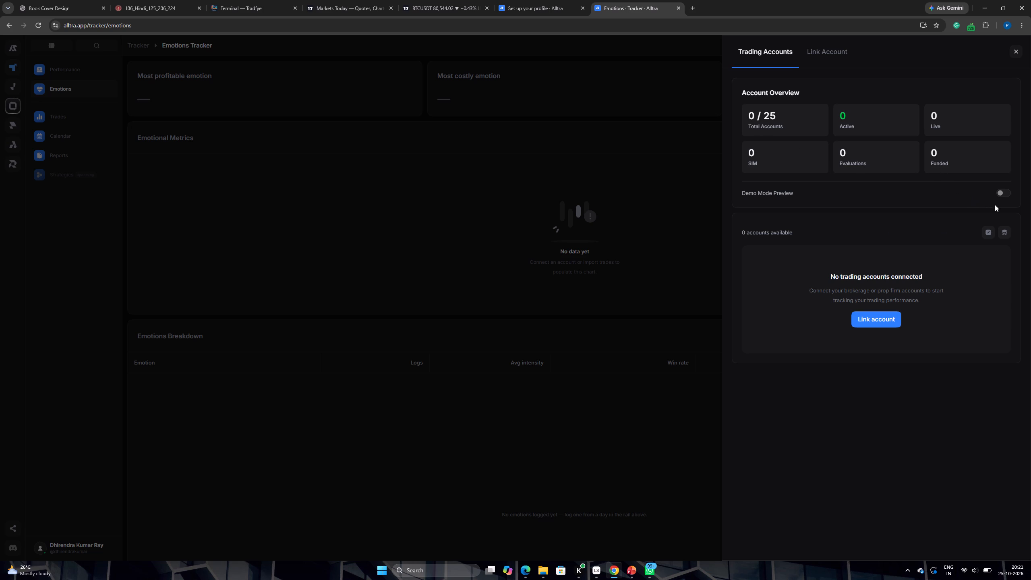
left_click(1000, 193)
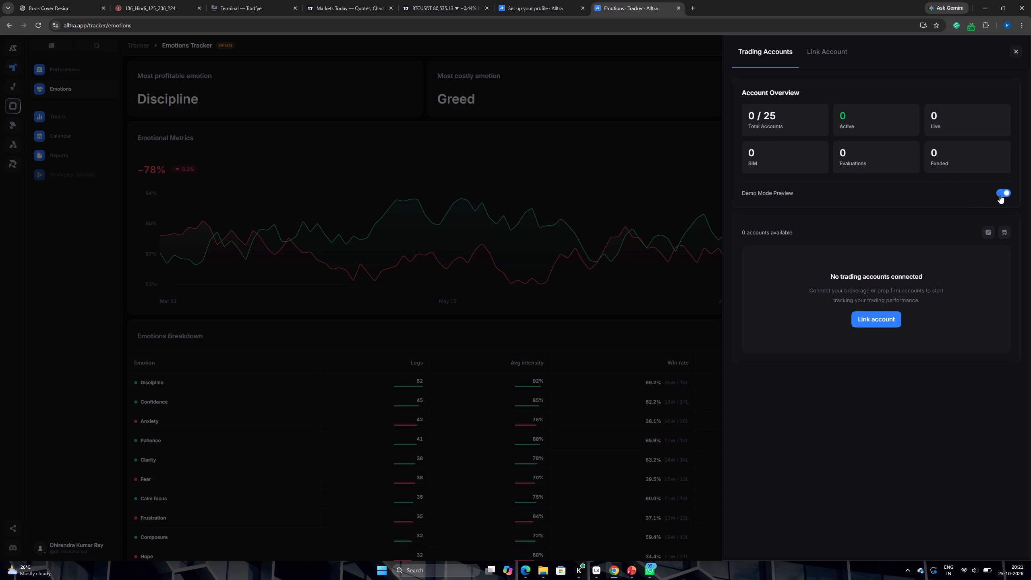
left_click(502, 209)
Examine the demo Emotional Metrics chart and the Emotions Breakdown table.
scroll(508, 217, "up", 2)
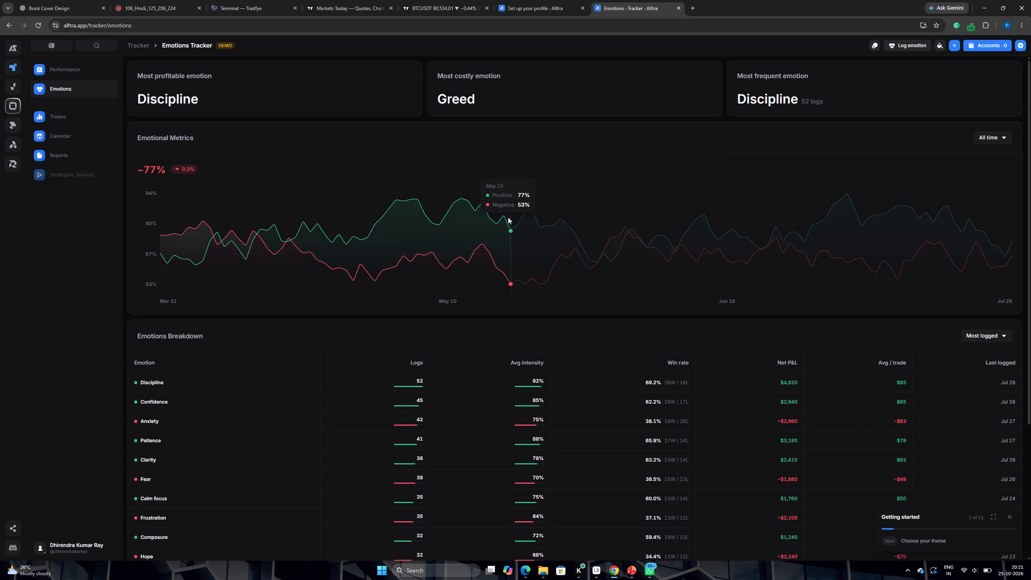
scroll(508, 217, "up", 1)
scroll(522, 231, "down", 3)
scroll(590, 356, "up", 7)
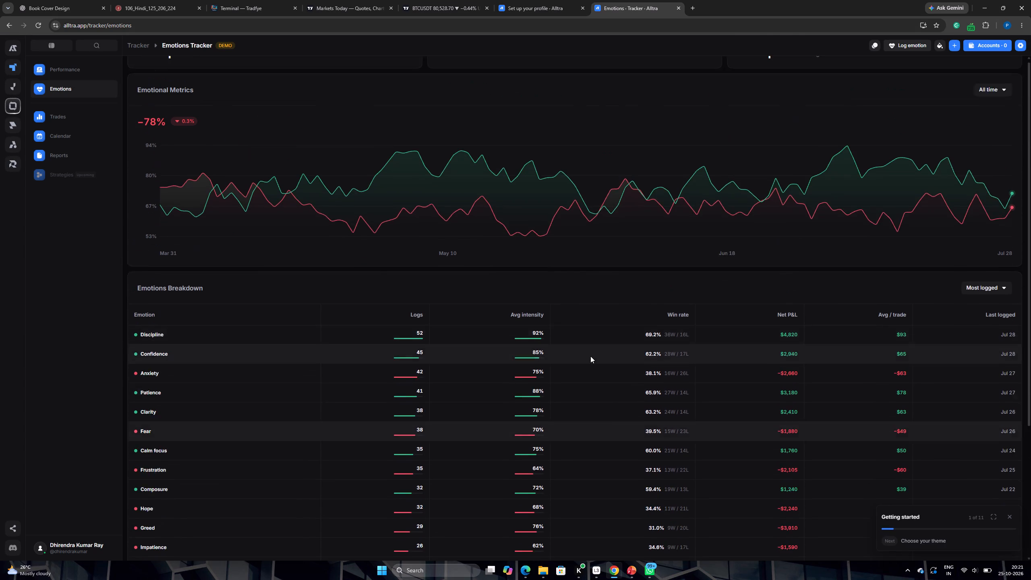
scroll(590, 356, "up", 3)
scroll(314, 234, "up", 2)
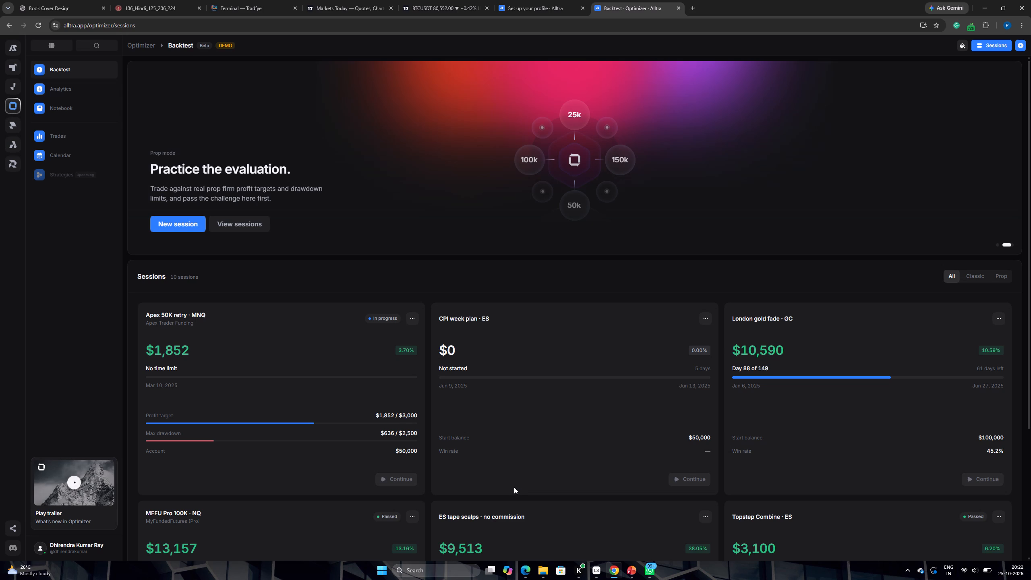
scroll(514, 487, "down", 5)
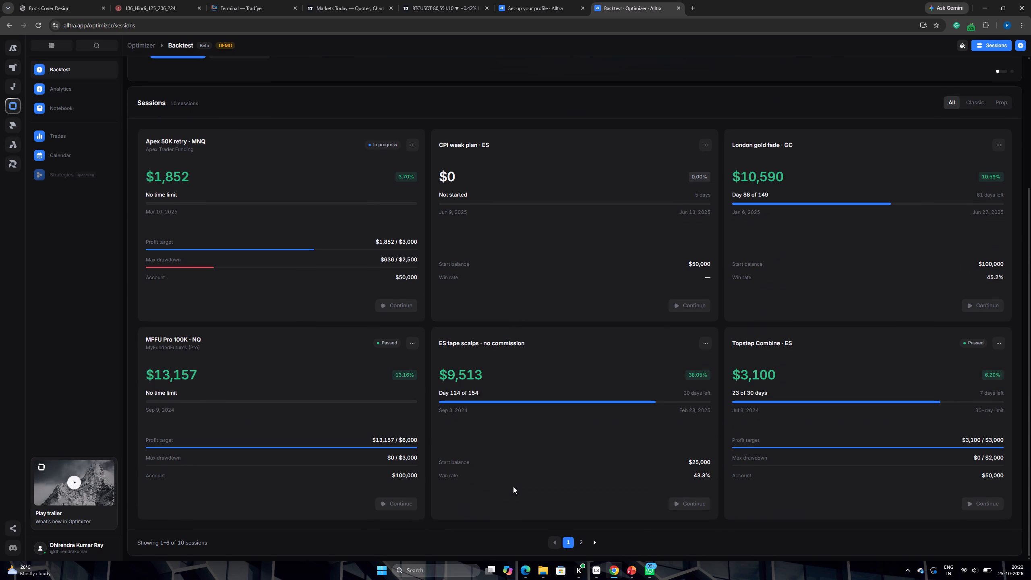
scroll(513, 487, "down", 8)
scroll(434, 440, "up", 3)
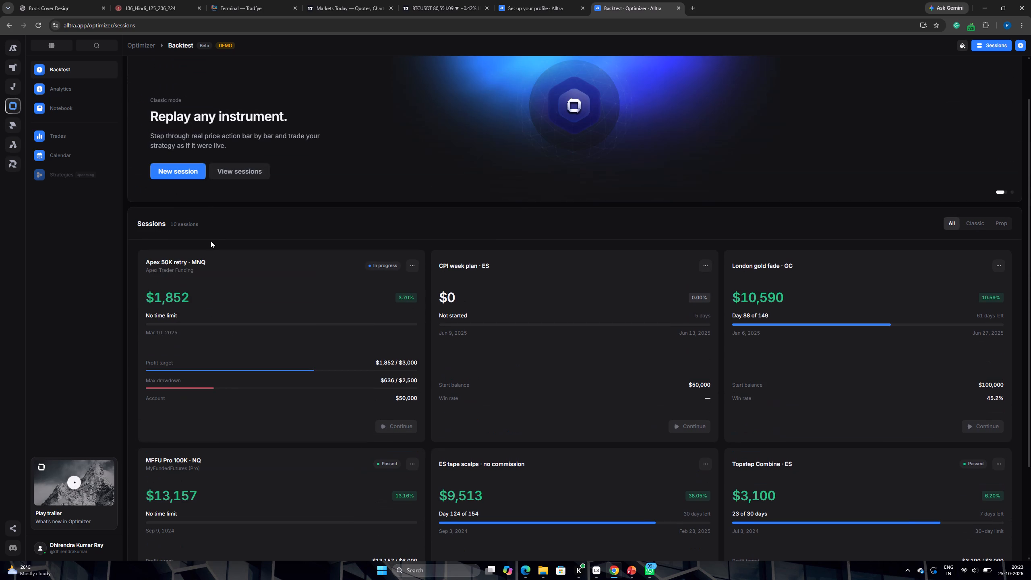
Begin a new Classic mode backtest session and name it "London Tapda".
left_click(185, 175)
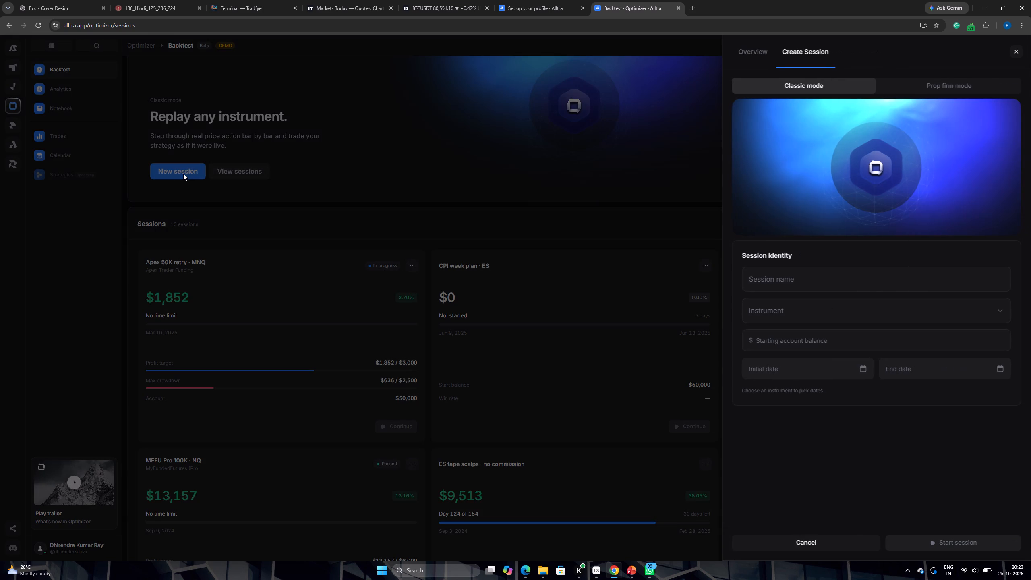
left_click(770, 282)
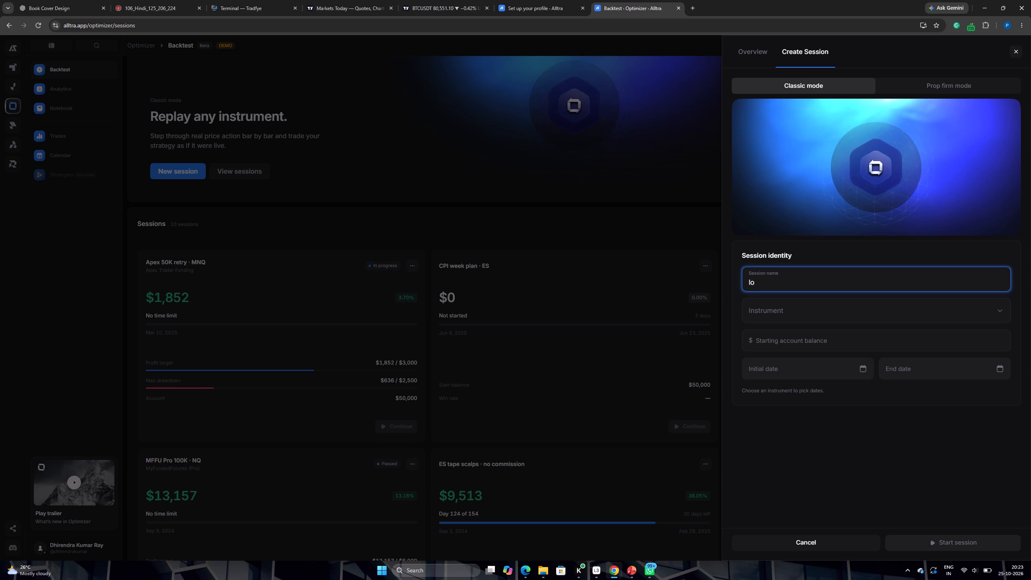
key("BackSpace")
key("BackSpace")
key("BackSpace")
type("on")
key("space")
type("apda")
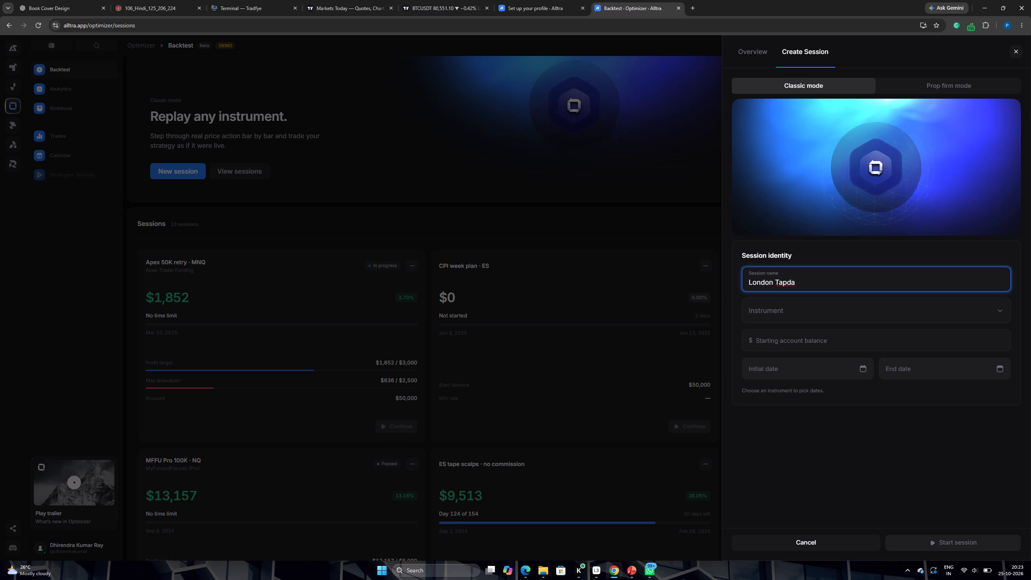
Choose Gold (GC) as the session's instrument and set the starting account balance to $10000.
left_click(798, 316)
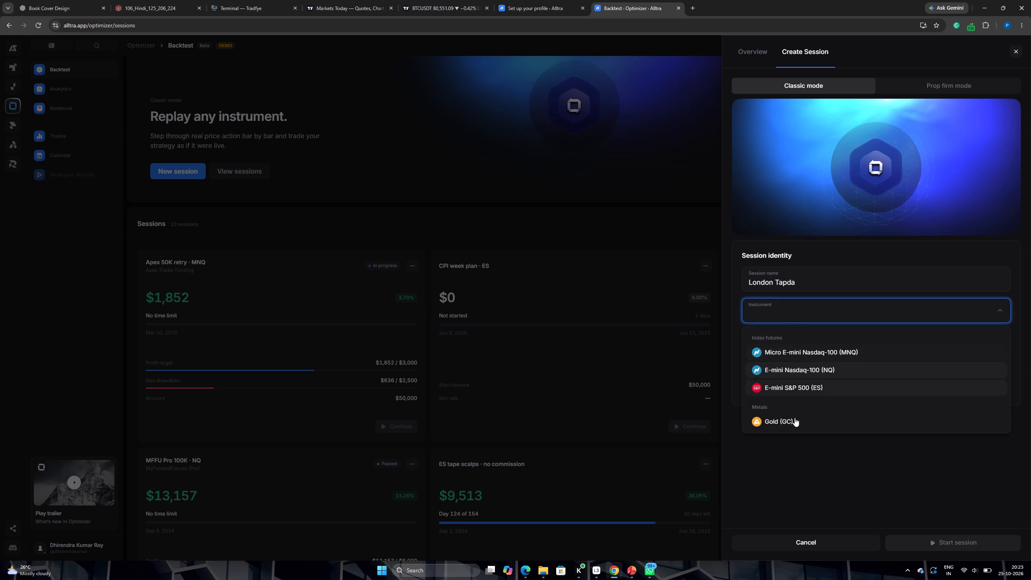
left_click(795, 418)
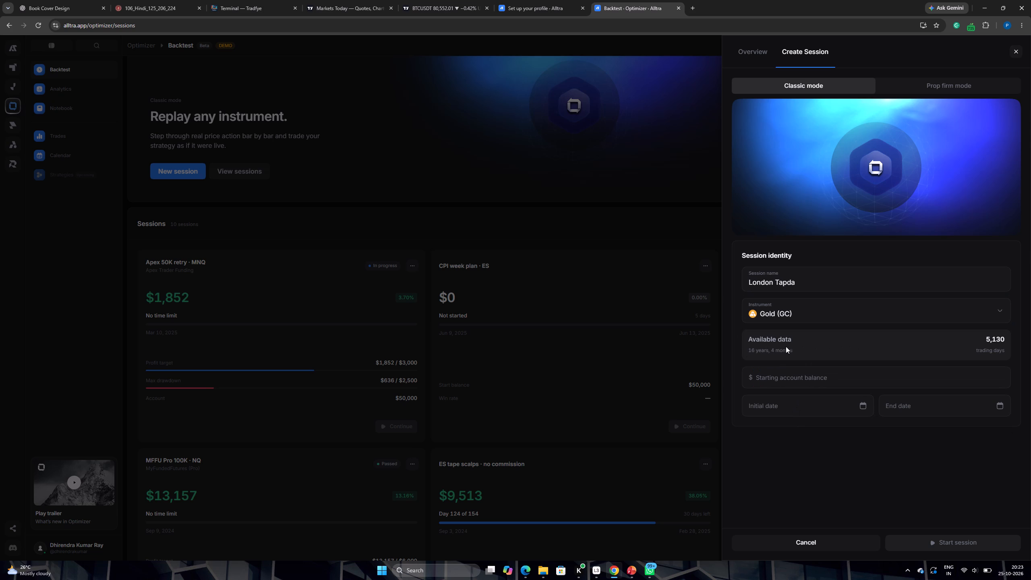
left_click(794, 351)
left_click(799, 376)
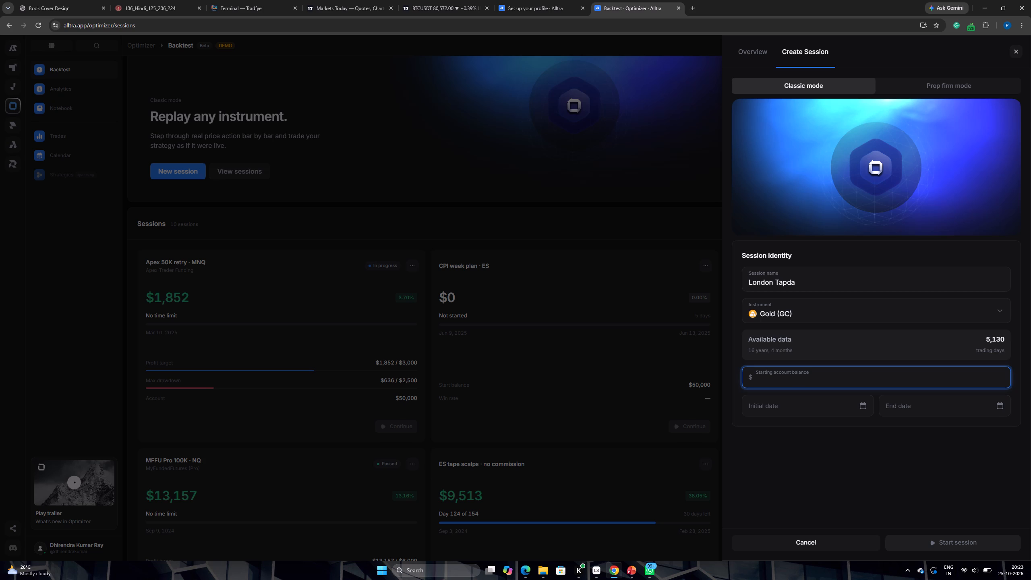
key("1")
key("0")
key("0")
key("0")
key("0")
Set the session's initial date to April 3, 2026 and its end date to October 23, 2026.
left_click(831, 411)
double_click(752, 431)
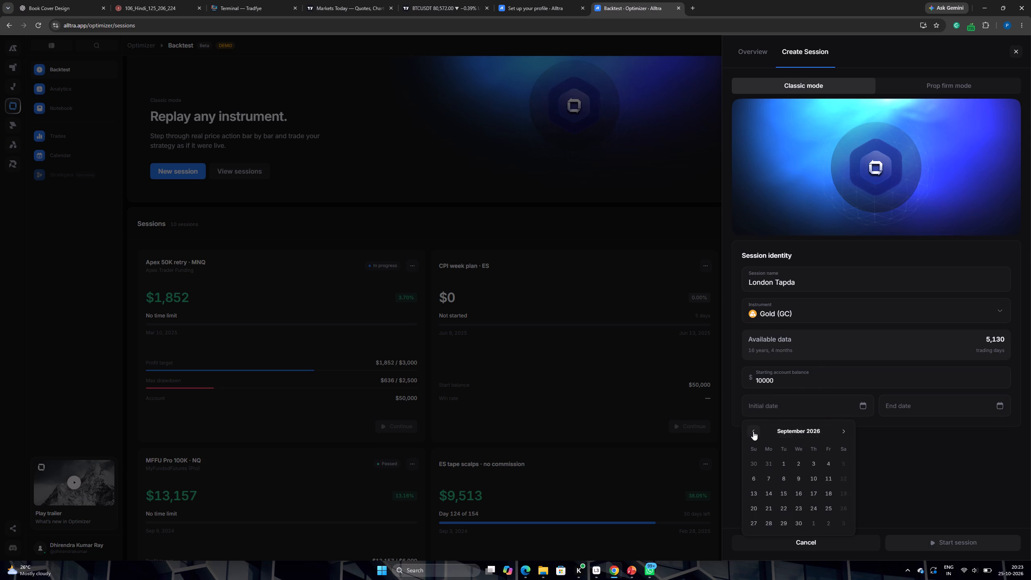
triple_click(755, 431)
left_click(755, 432)
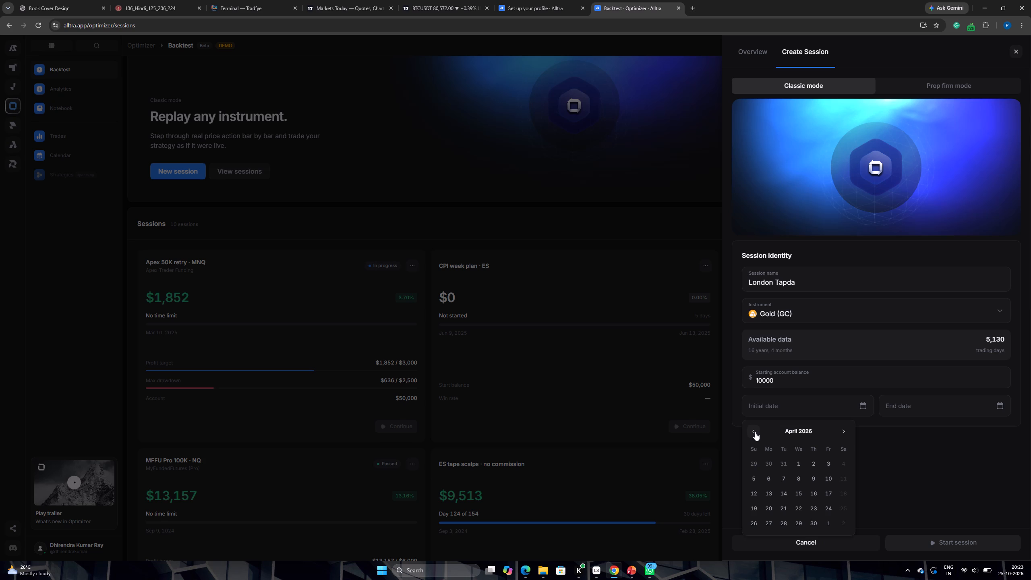
left_click(827, 467)
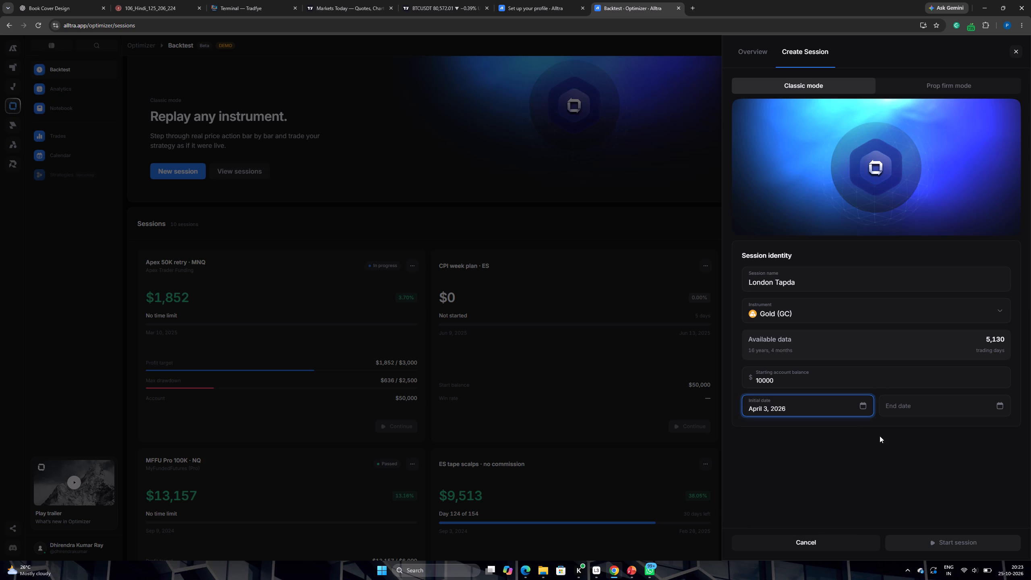
left_click(906, 408)
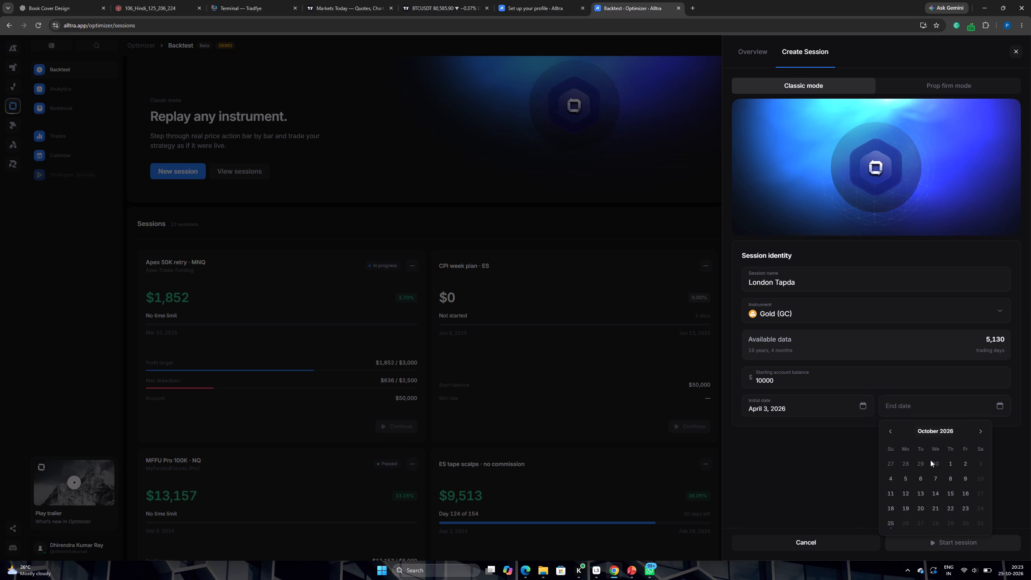
left_click(963, 505)
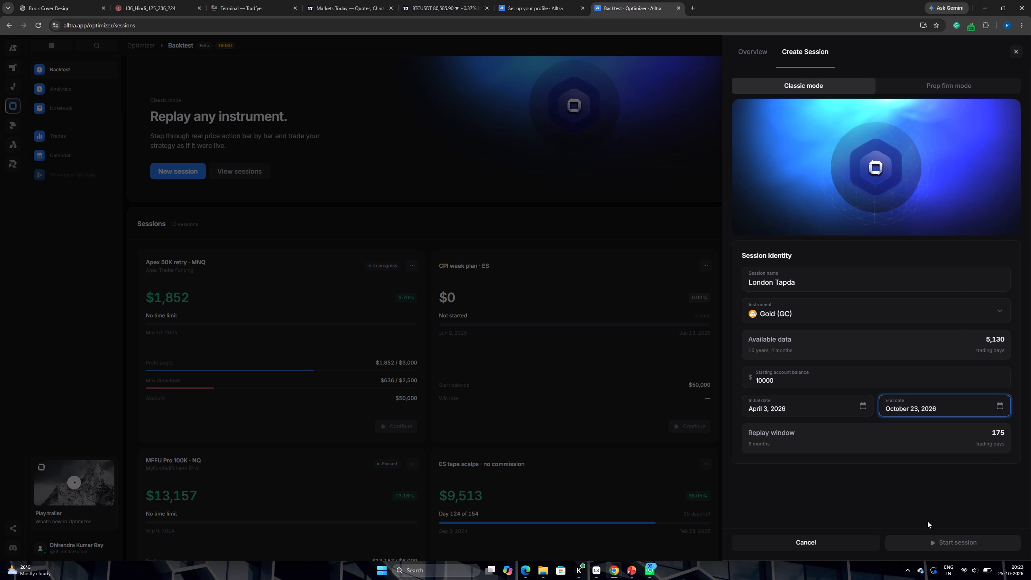
scroll(832, 501, "down", 1)
scroll(867, 381, "down", 2)
scroll(900, 331, "down", 5)
Switch the new session to Prop firm mode, select the $25,000 Challenge and review its rules.
left_click(953, 85)
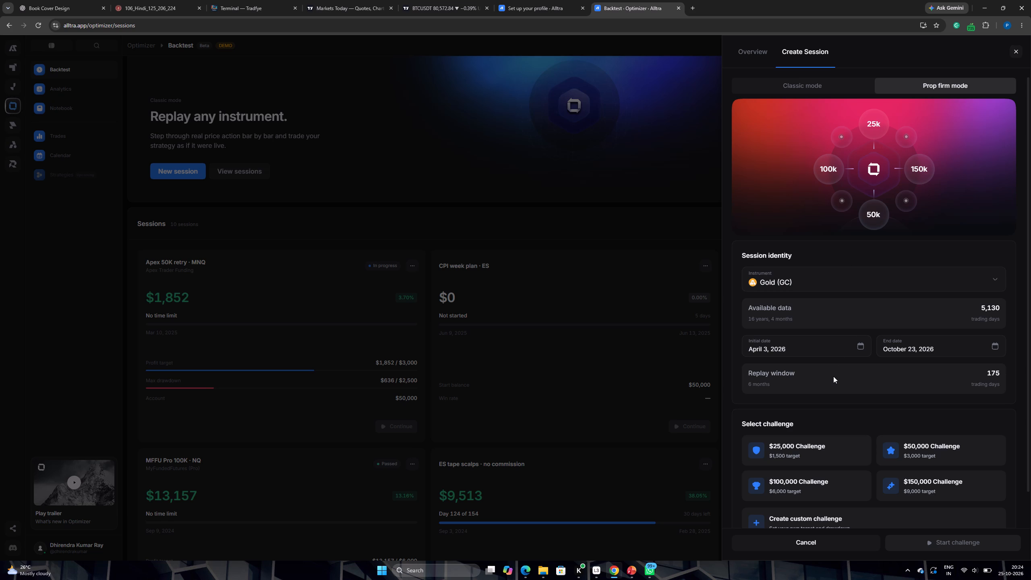
scroll(833, 376, "down", 7)
scroll(836, 386, "up", 1)
left_click(818, 443)
scroll(894, 396, "down", 4)
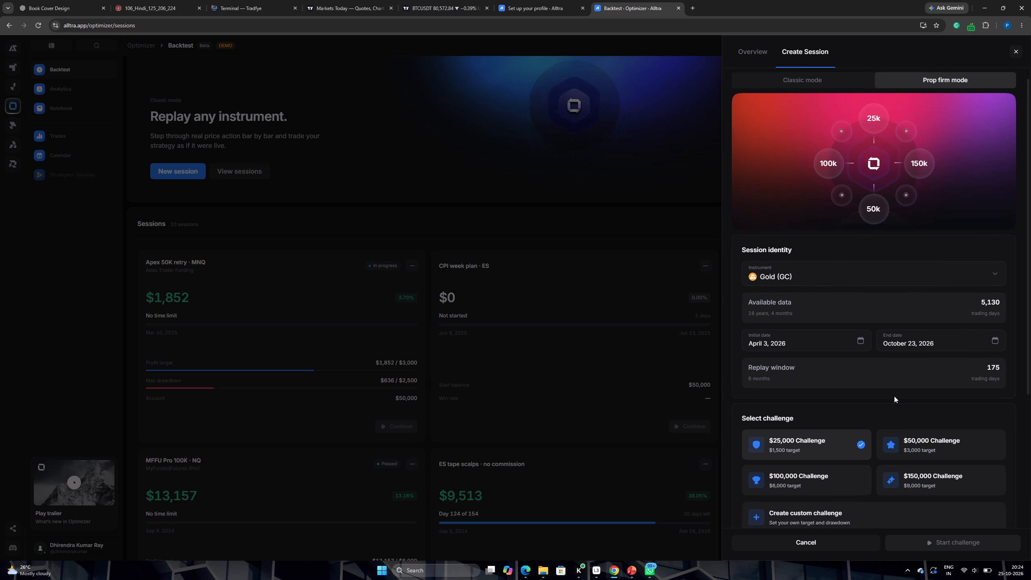
scroll(892, 390, "down", 4)
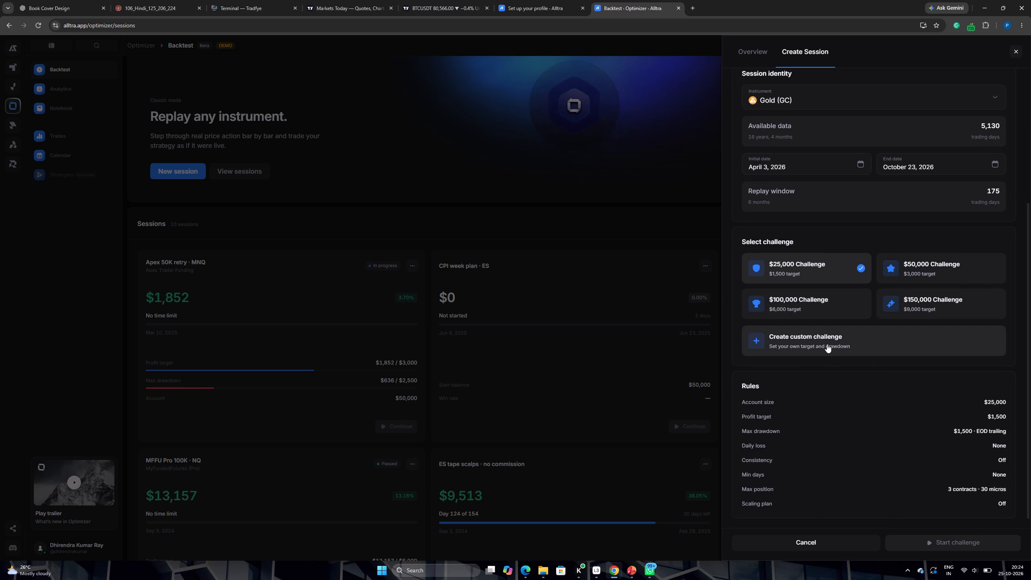
Review the prop firm session's instrument, dates, challenge options and rules.
scroll(827, 344, "up", 9)
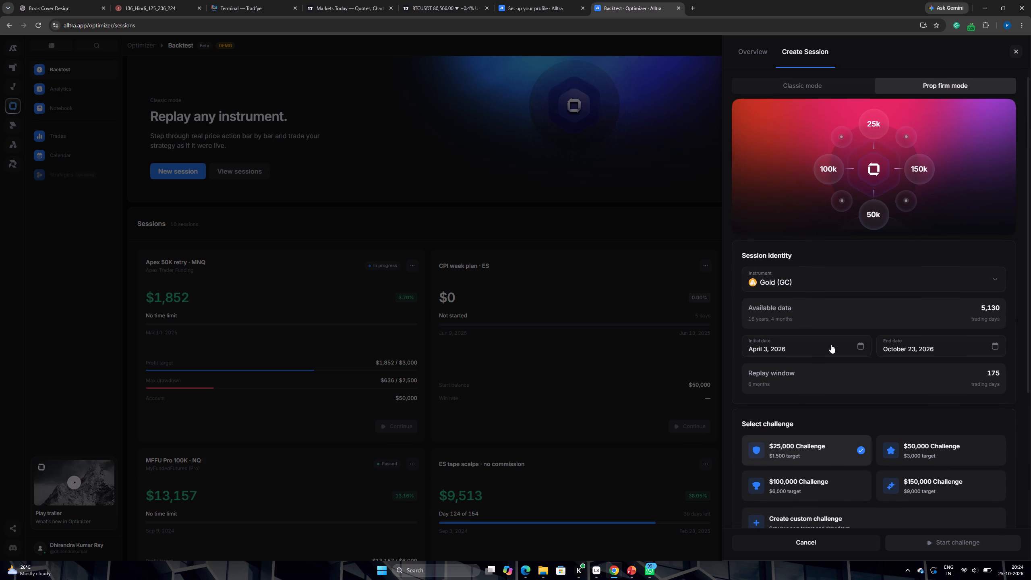
scroll(831, 345, "down", 11)
scroll(836, 393, "down", 3)
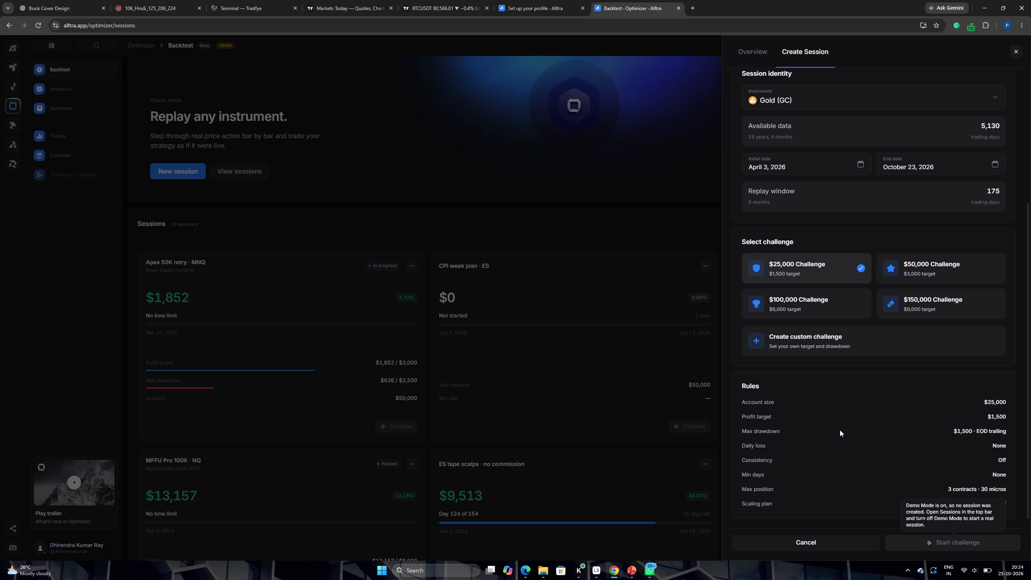
scroll(840, 423, "down", 4)
scroll(871, 428, "up", 9)
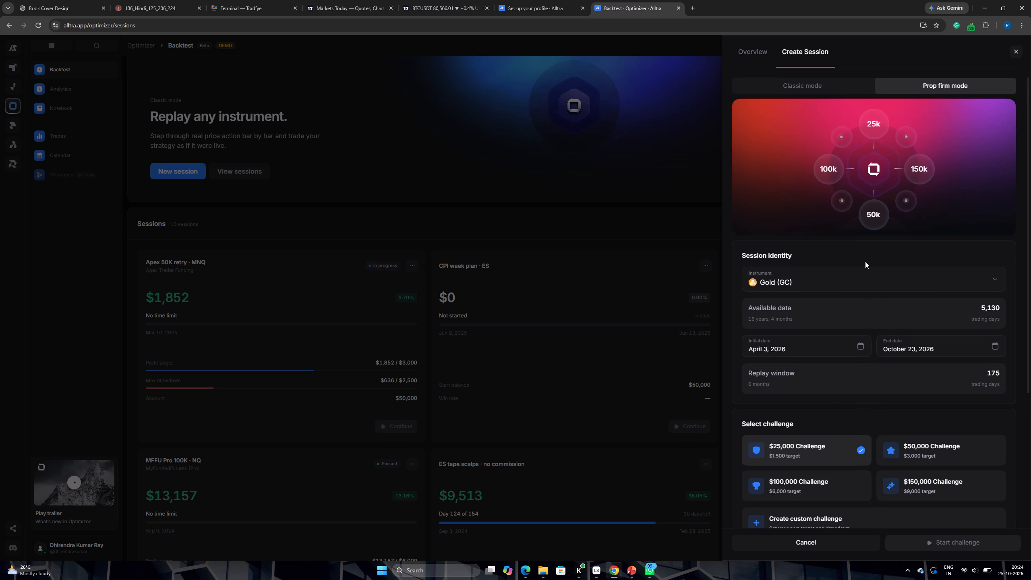
scroll(873, 344, "down", 5)
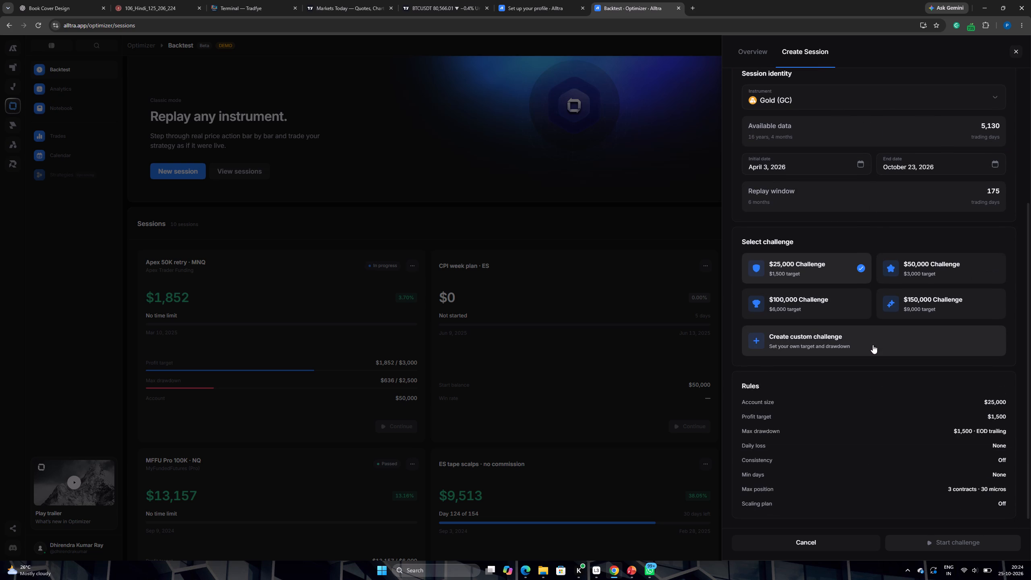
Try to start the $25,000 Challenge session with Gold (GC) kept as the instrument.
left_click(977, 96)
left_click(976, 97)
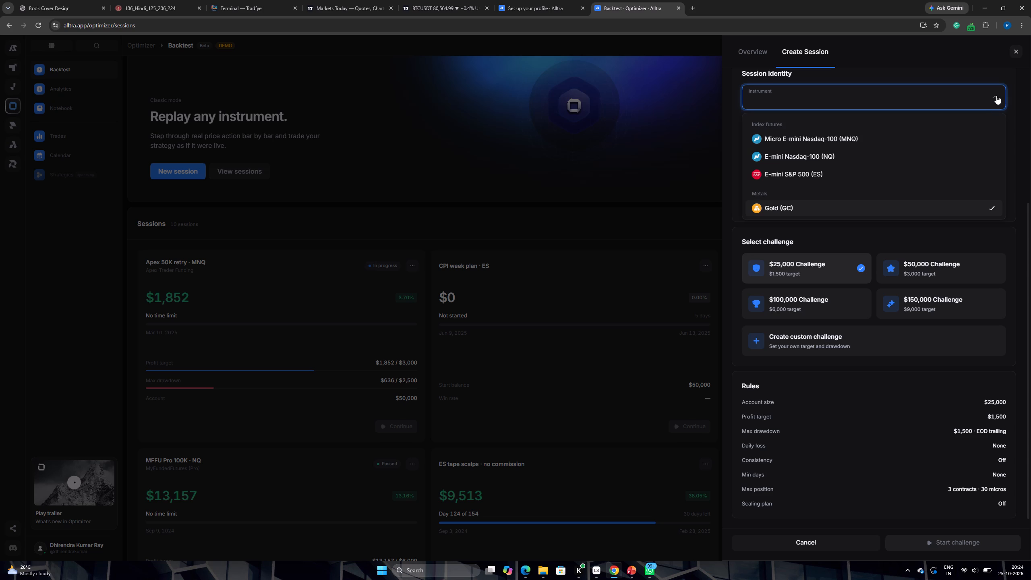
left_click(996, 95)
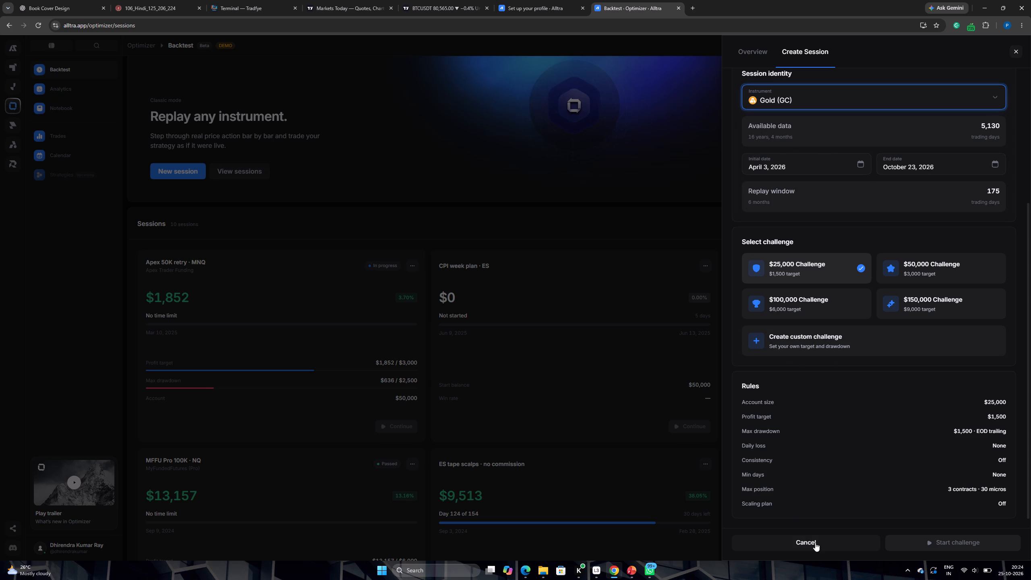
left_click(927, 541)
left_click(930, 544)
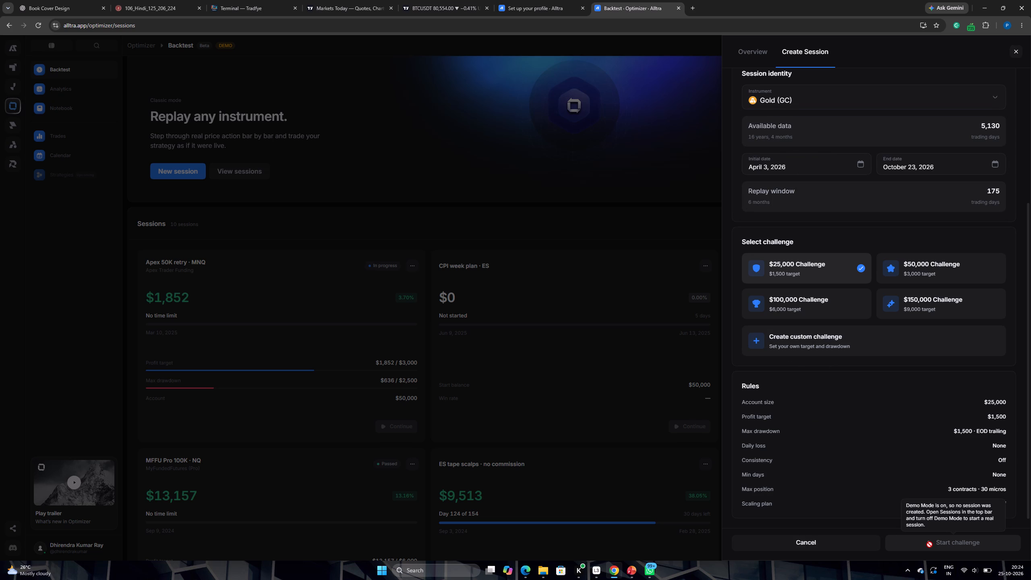
Close the session setup and check what the DEMO badge says about demo mode.
scroll(942, 185, "up", 4)
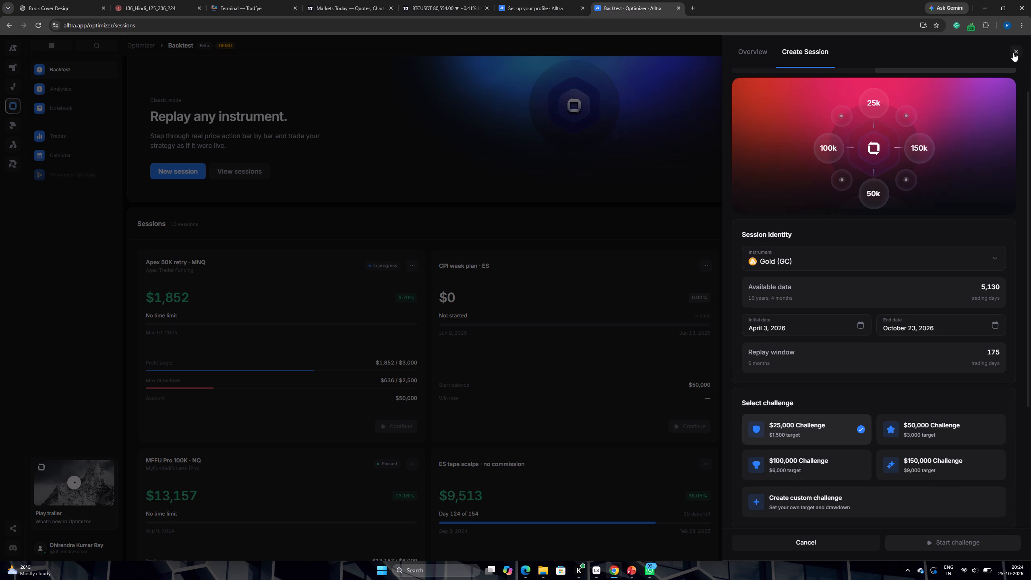
left_click(226, 48)
left_click(225, 47)
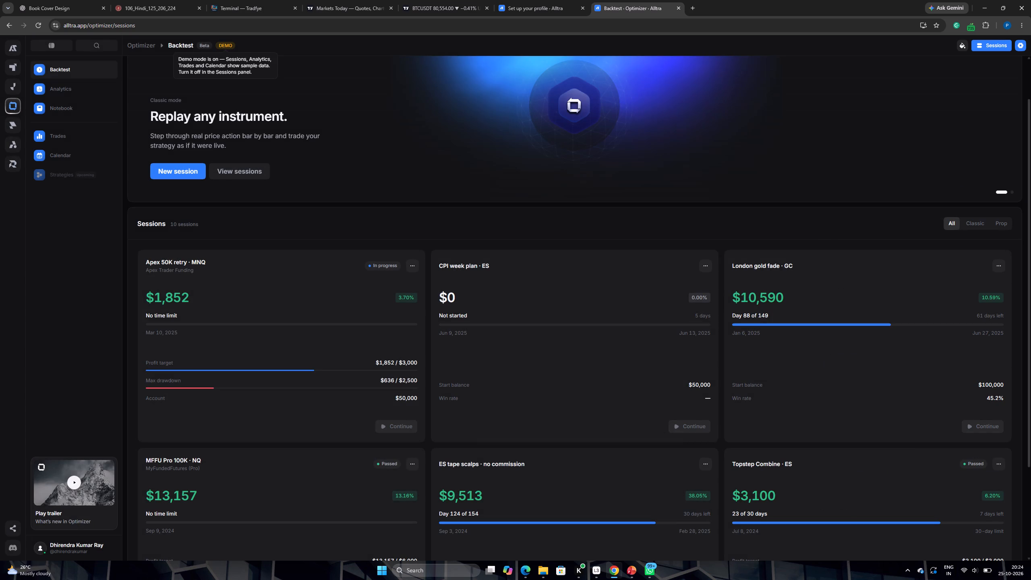
left_click(224, 44)
double_click(223, 44)
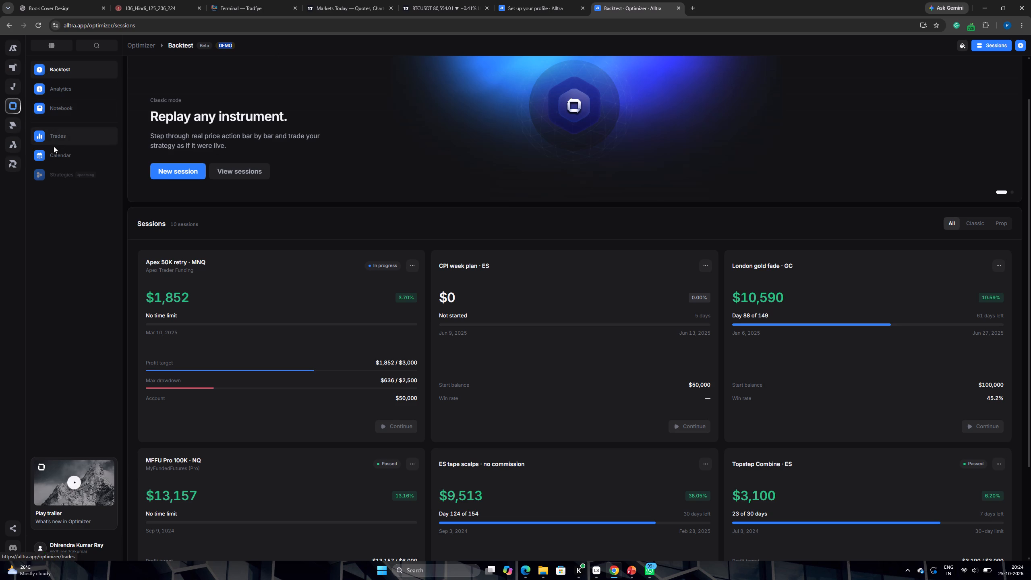
Go to Alltra Home and look through its apps, recent activity, economic calendar and market overview.
left_click(16, 47)
left_click(1019, 42)
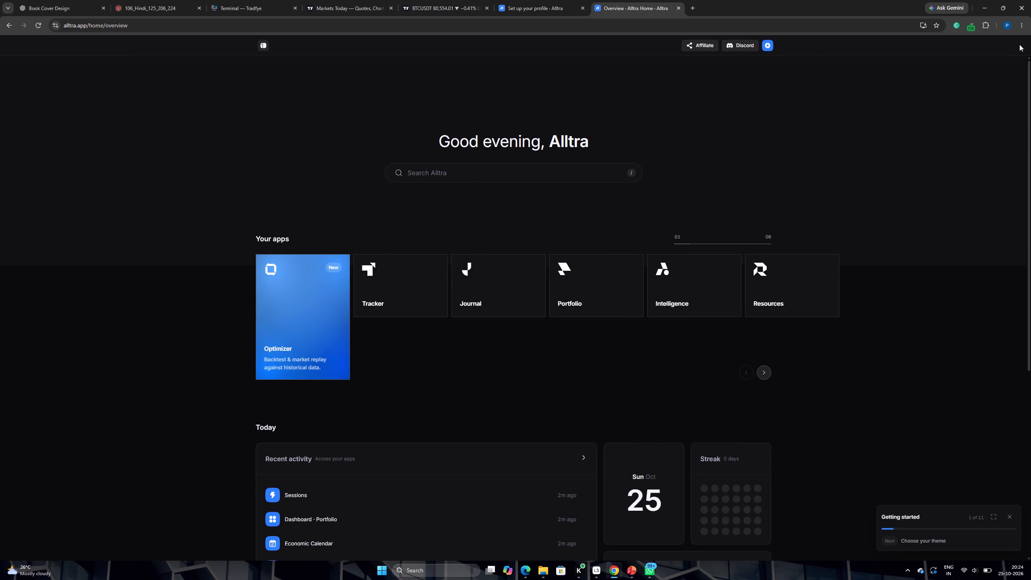
scroll(932, 217, "down", 4)
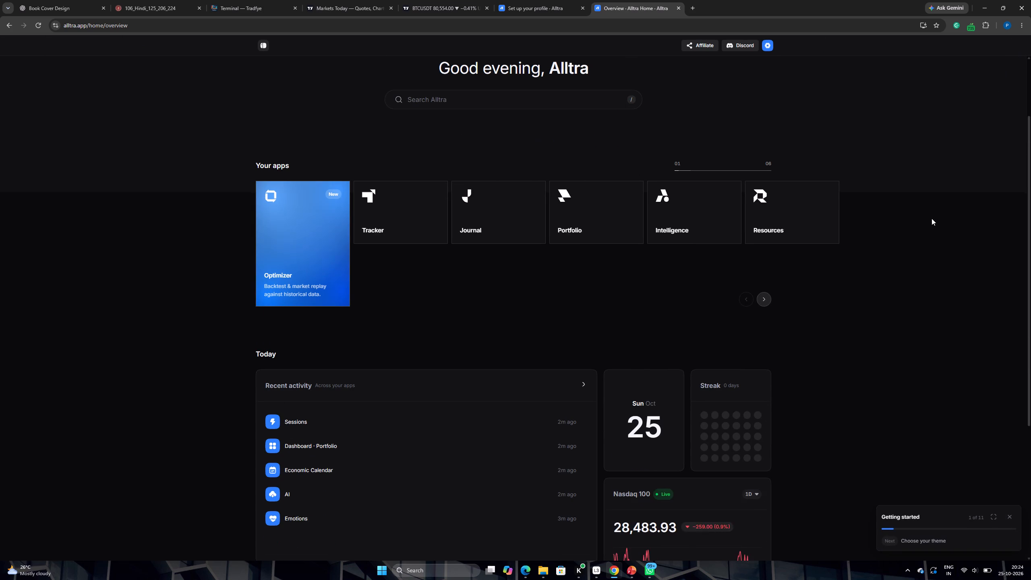
scroll(932, 218, "down", 14)
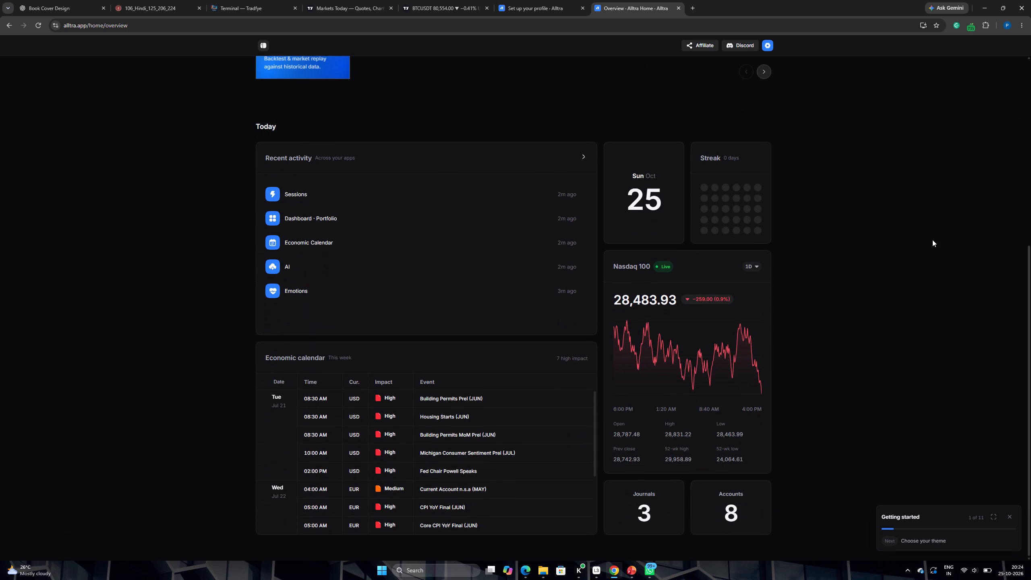
scroll(932, 240, "down", 4)
scroll(930, 238, "up", 15)
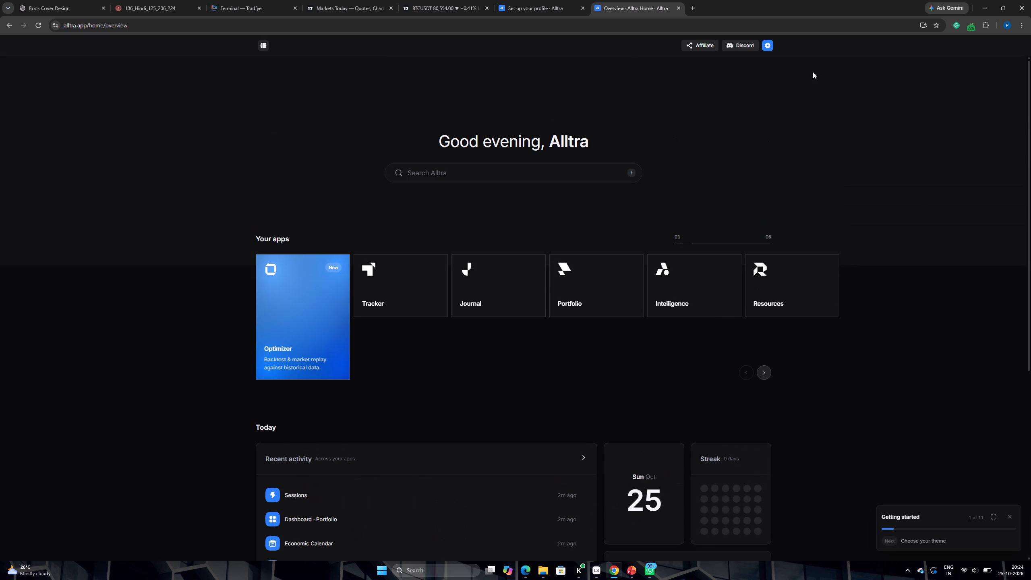
Look over the profile's quick actions on Alltra Home and close them.
left_click(770, 45)
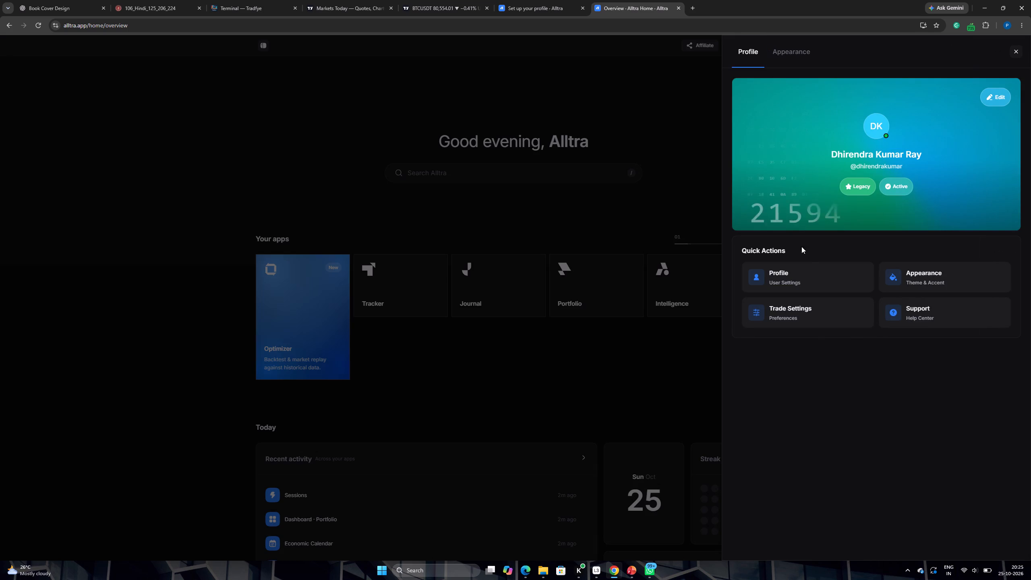
left_click(130, 63)
Browse the app cards on Alltra Home and open the Journal app.
left_click(197, 278)
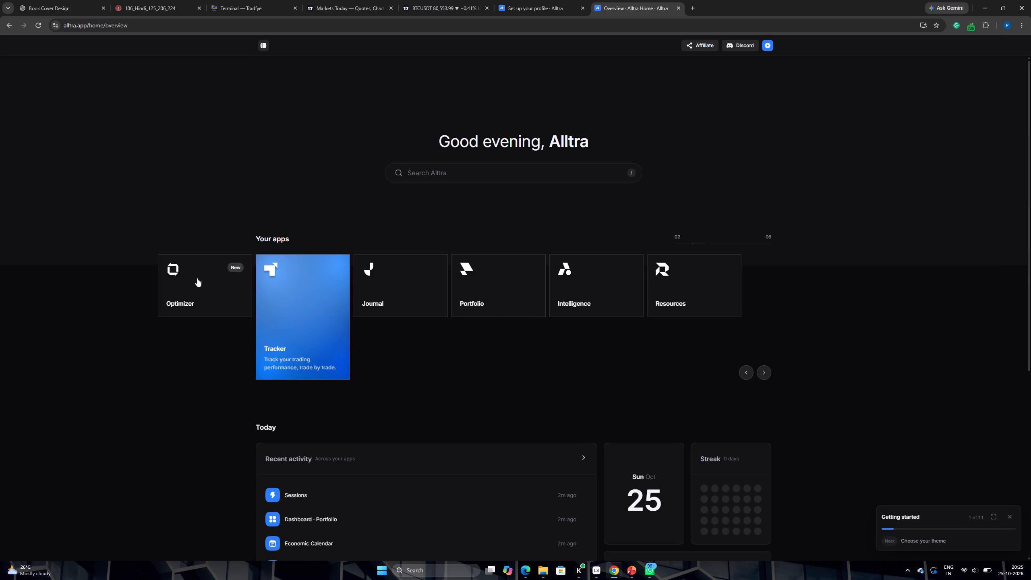
left_click(376, 300)
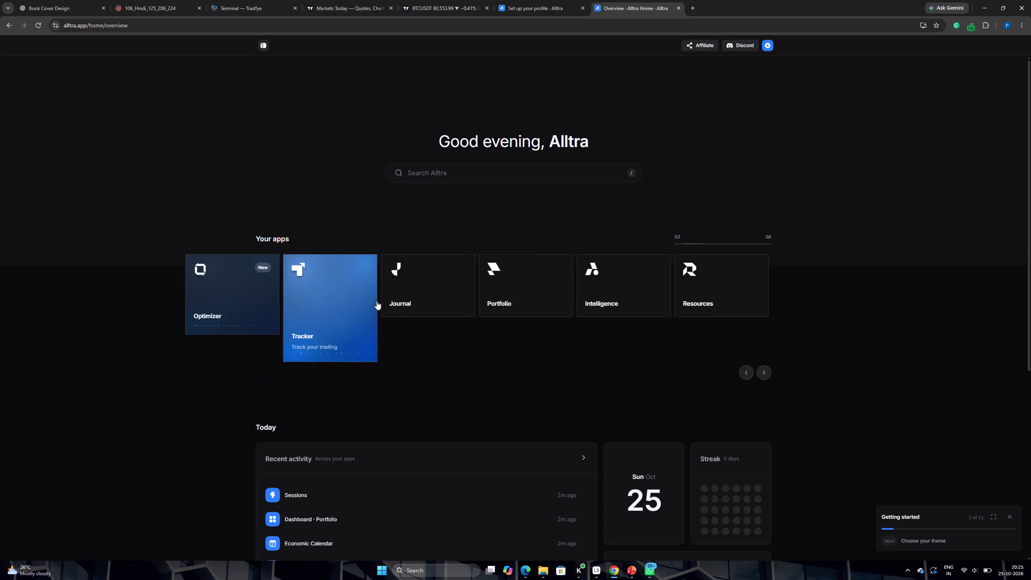
left_click(371, 301)
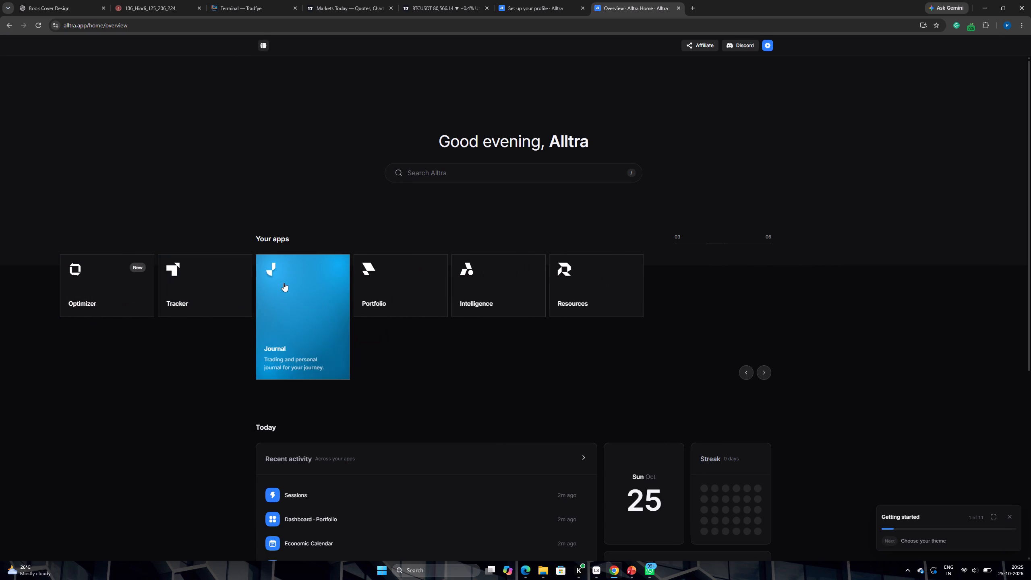
left_click(284, 283)
left_click(279, 347)
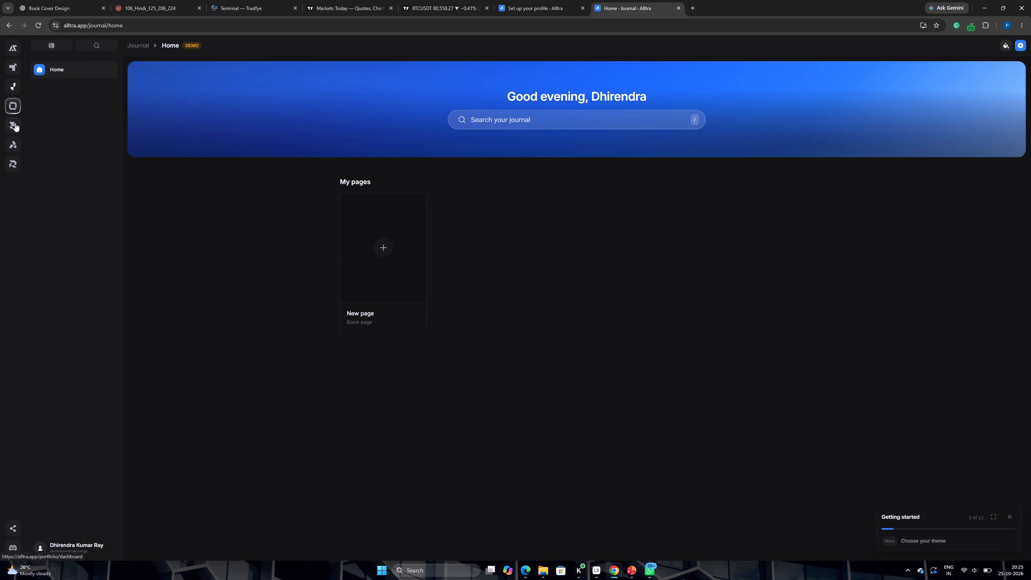
Open the Portfolio dashboard and turn off Demo Mode Preview in the portfolio accounts overview.
left_click_drag(10, 143, 14, 130)
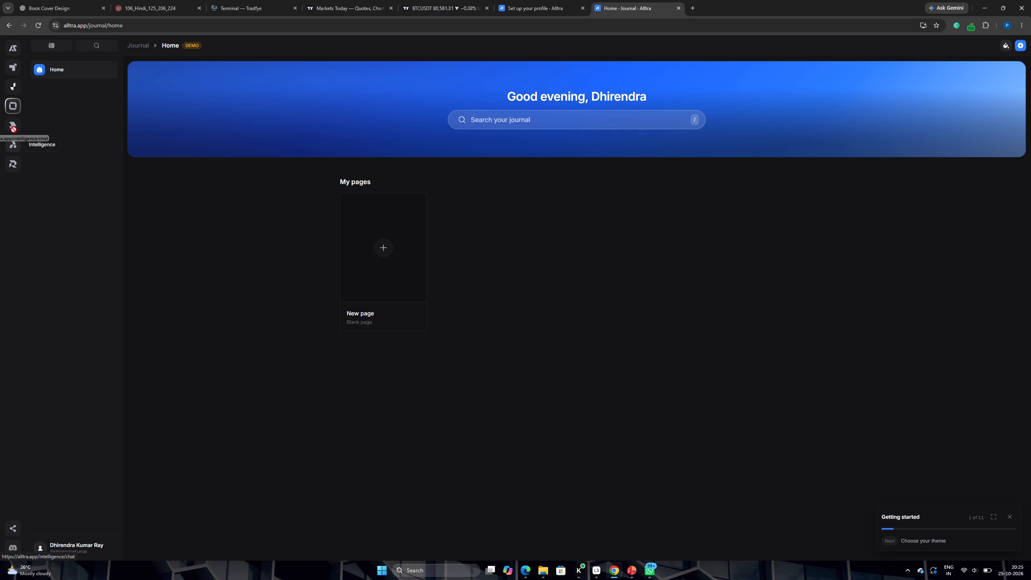
left_click_drag(14, 130, 14, 129)
left_click(13, 128)
left_click(10, 126)
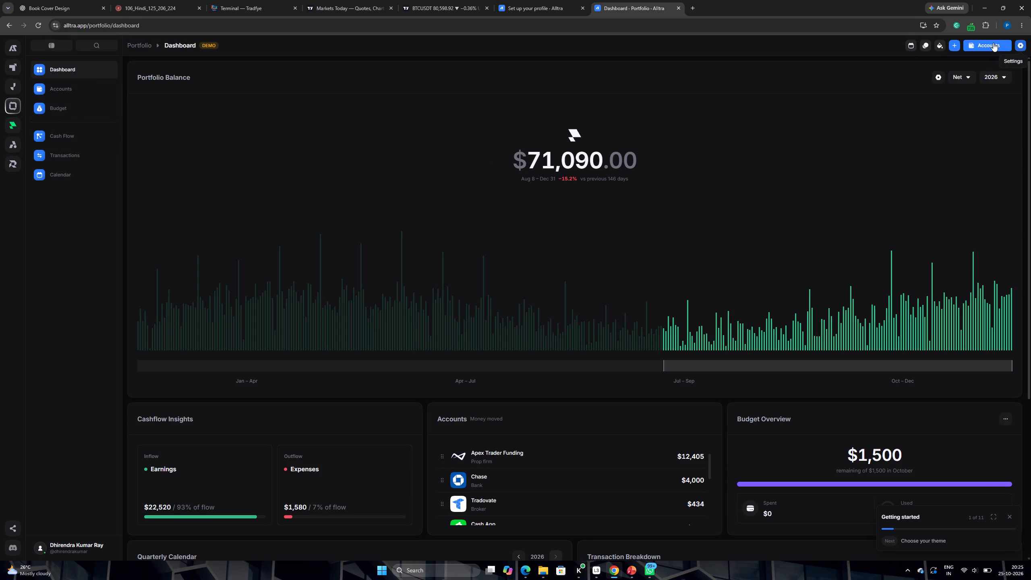
left_click(993, 43)
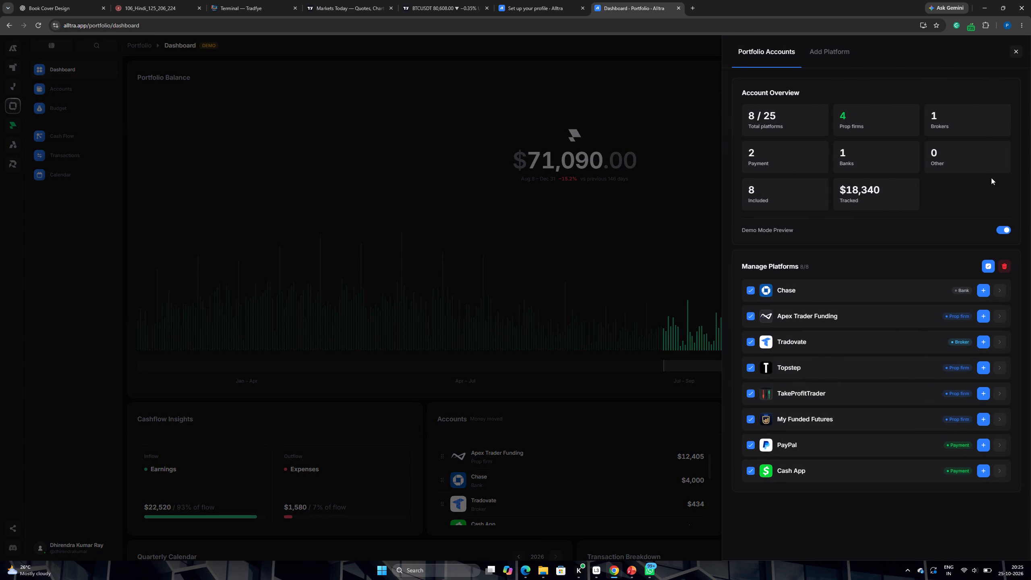
left_click(1003, 228)
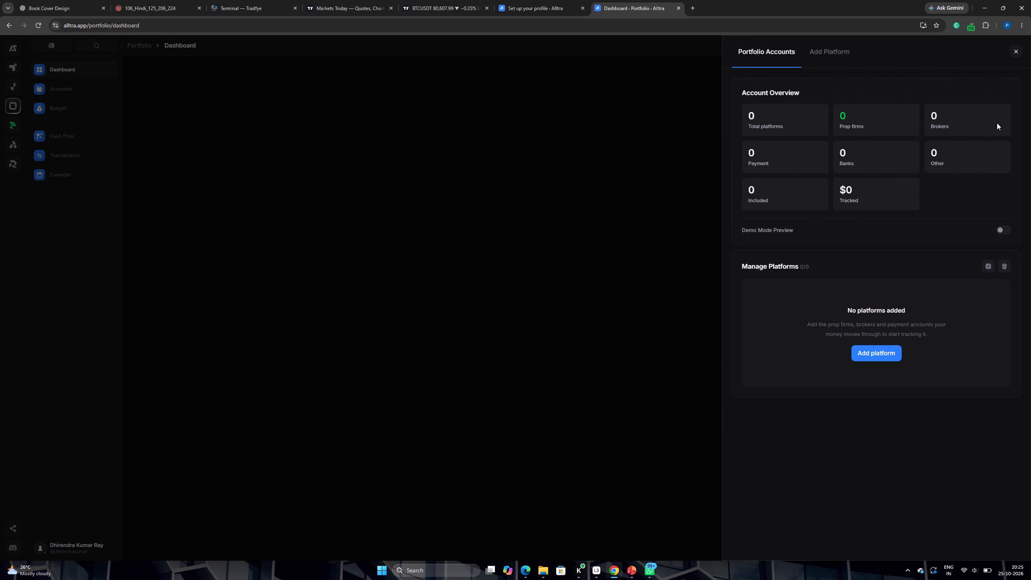
left_click(1018, 50)
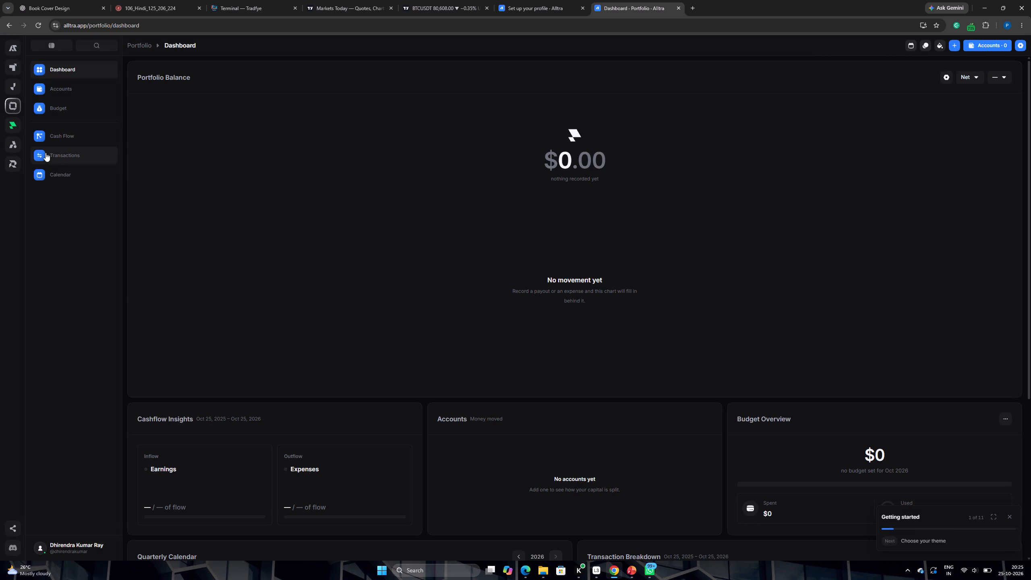
Check the Journal home page and the Performance Tracker with demo mode off.
left_click(8, 85)
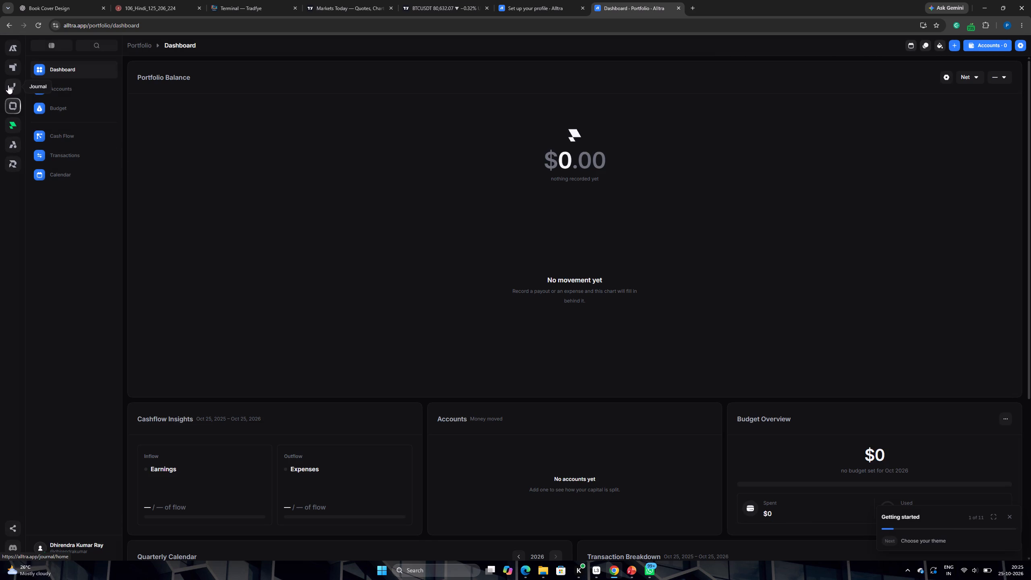
left_click(14, 67)
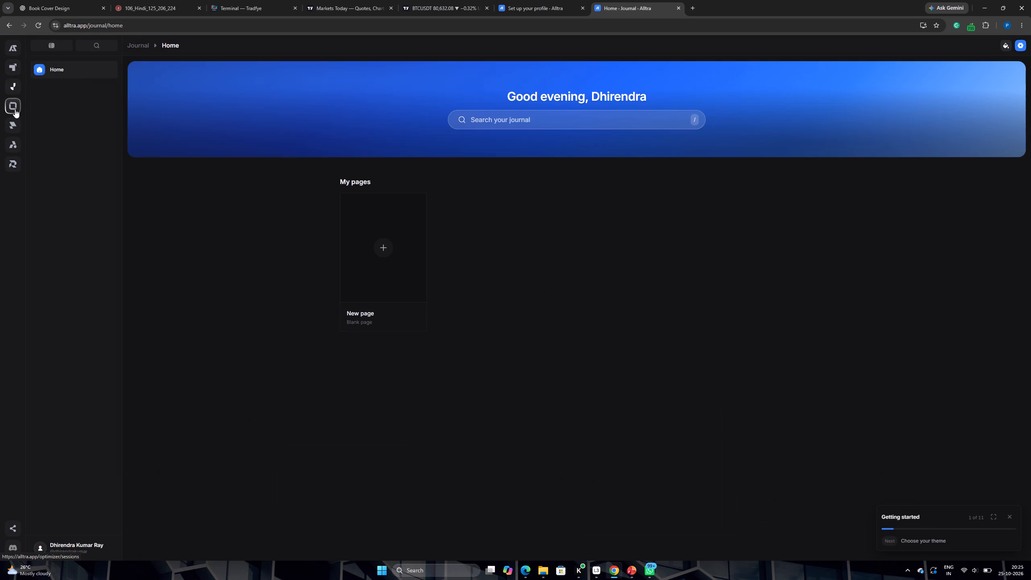
left_click(15, 127)
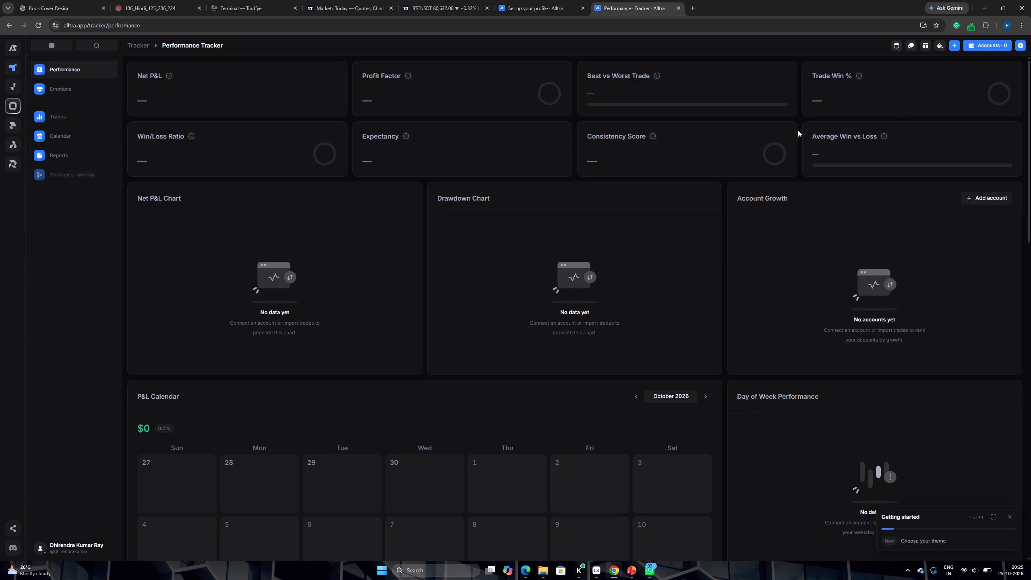
scroll(778, 139, "down", 3)
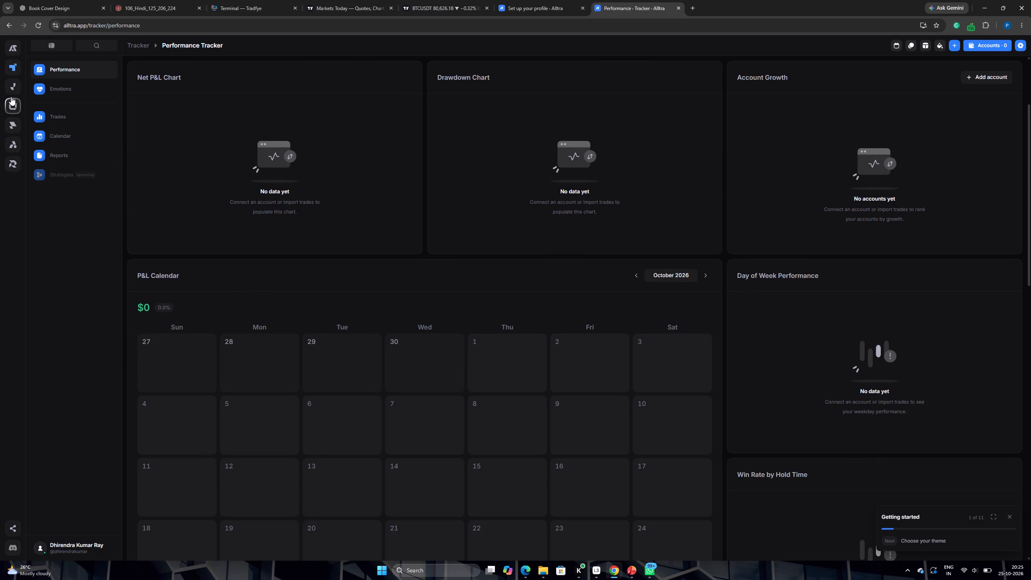
scroll(13, 97, "up", 7)
Return to Alltra Home and open the Optimizer app.
left_click(13, 50)
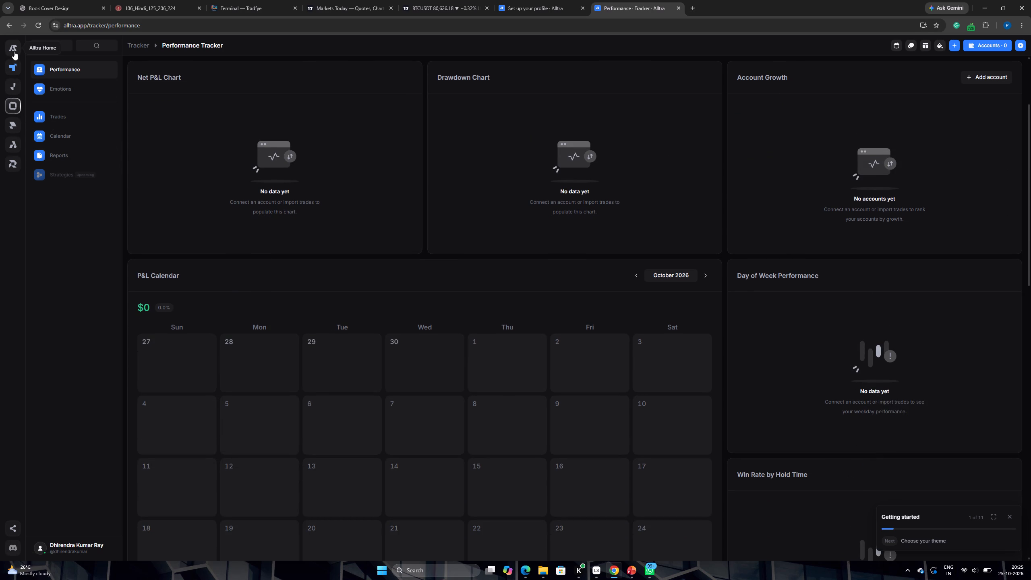
left_click(12, 47)
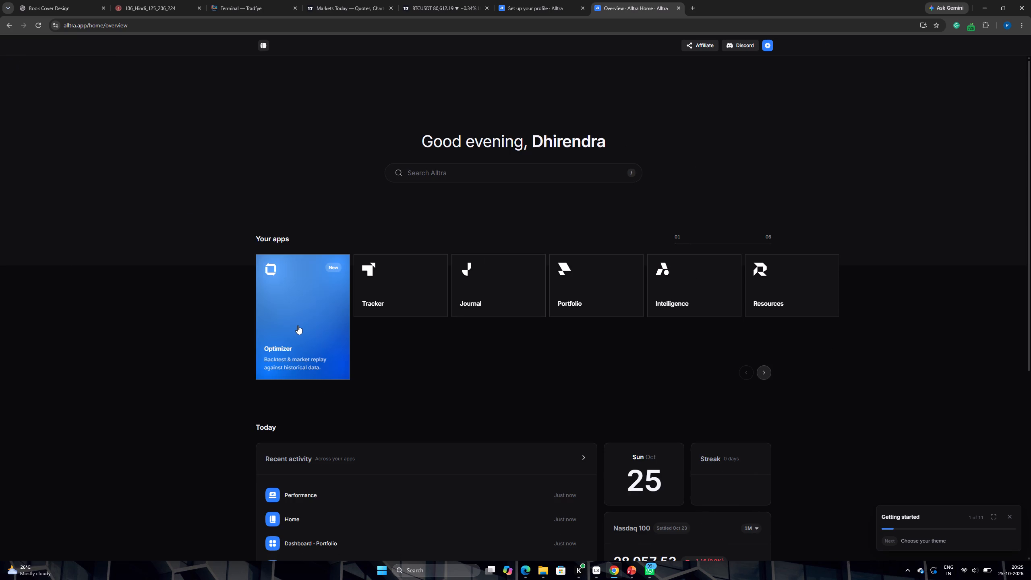
left_click(296, 325)
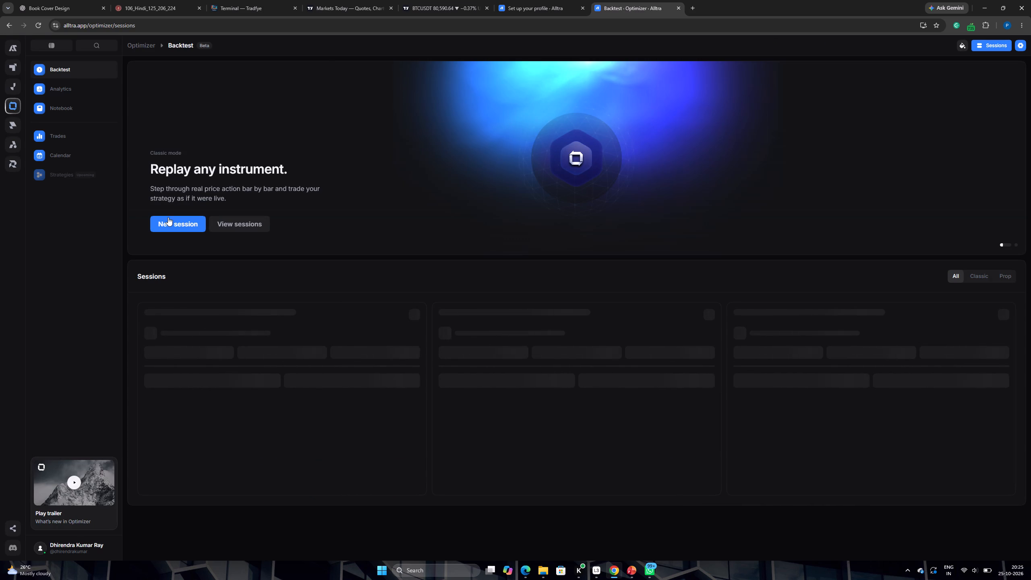
Create a new backtest session in prop firm mode with Gold (GC) as the instrument.
left_click(184, 228)
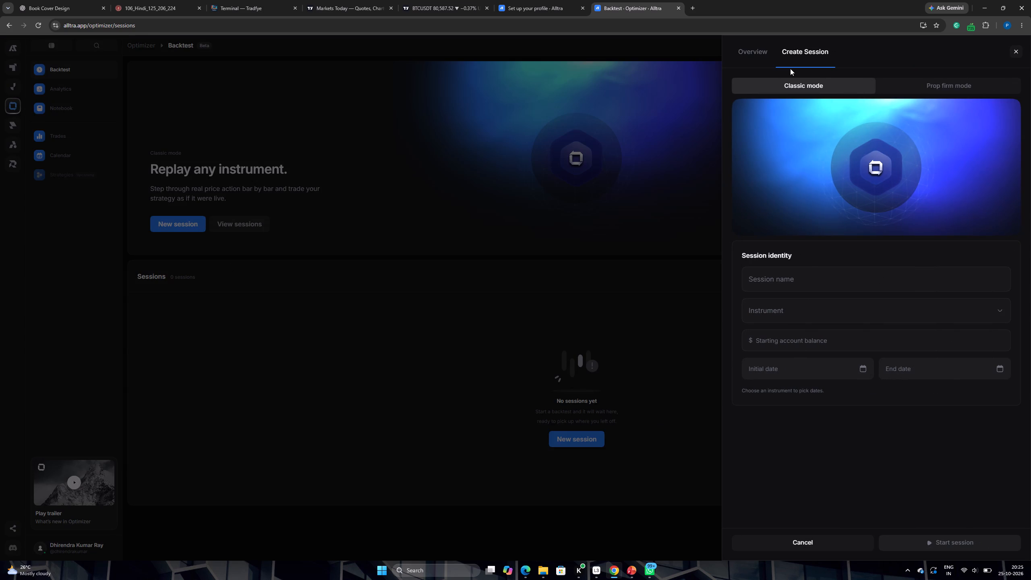
left_click(954, 83)
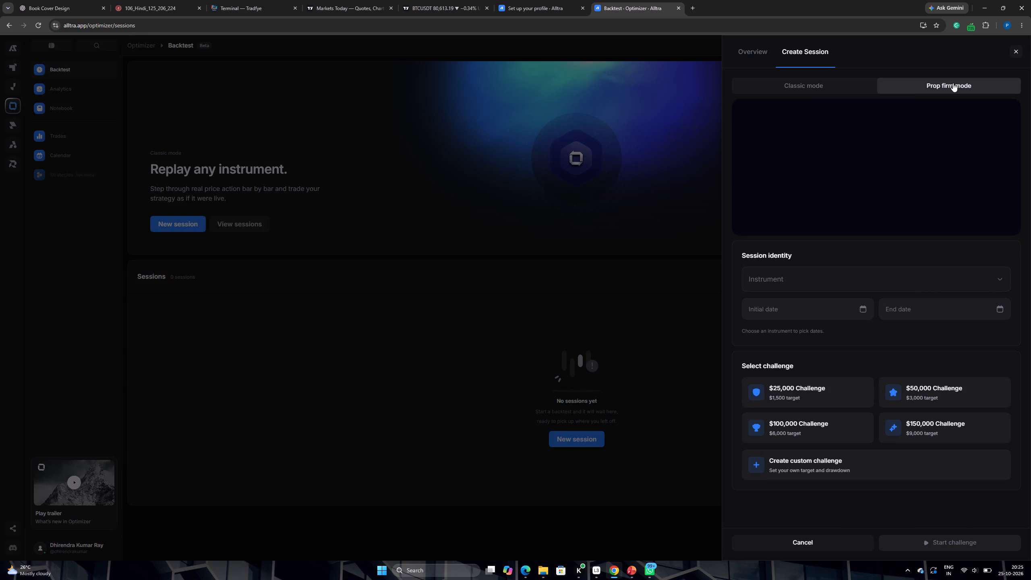
left_click(857, 272)
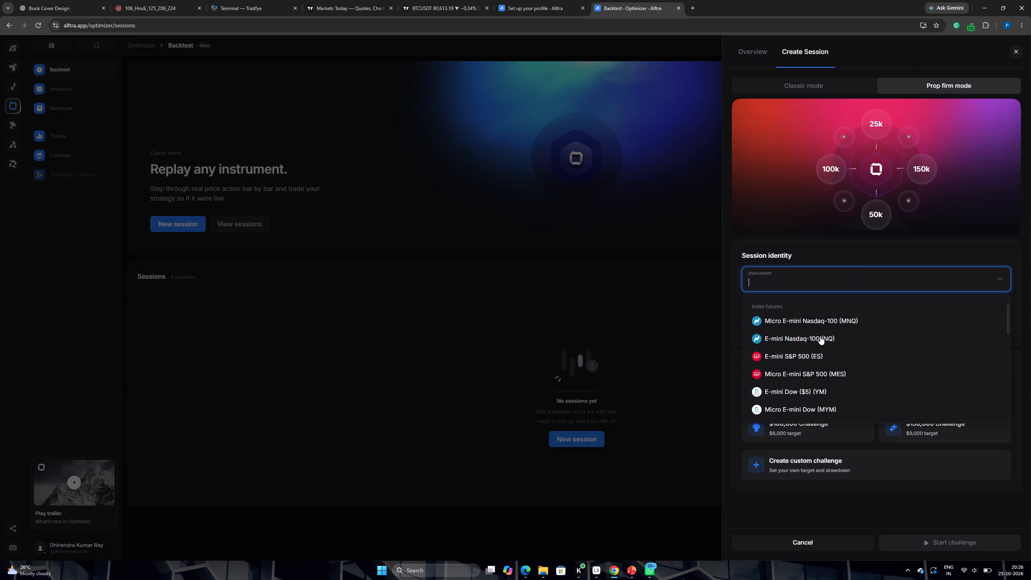
scroll(799, 391, "down", 4)
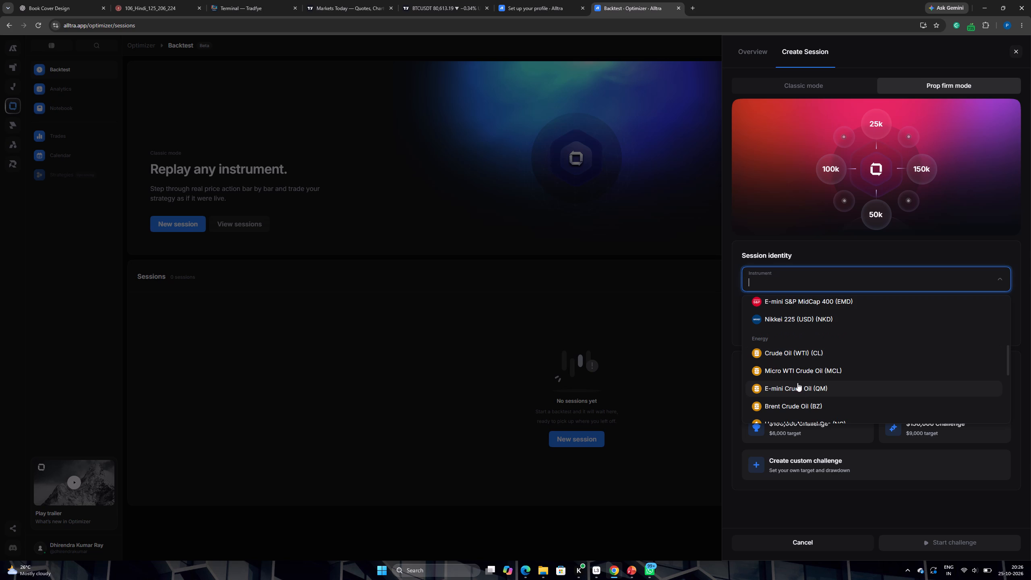
scroll(815, 355, "up", 4)
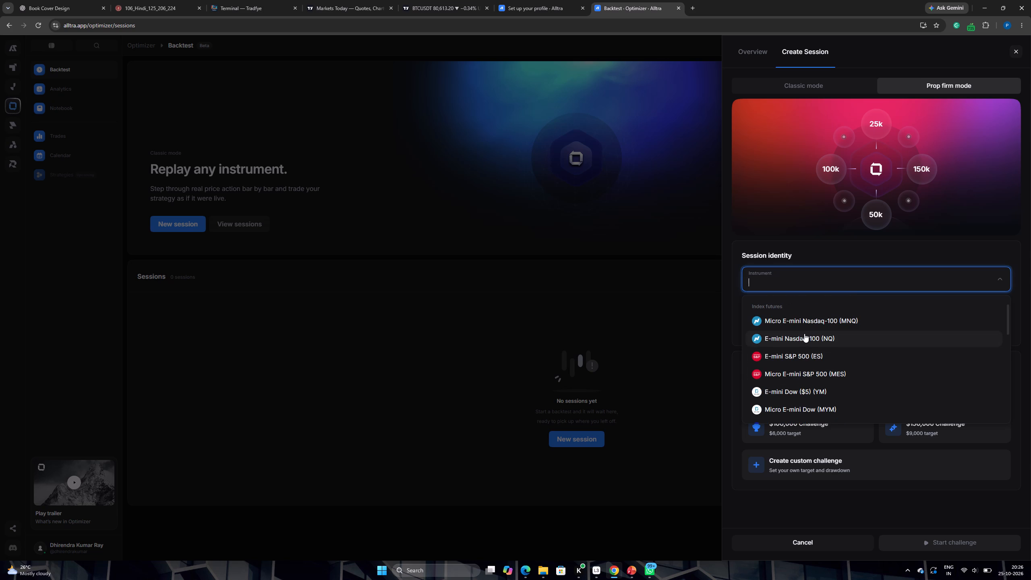
type("gol")
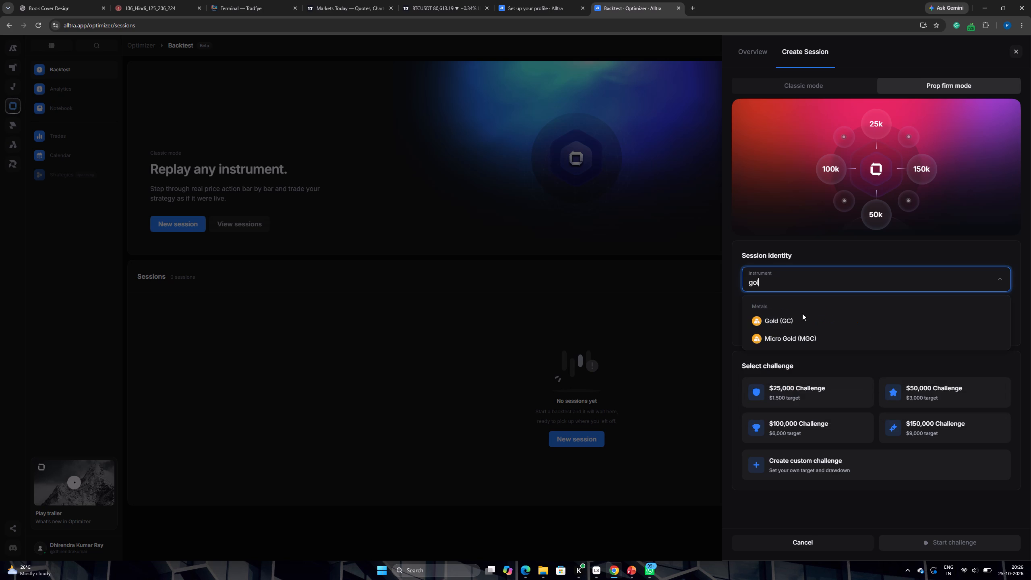
left_click(800, 322)
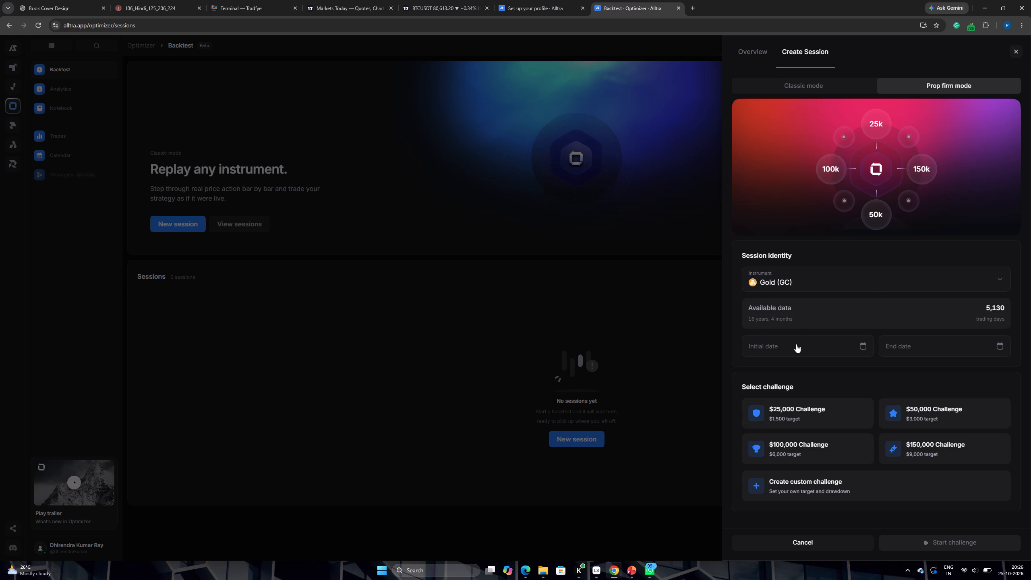
Set the session's initial date to December 29, 2025 and its end date to October 15, 2026.
left_click(796, 344)
left_click(751, 371)
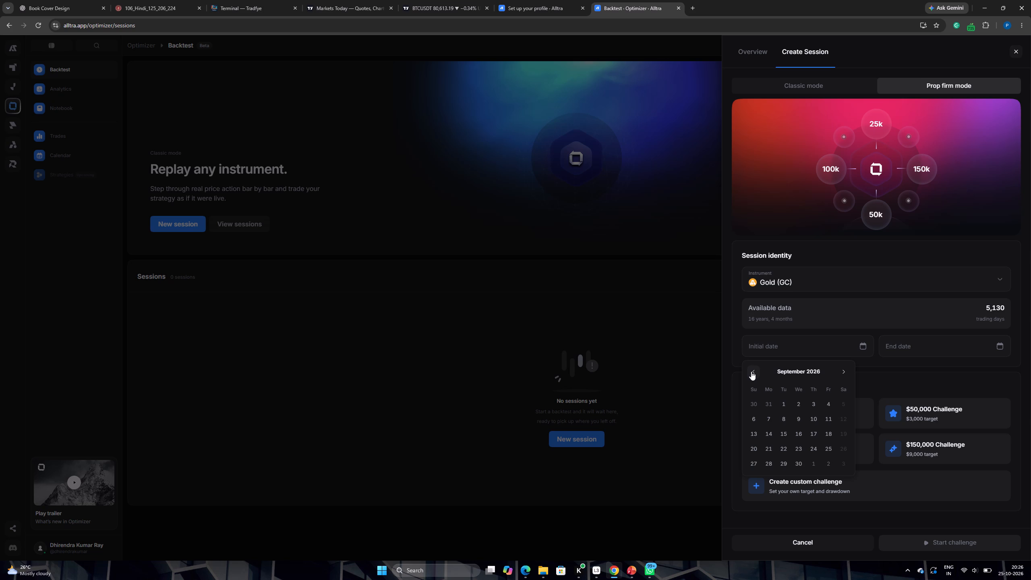
triple_click(753, 371)
triple_click(754, 371)
left_click(756, 371)
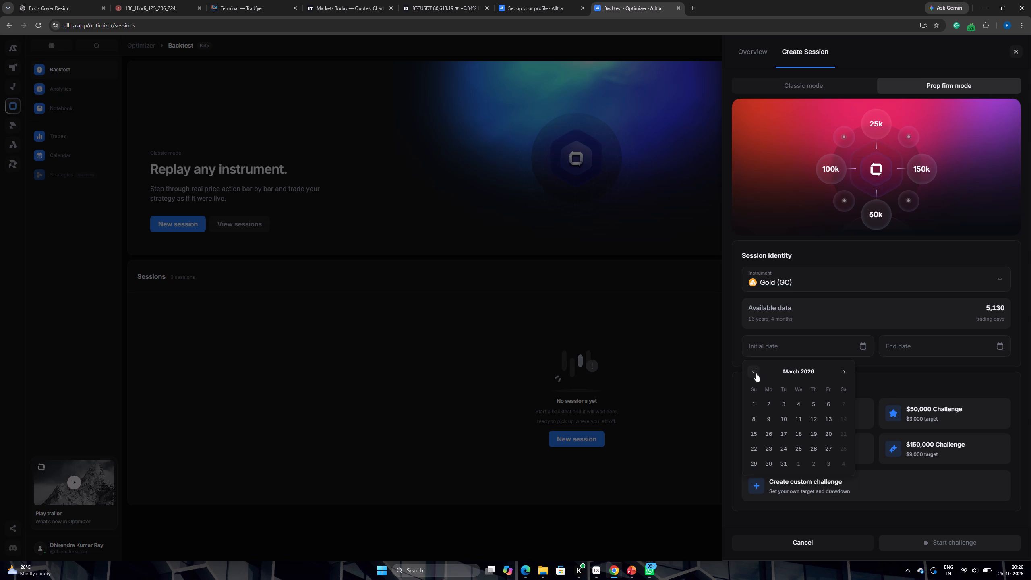
left_click(752, 367)
left_click(772, 406)
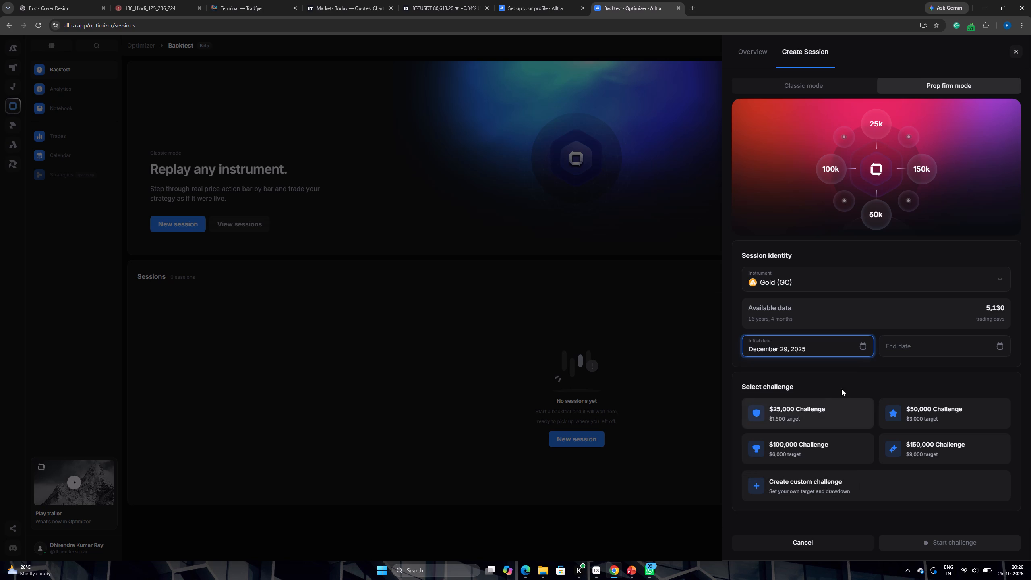
left_click(901, 346)
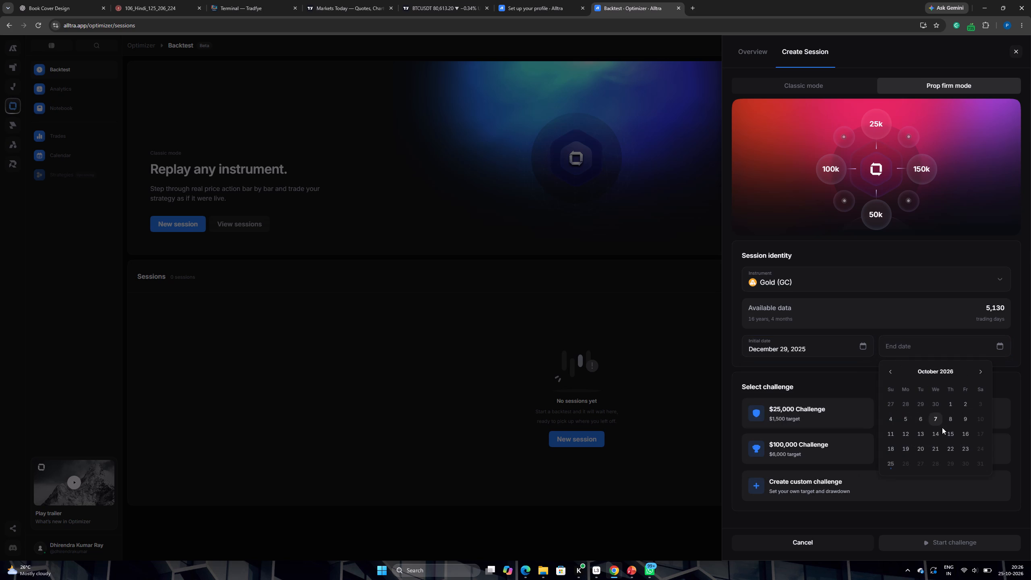
left_click(955, 435)
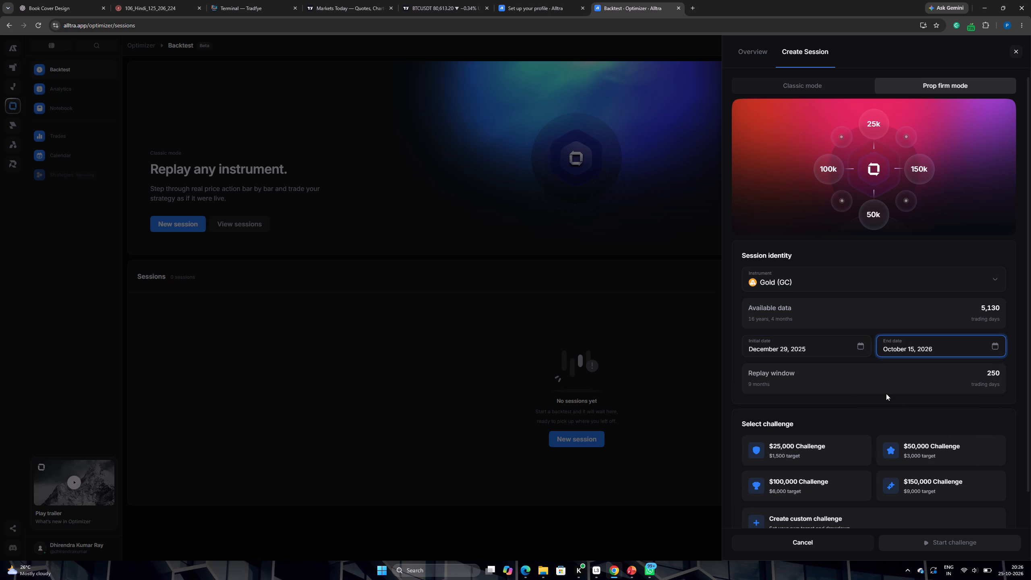
Begin a custom challenge and set its account size to $25,000.
scroll(858, 427, "down", 7)
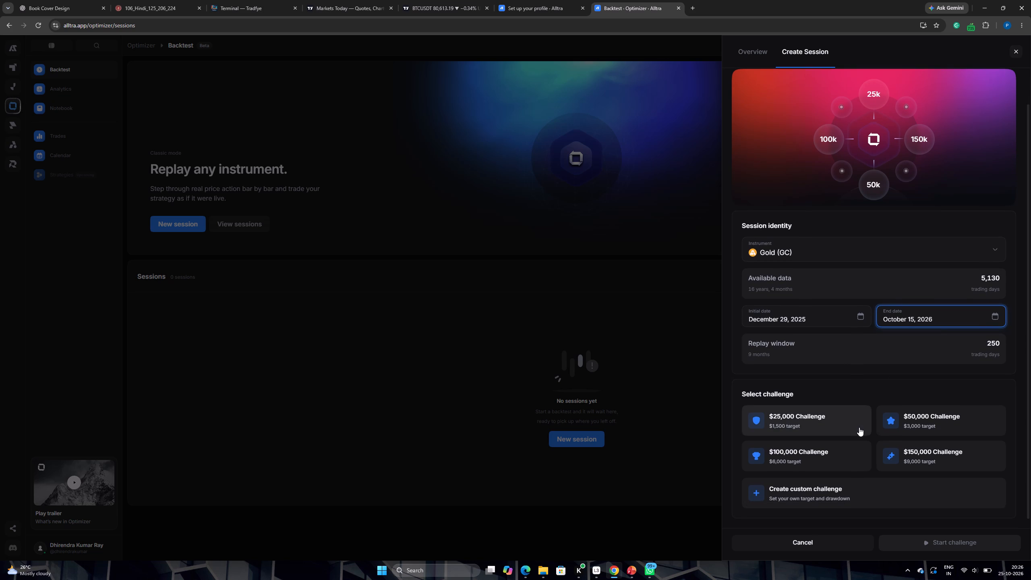
left_click(787, 495)
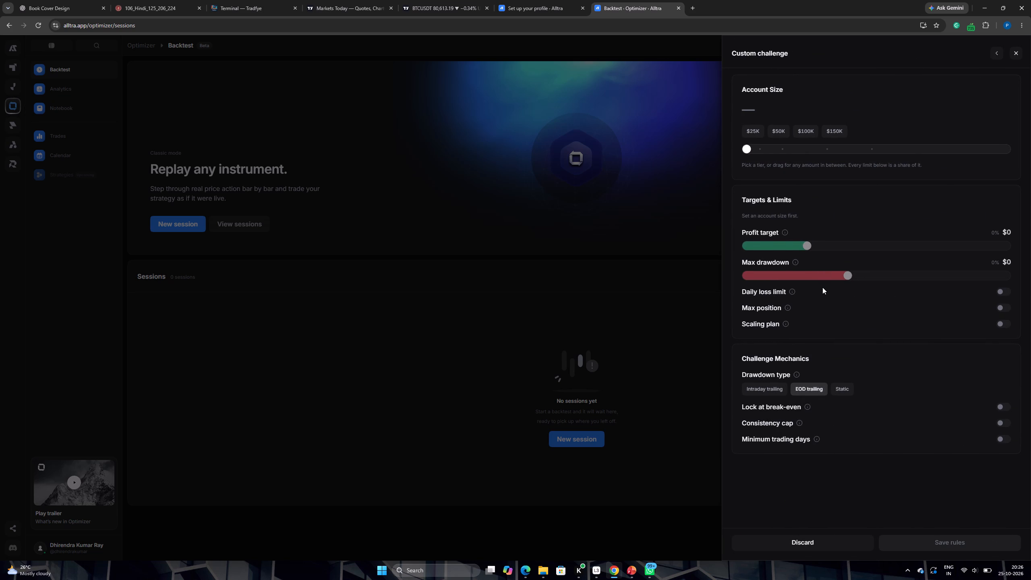
left_click(843, 389)
left_click(843, 389)
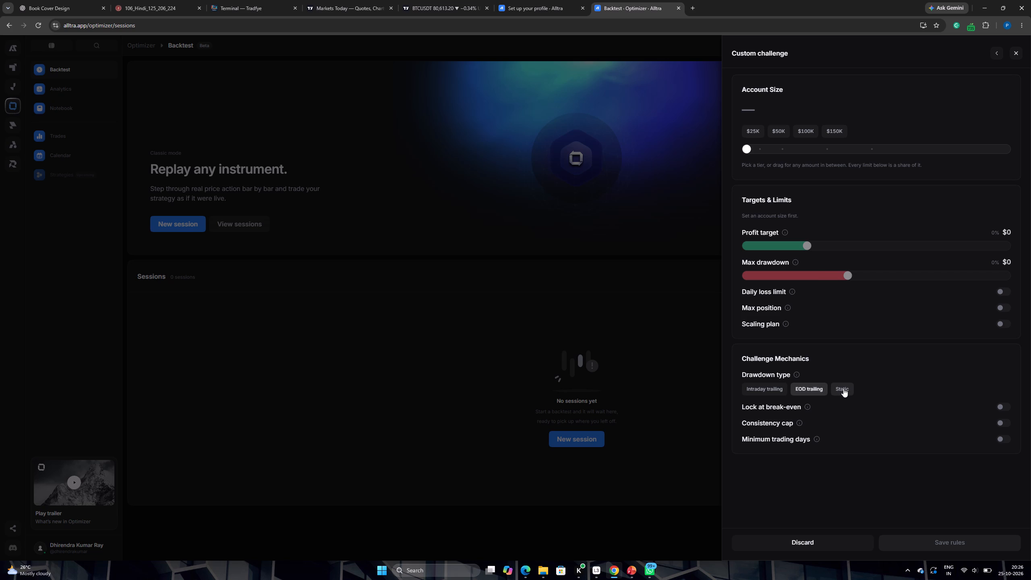
left_click(844, 388)
left_click(844, 388)
left_click_drag(840, 278, 820, 273)
left_click(753, 131)
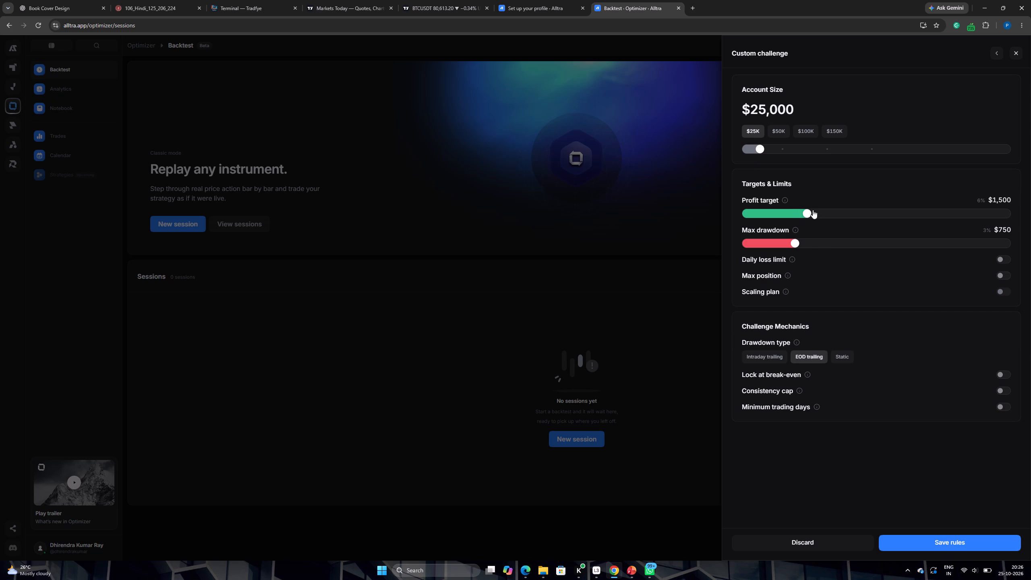
Set the custom challenge's profit target to 10%, $2,500.
left_click(809, 212)
left_click_drag(809, 213, 827, 216)
left_click(869, 214)
left_click(864, 212)
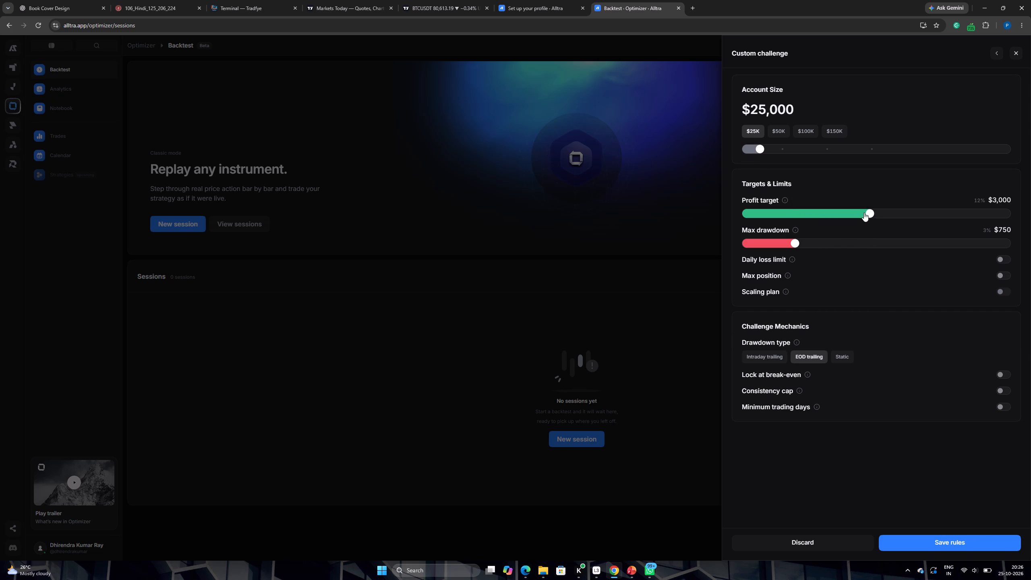
left_click(857, 213)
left_click(849, 210)
Set the custom challenge's max drawdown to 10%, $2,500.
left_click_drag(815, 244, 859, 242)
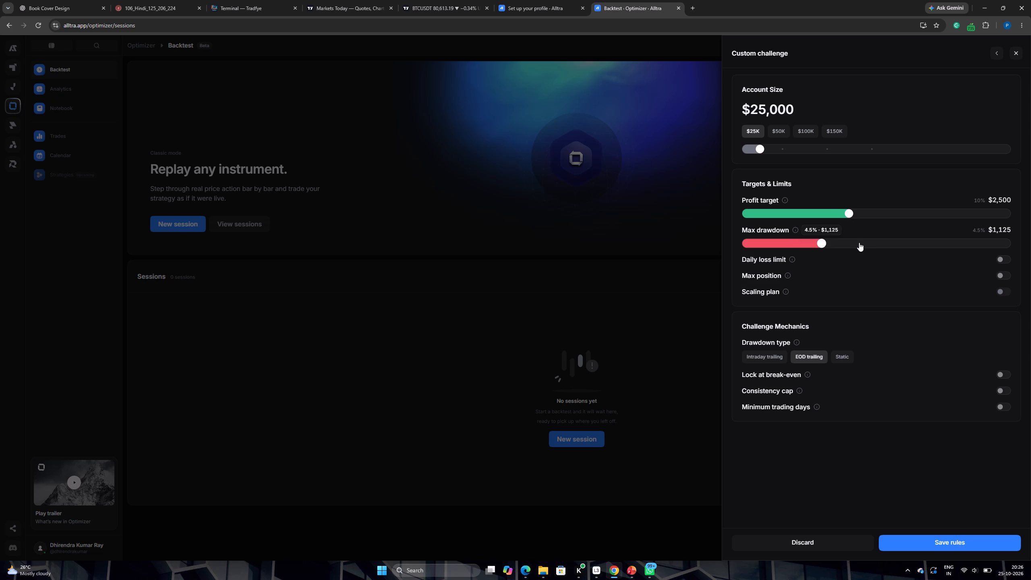
left_click_drag(859, 242, 867, 243)
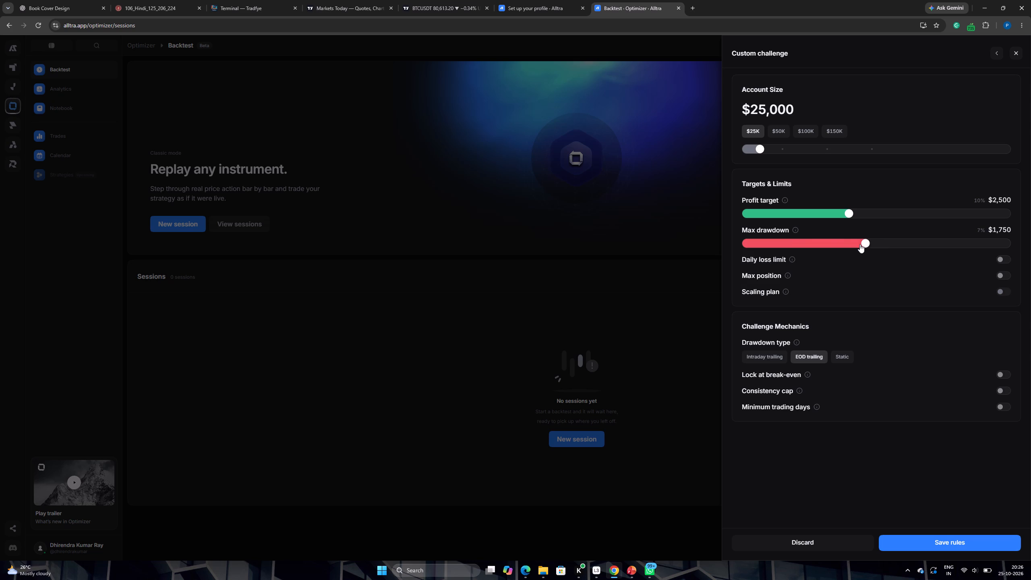
left_click(843, 244)
left_click_drag(843, 244, 872, 246)
left_click_drag(877, 246, 899, 246)
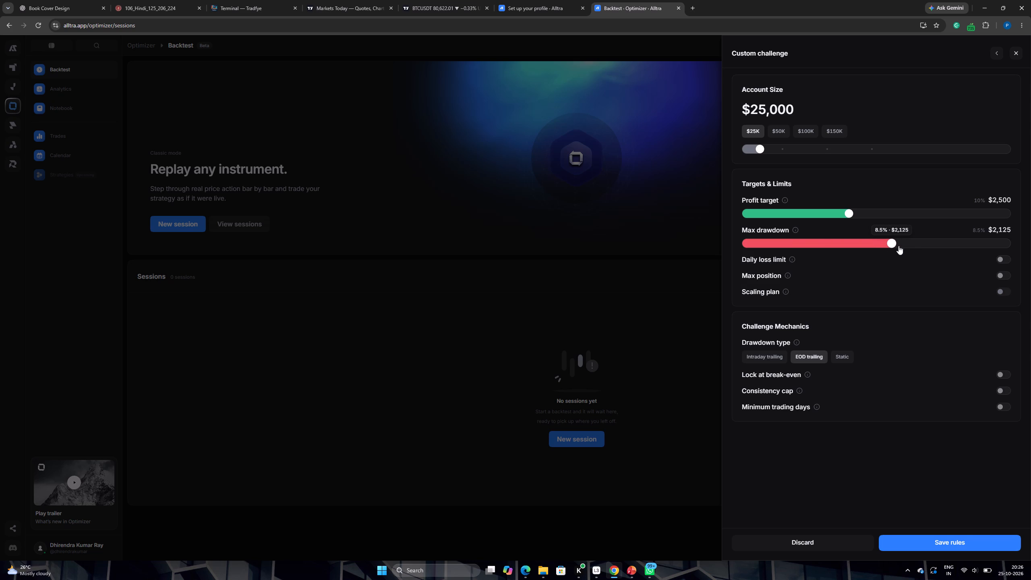
left_click_drag(899, 246, 900, 246)
left_click_drag(900, 246, 907, 244)
left_click_drag(909, 244, 918, 244)
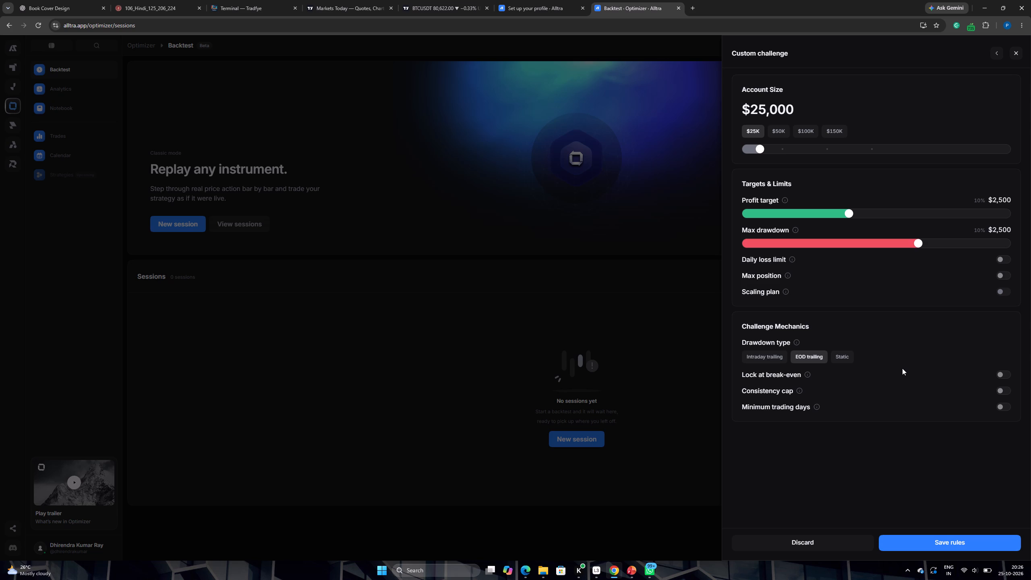
Enable the daily loss limit at $500 and set the drawdown type to Static.
left_click(1001, 260)
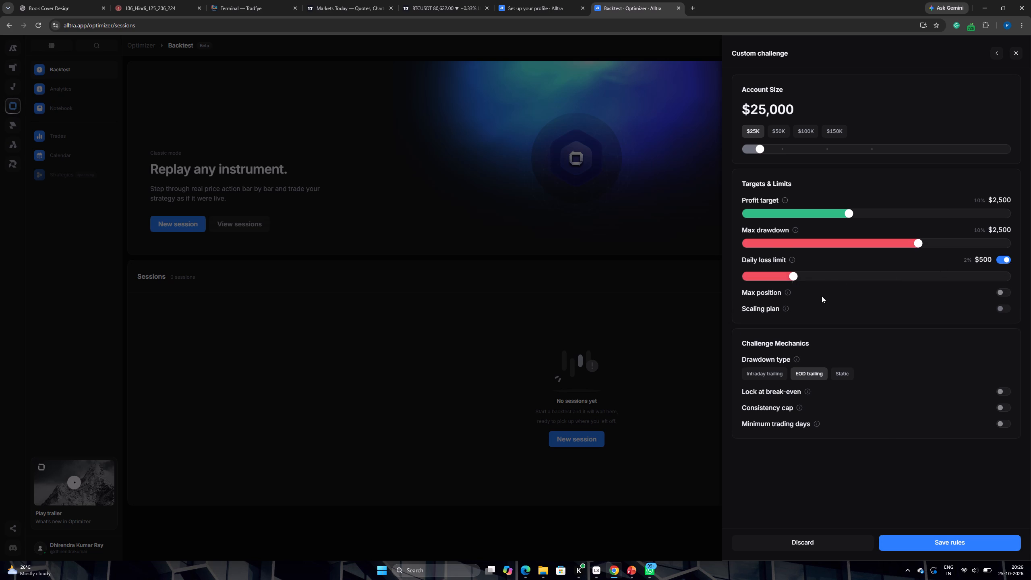
left_click(843, 373)
scroll(855, 453, "down", 1)
Enable minimum trading days at 3 days and save the custom challenge rules.
double_click(1004, 421)
left_click(1004, 422)
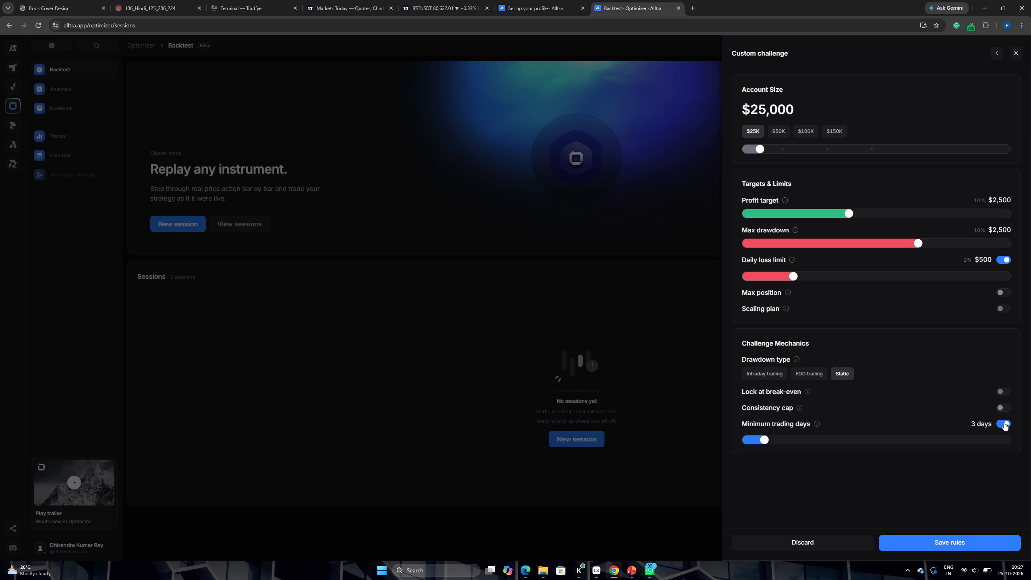
scroll(928, 483, "down", 1)
left_click(921, 542)
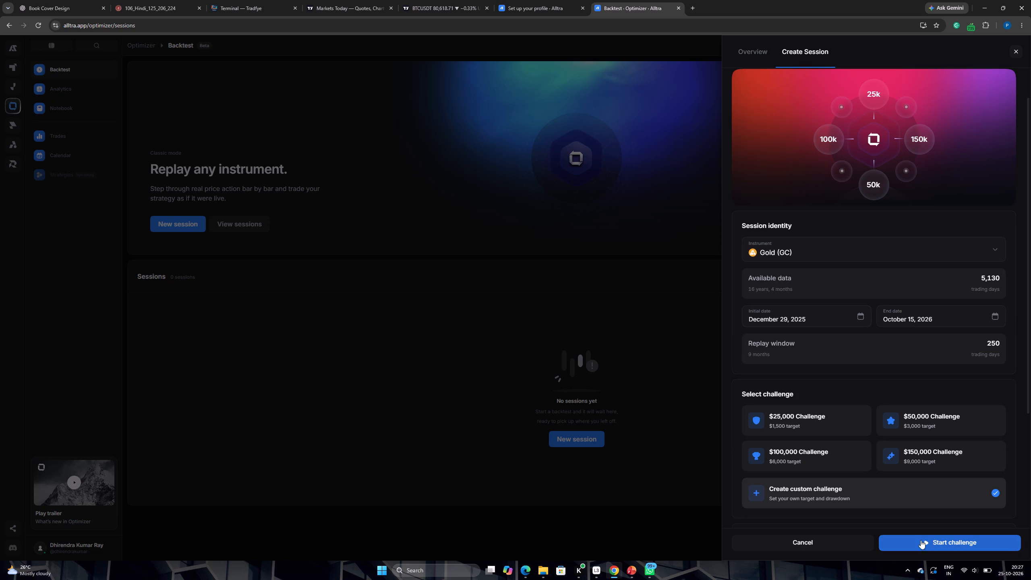
Start the Gold (GC) challenge with the custom rules.
scroll(921, 494, "down", 5)
left_click(925, 540)
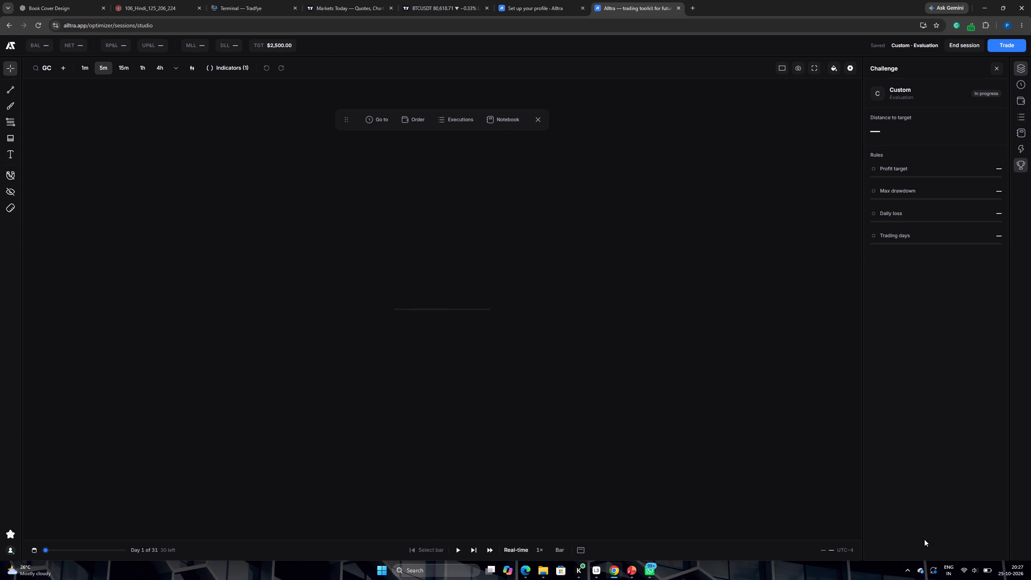
Remove the SMA 20 indicator from the 5-minute Gold chart.
scroll(628, 346, "up", 2)
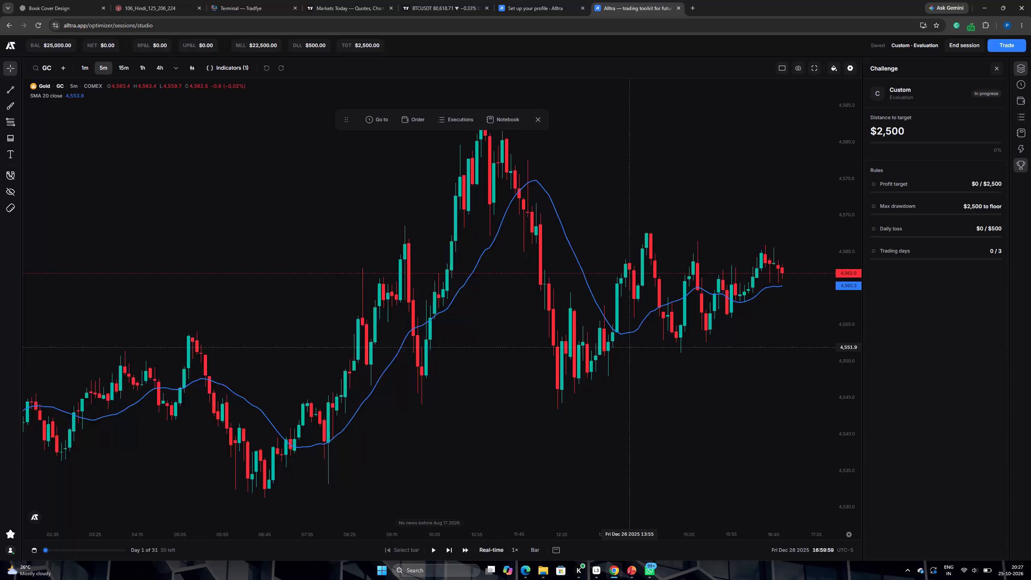
scroll(629, 343, "up", 2)
left_click_drag(619, 346, 521, 362)
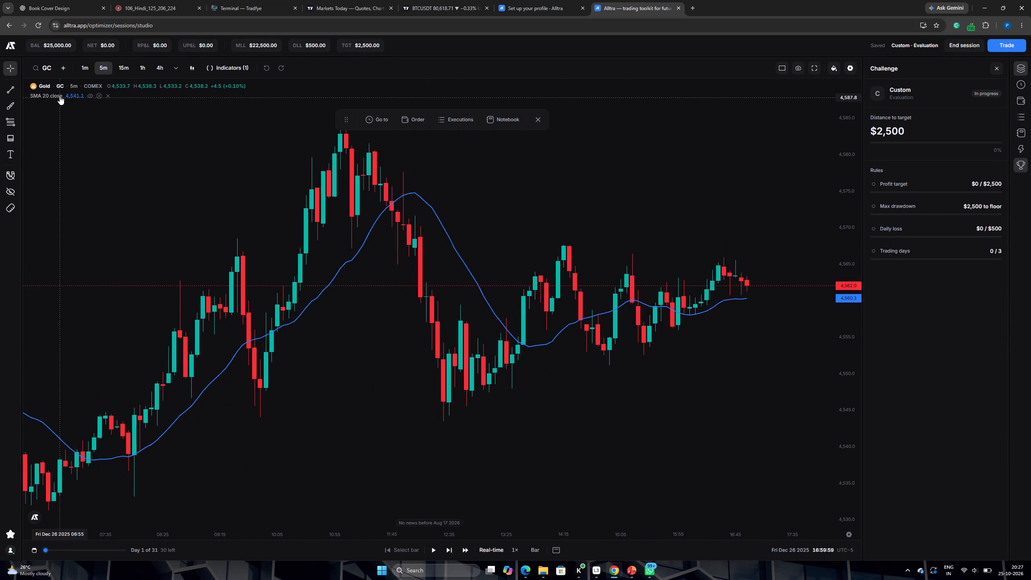
left_click(106, 95)
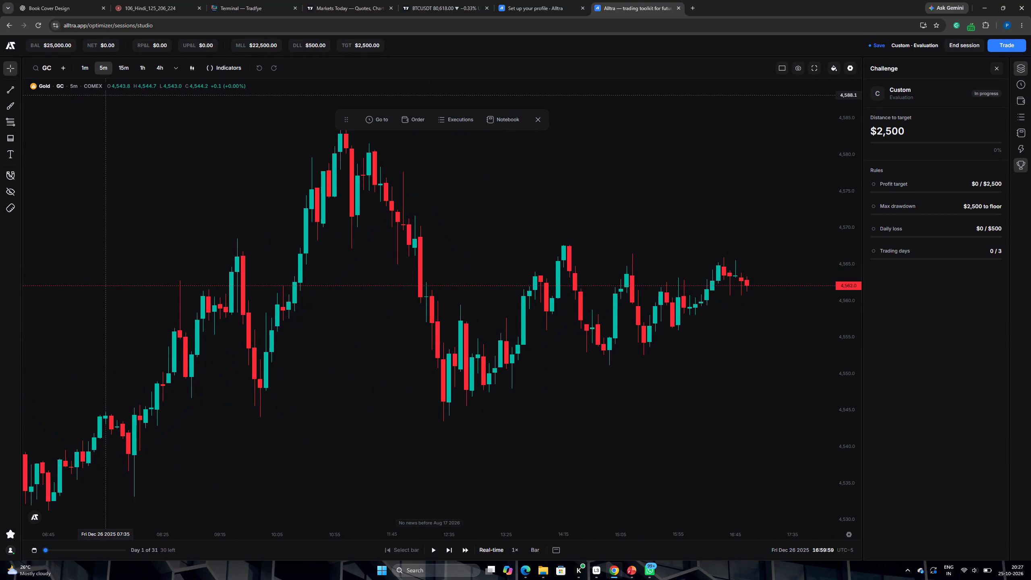
left_click(355, 203)
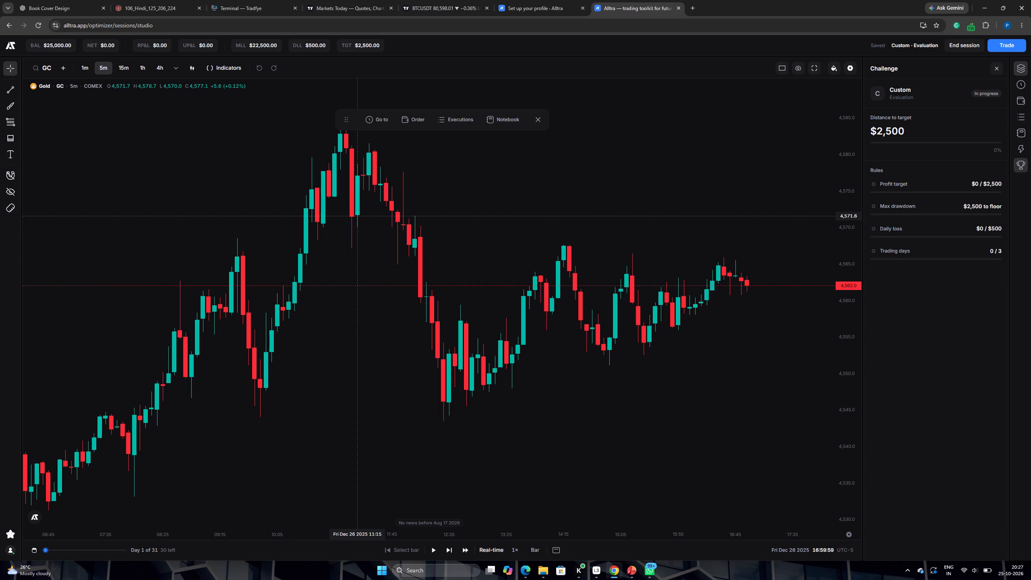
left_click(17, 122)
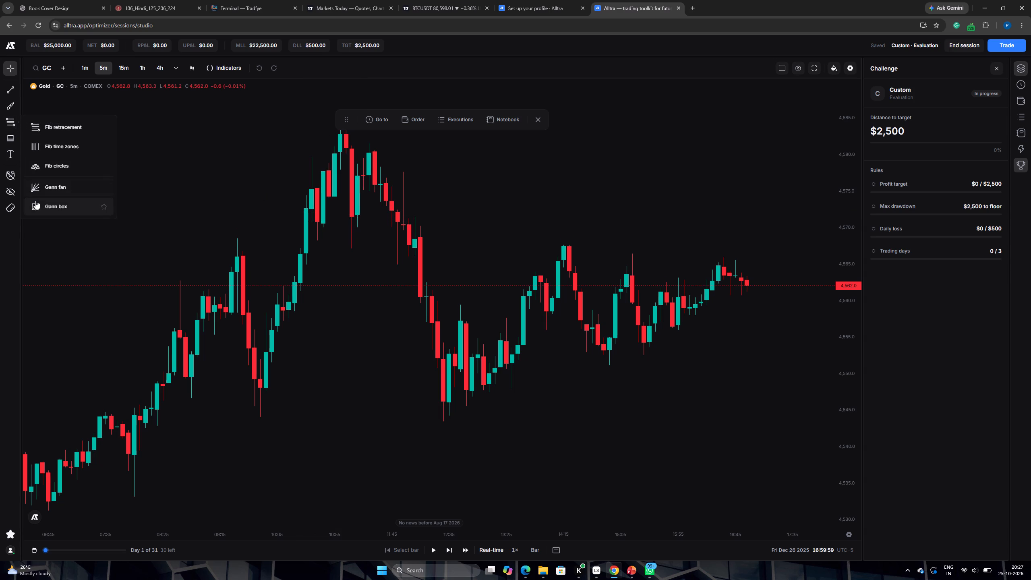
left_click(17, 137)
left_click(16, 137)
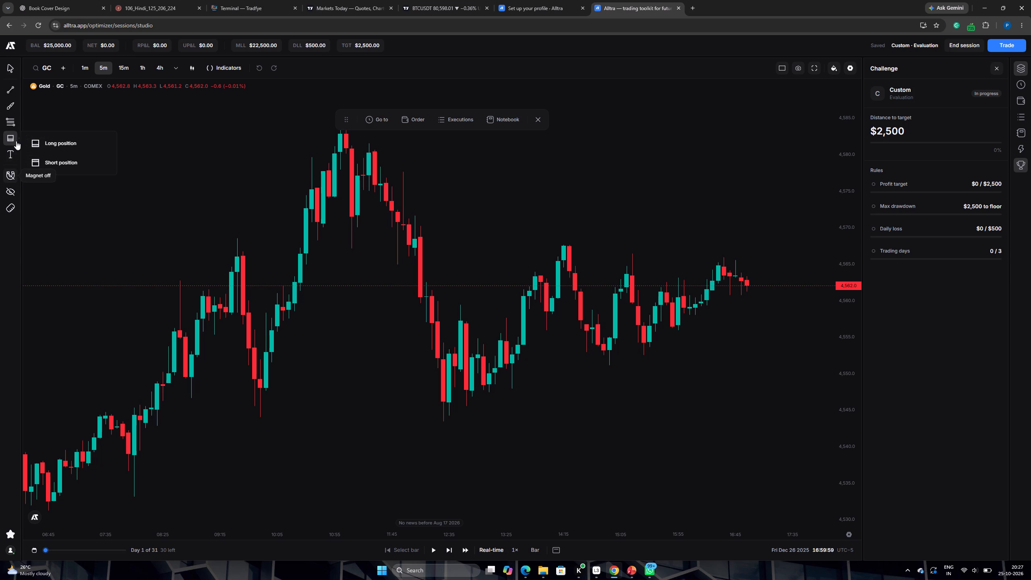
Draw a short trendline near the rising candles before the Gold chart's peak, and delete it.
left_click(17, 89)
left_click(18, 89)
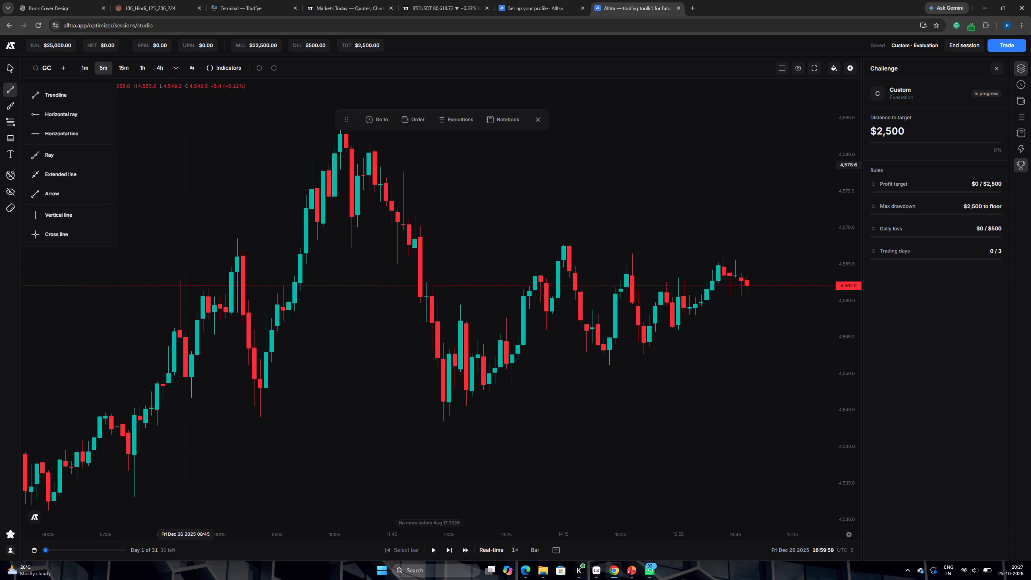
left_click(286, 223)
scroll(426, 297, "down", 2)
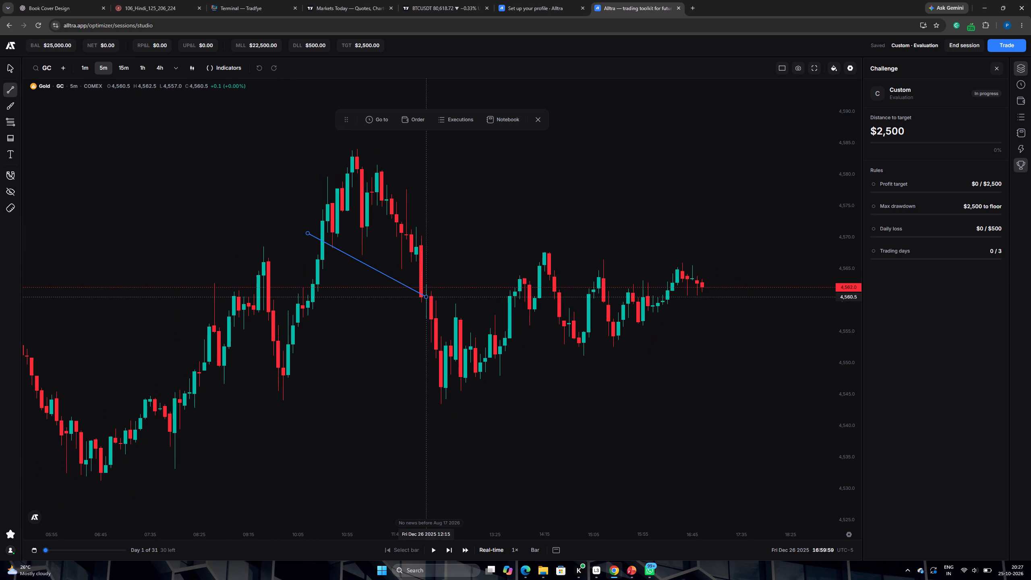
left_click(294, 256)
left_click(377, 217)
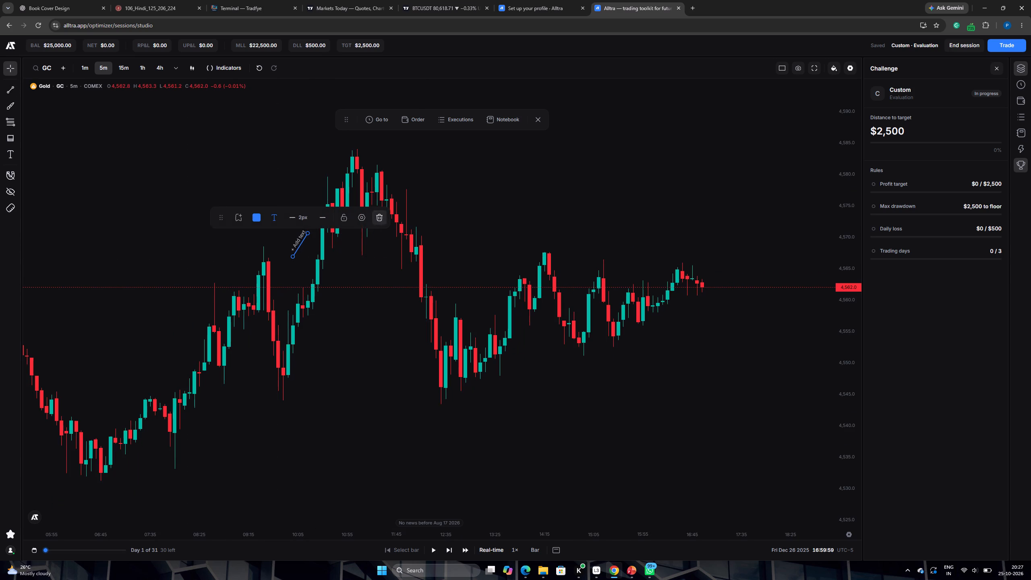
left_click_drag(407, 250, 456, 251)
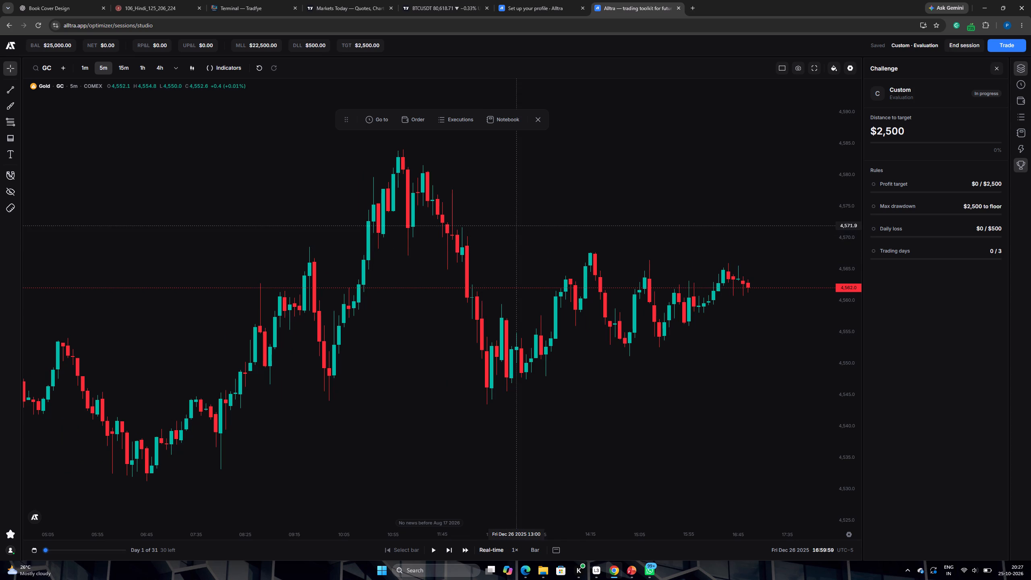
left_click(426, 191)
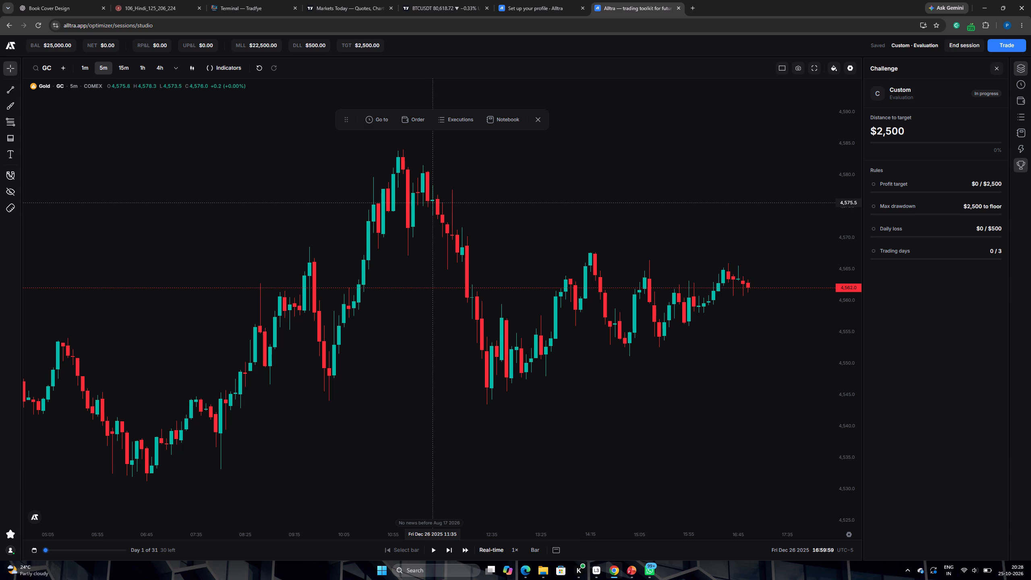
In the chart settings, add the custom colour ffffff for the rising candle bodies.
left_click(848, 66)
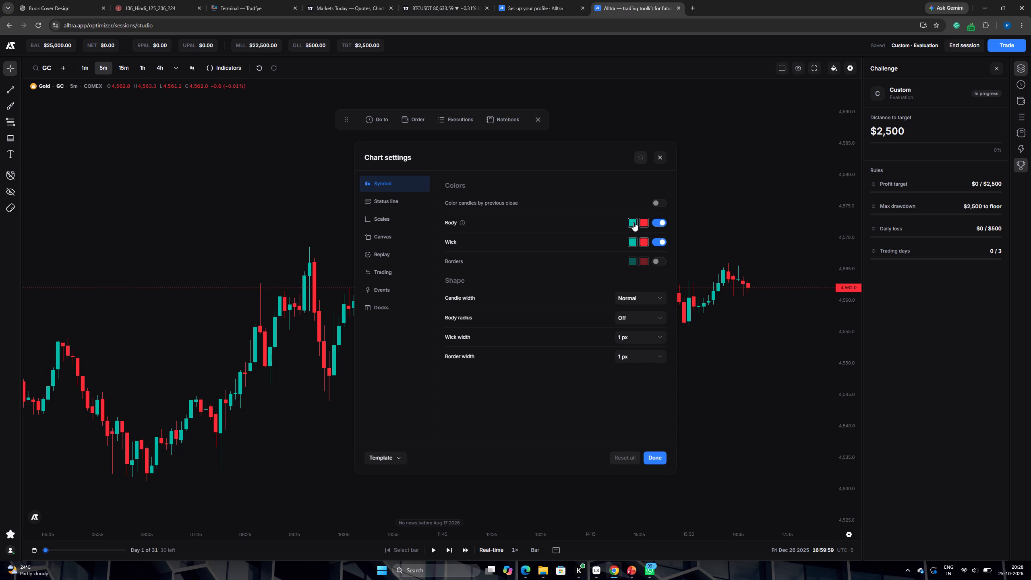
left_click_drag(634, 222, 630, 222)
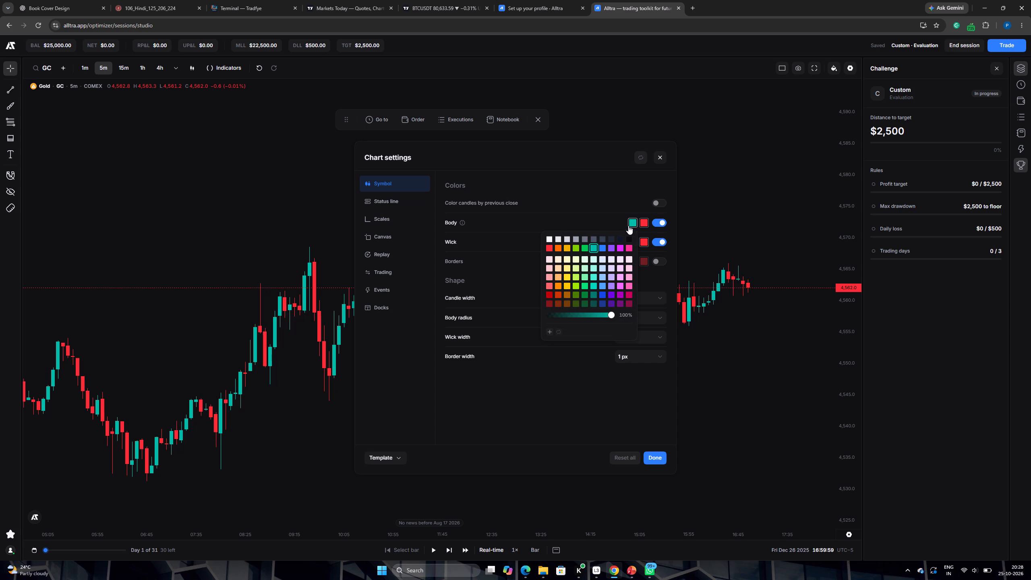
left_click(548, 331)
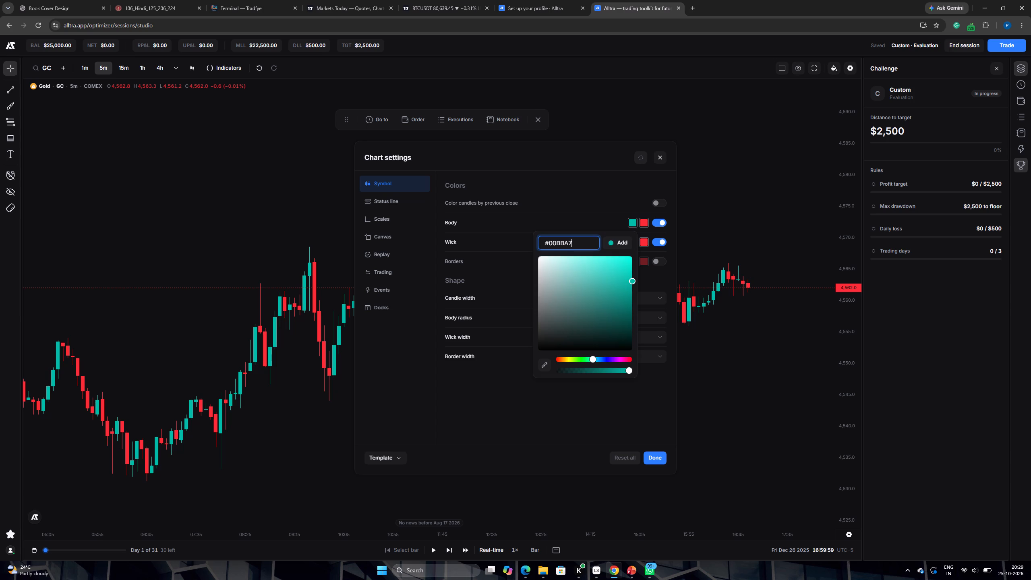
key("BackSpace")
key("BackSpace")
key("BackSpace")
key("BackSpace")
key("BackSpace")
key("BackSpace")
key("BackSpace")
key("BackSpace")
key("BackSpace")
key("BackSpace")
key("BackSpace")
key("BackSpace")
key("BackSpace")
key("BackSpace")
key("BackSpace")
key("BackSpace")
key("BackSpace")
key("f")
type("ffffffffff")
key("BackSpace")
key("BackSpace")
key("BackSpace")
key("BackSpace")
key("BackSpace")
key("BackSpace")
key("BackSpace")
key("BackSpace")
type("fff")
left_click(622, 241)
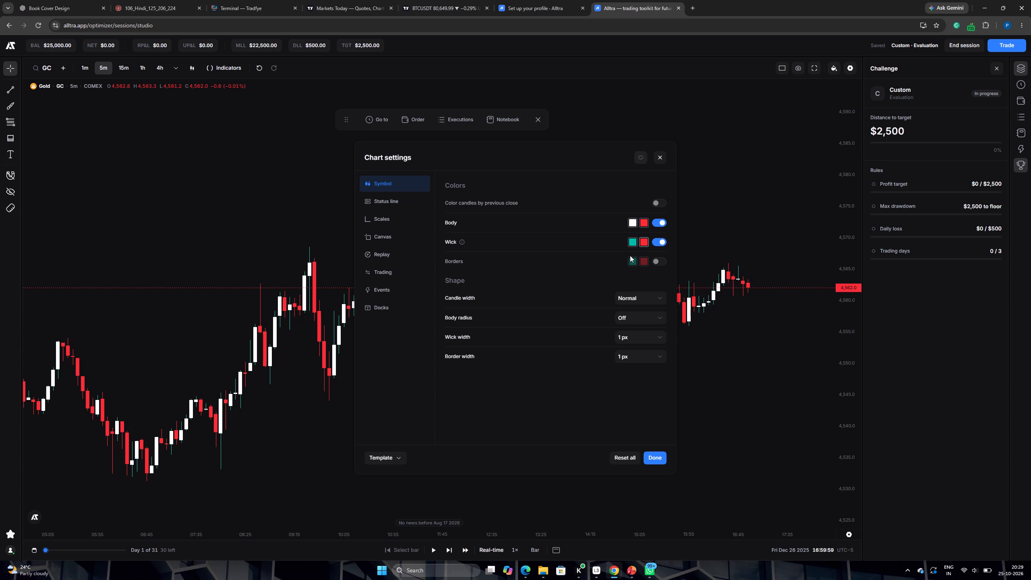
Set the falling candle body colour to the custom hex value b8b8b8.
left_click(644, 224)
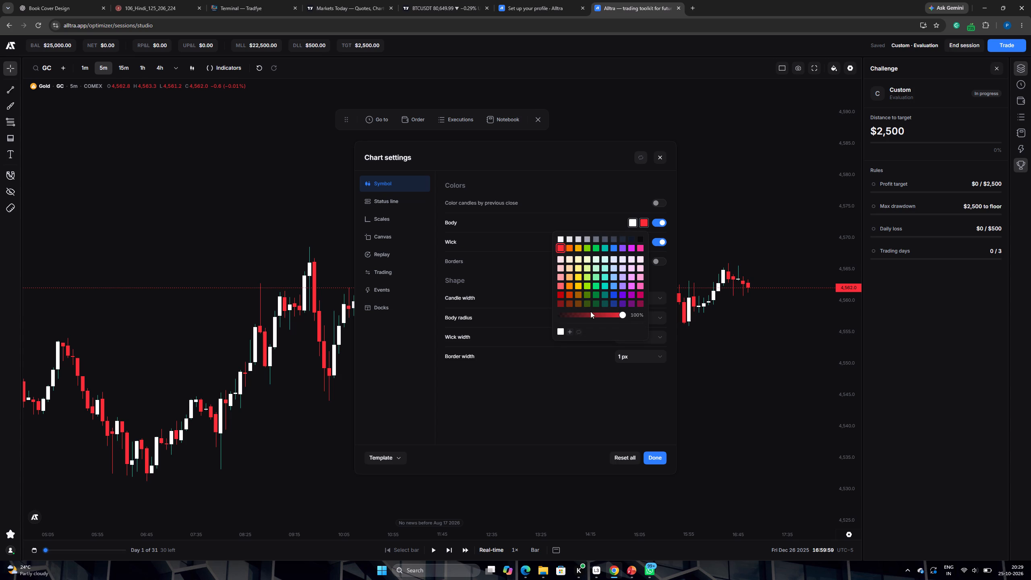
left_click(570, 330)
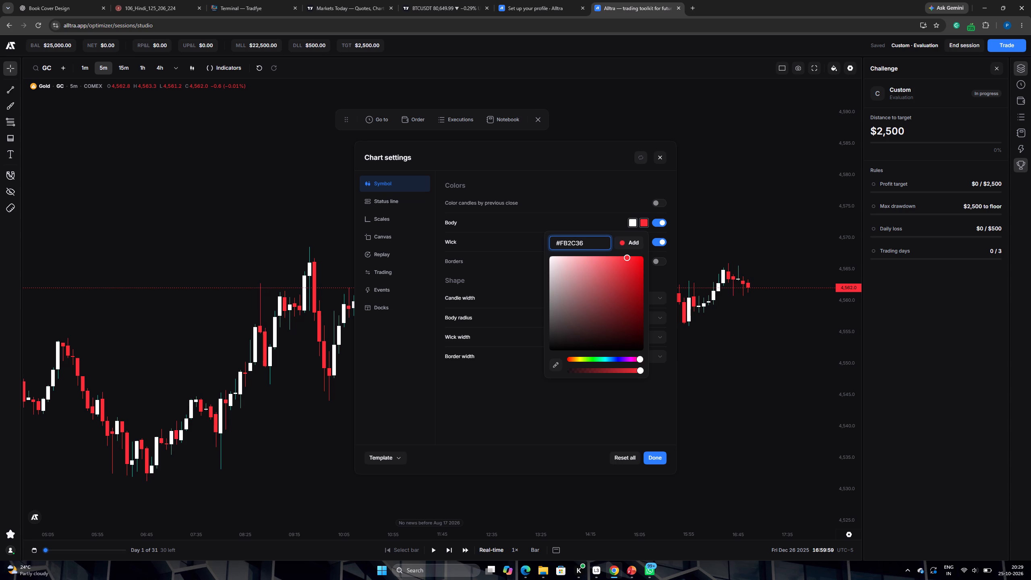
key("BackSpace")
key("BackSpace")
key("BackSpace")
key("BackSpace")
key("BackSpace")
key("BackSpace")
key("BackSpace")
key("BackSpace")
type("b8")
type("b8b8")
left_click(634, 240)
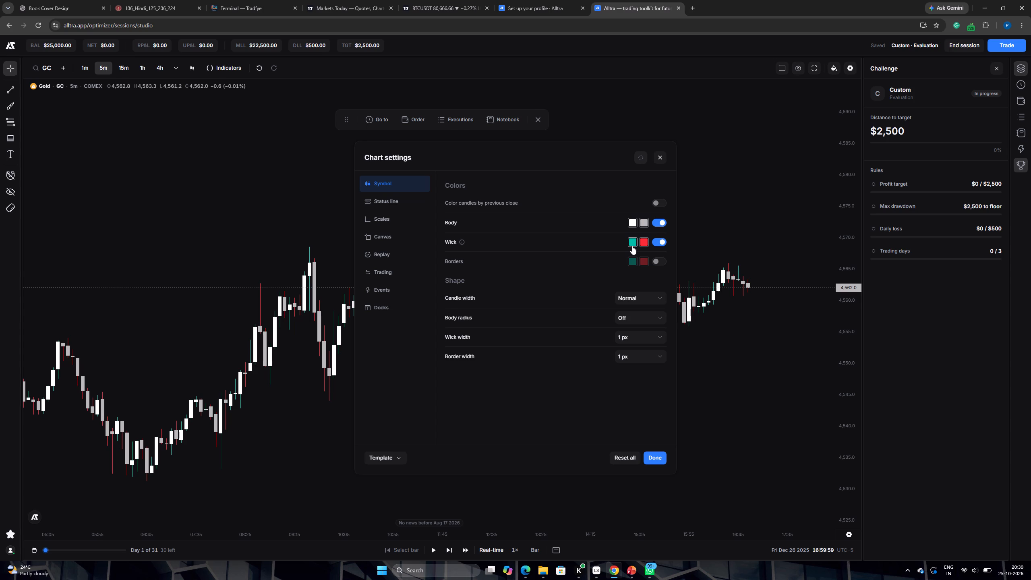
Set the rising candle wick colour to the custom hex value 4a4a4a.
left_click(632, 246)
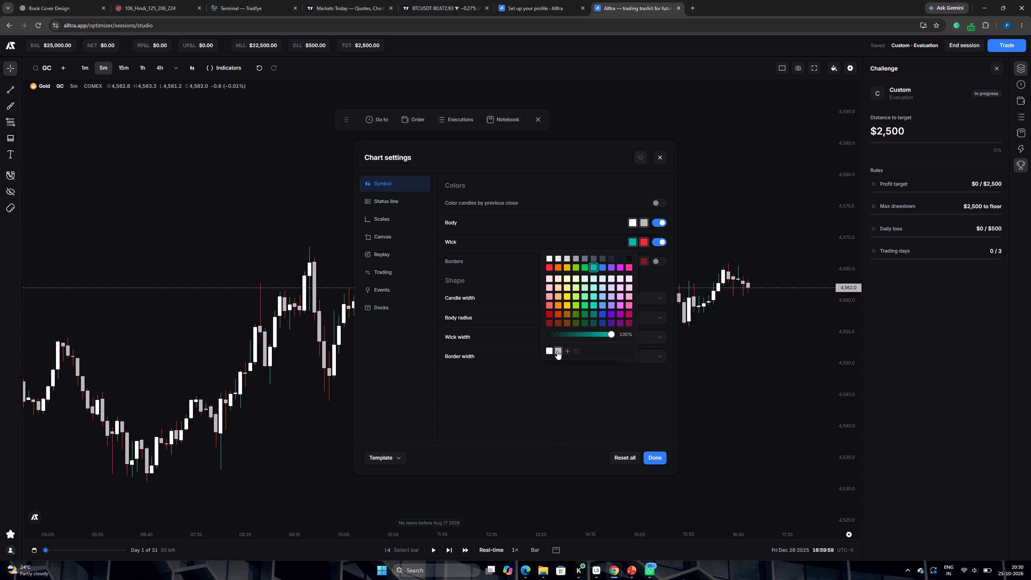
left_click(567, 349)
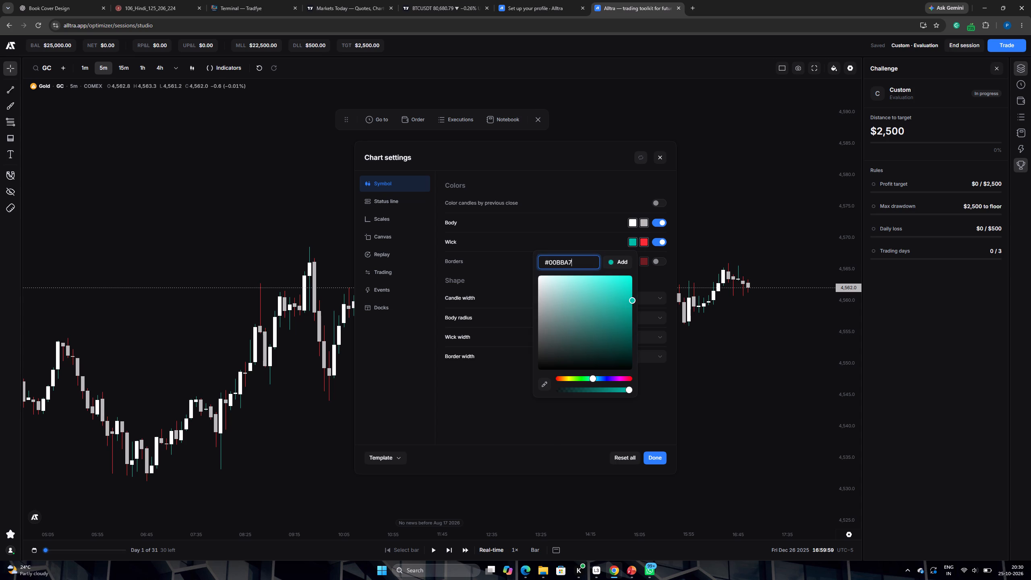
key("BackSpace")
key("BackSpace")
key("BackSpace")
key("BackSpace")
key("BackSpace")
key("BackSpace")
key("BackSpace")
key("BackSpace")
key("BackSpace")
key("BackSpace")
key("BackSpace")
key("BackSpace")
key("BackSpace")
key("BackSpace")
type("4a4a4a")
left_click(620, 260)
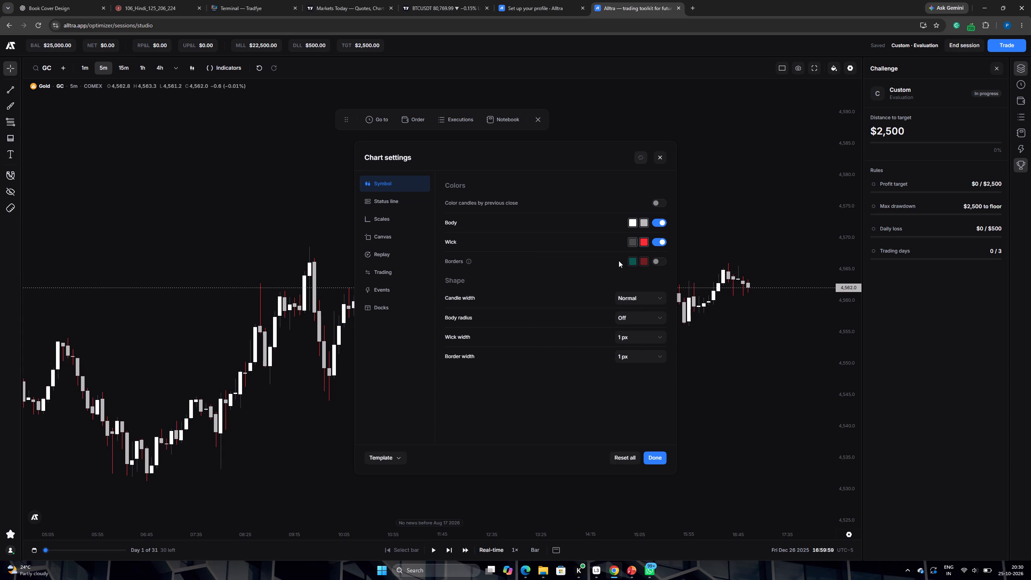
Set the falling candle wick colour to the custom hex value 636363.
left_click(644, 243)
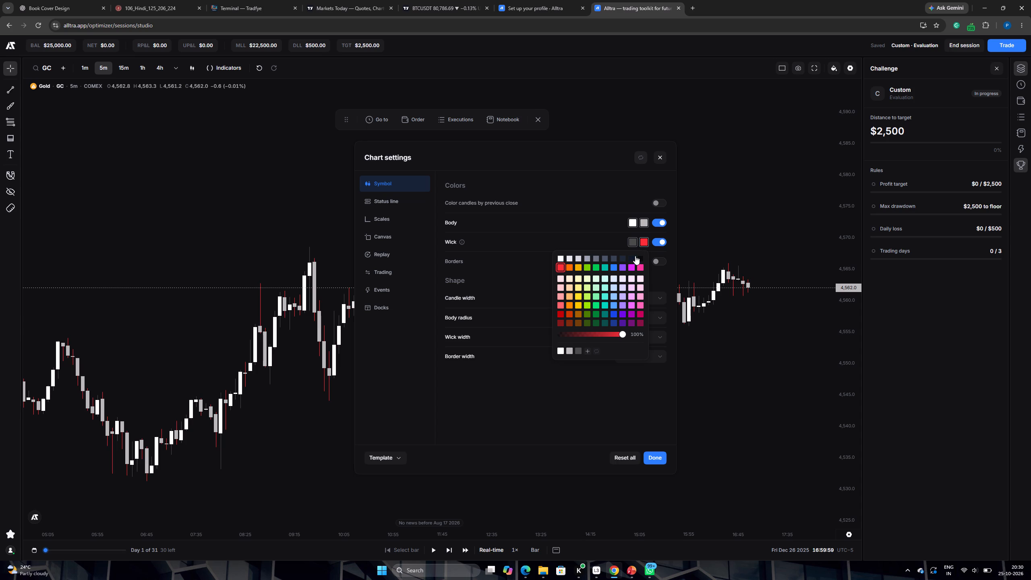
left_click(588, 350)
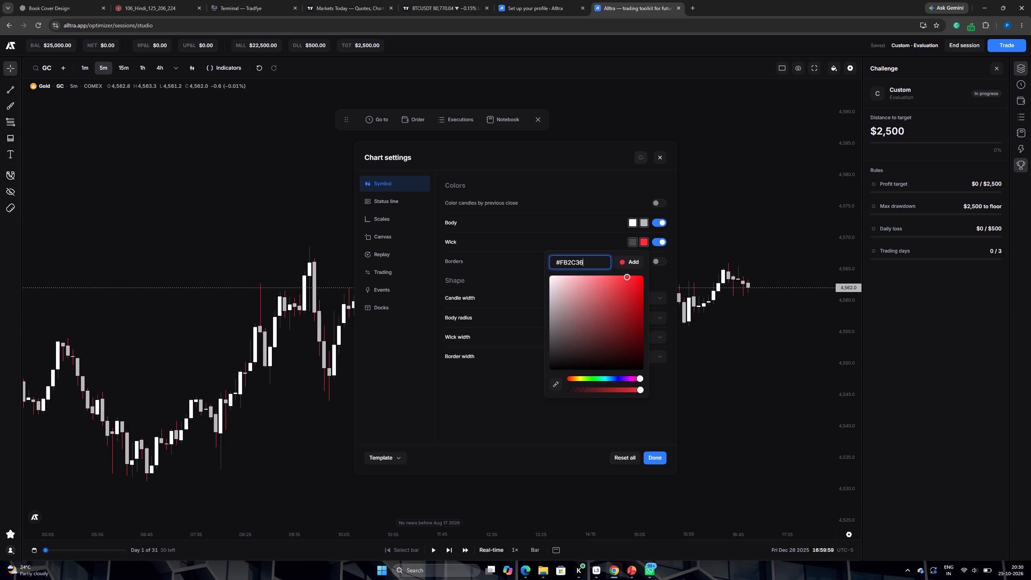
key("BackSpace")
key("BackSpace")
key("BackSpace")
key("BackSpace")
key("BackSpace")
key("BackSpace")
key("BackSpace")
key("BackSpace")
key("BackSpace")
key("BackSpace")
key("BackSpace")
key("BackSpace")
key("6")
type("363")
type("63")
left_click(632, 261)
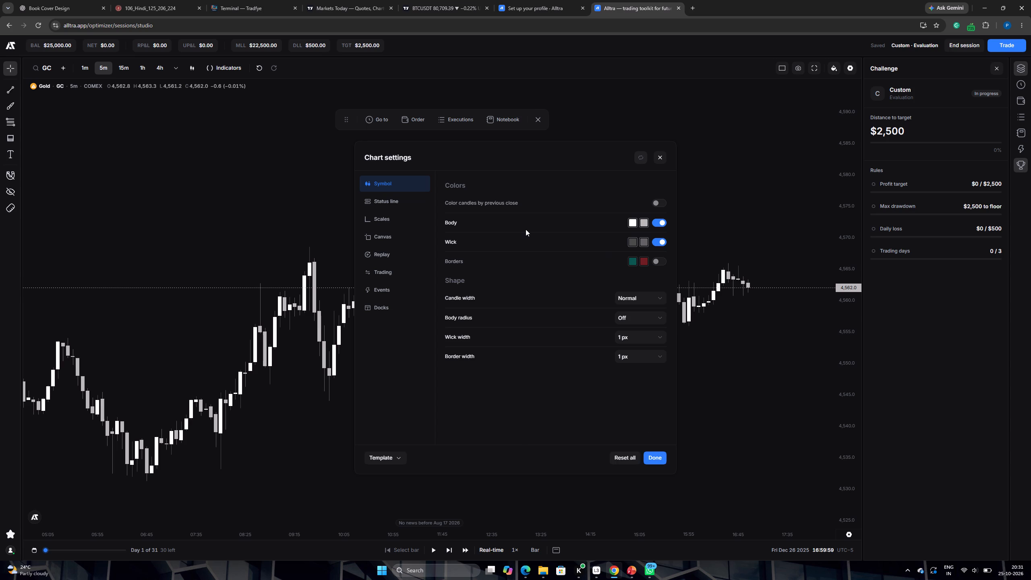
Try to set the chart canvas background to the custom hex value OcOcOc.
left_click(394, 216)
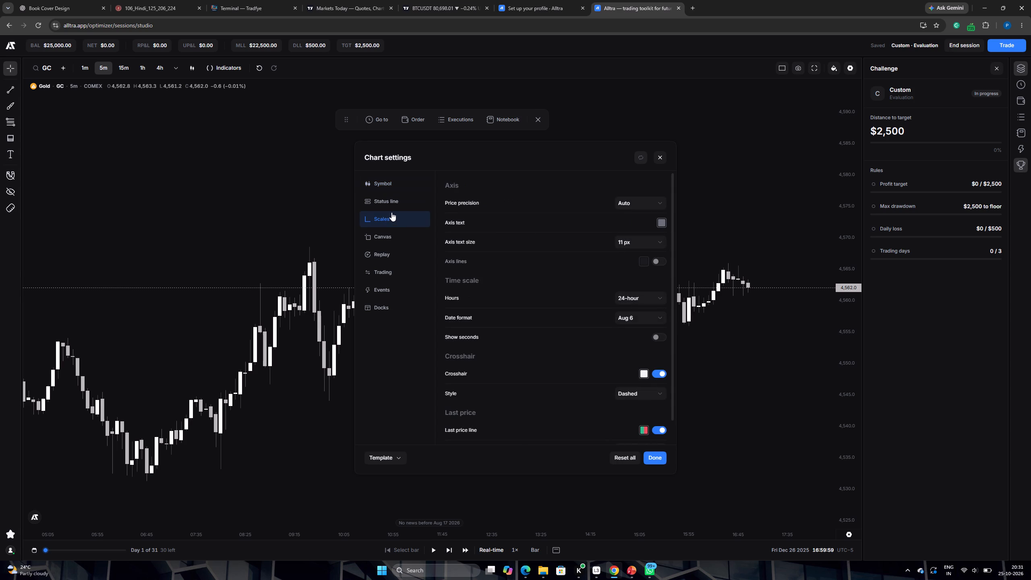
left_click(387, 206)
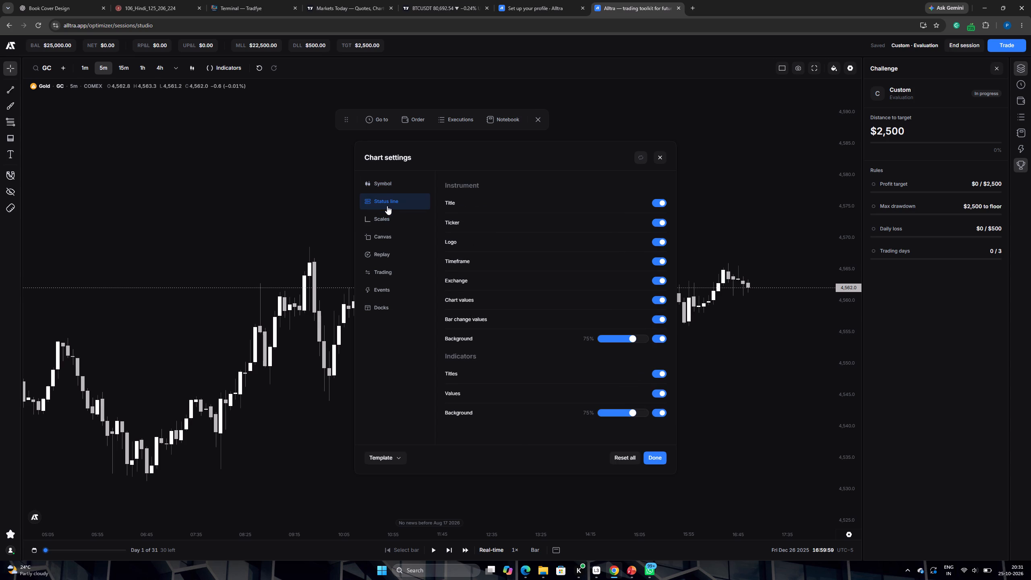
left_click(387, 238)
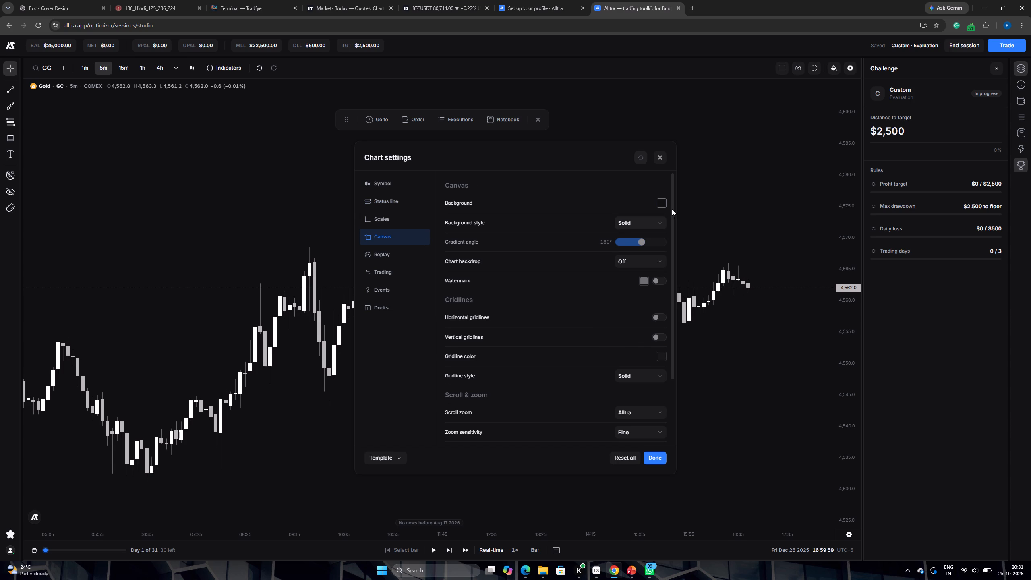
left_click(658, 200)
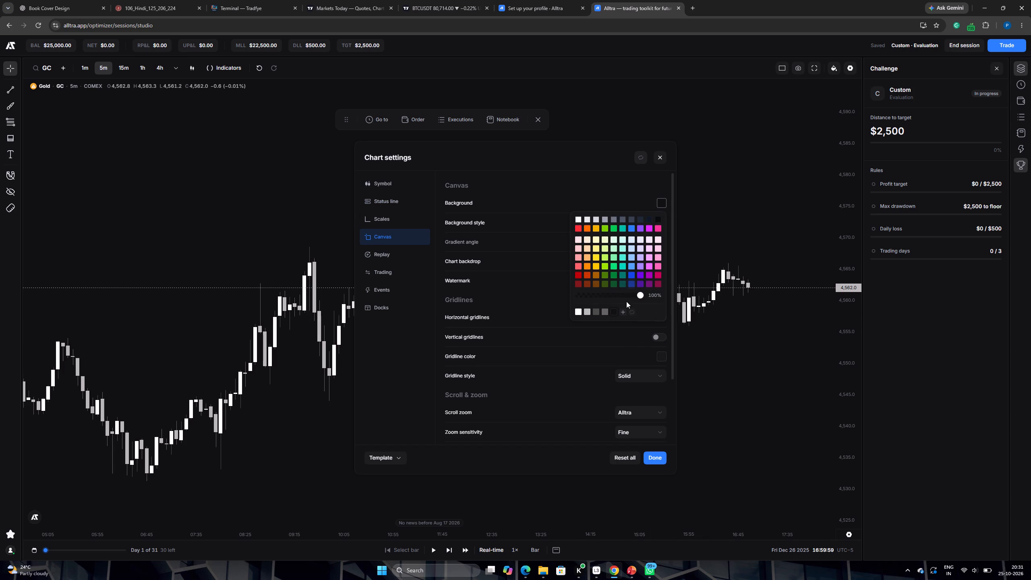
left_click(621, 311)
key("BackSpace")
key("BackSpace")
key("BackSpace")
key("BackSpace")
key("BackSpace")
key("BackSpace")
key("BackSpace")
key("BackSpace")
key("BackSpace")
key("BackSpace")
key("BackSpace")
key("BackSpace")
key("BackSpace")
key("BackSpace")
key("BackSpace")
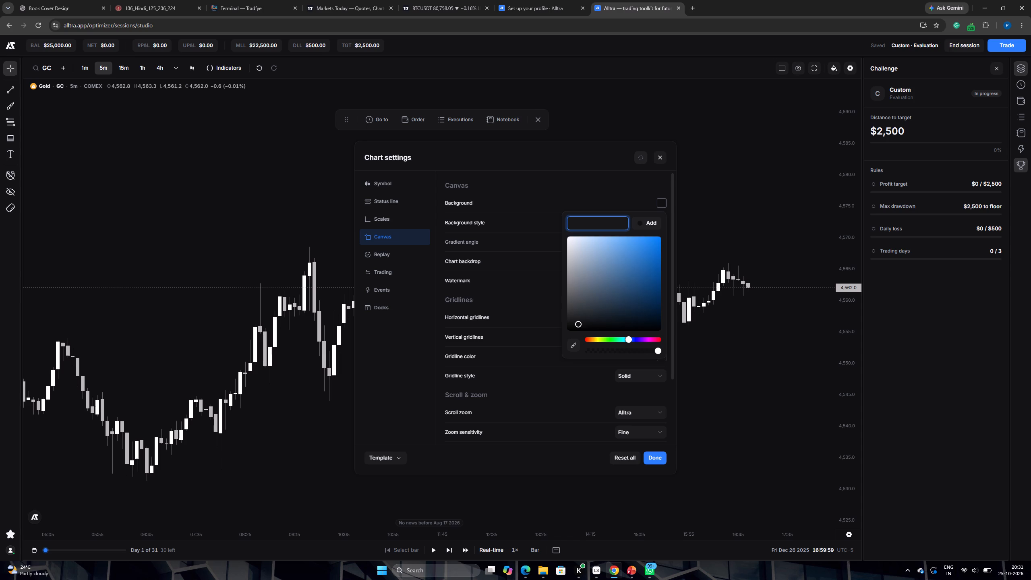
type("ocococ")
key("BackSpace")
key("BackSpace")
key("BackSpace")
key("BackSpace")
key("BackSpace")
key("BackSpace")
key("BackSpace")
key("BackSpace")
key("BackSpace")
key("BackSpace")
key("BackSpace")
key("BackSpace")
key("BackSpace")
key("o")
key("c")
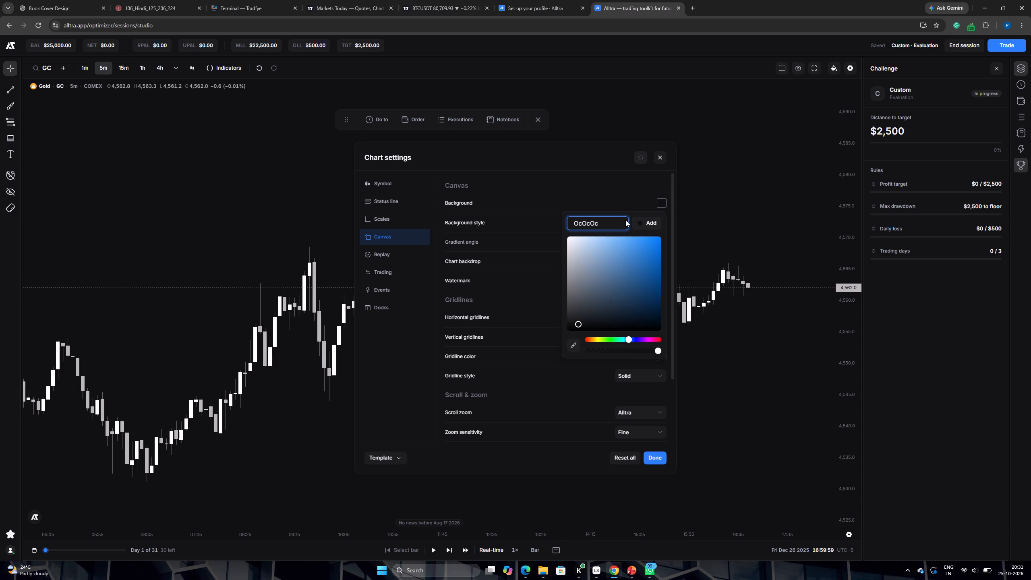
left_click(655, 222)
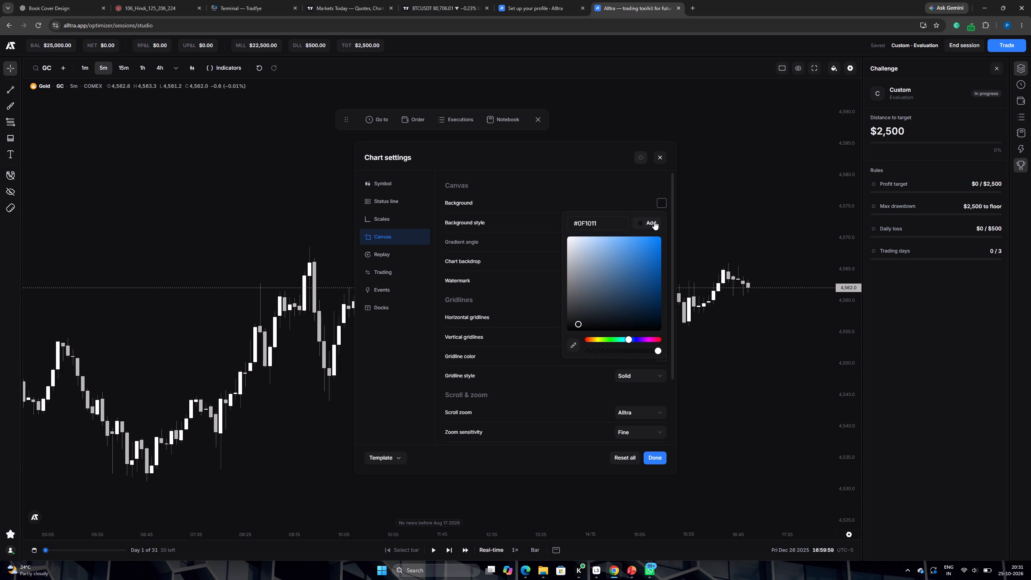
Finish the chart settings, keeping the customised candle colours.
left_click(654, 458)
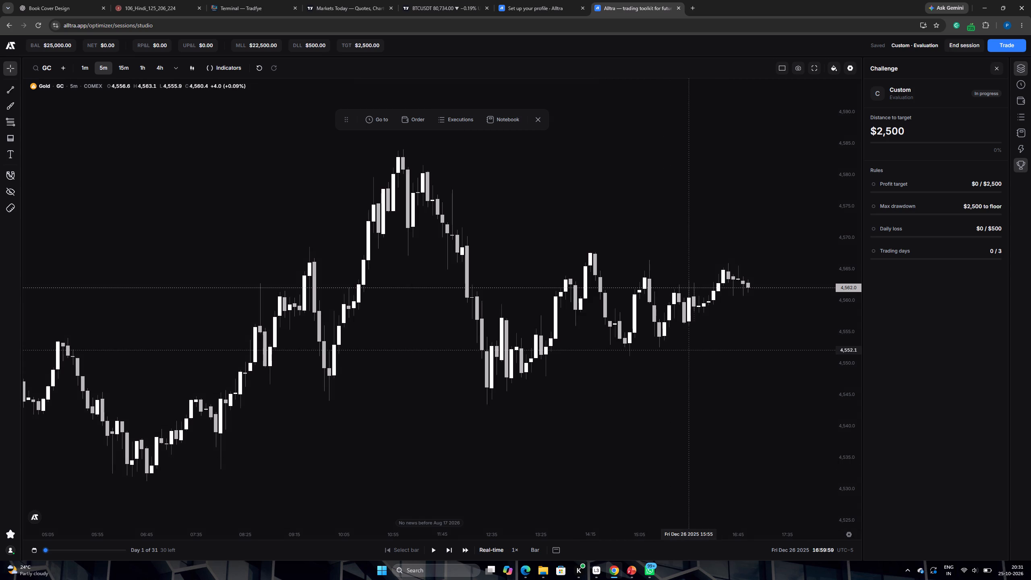
Examine the restyled 5-minute Gold candles at several zoom levels and across earlier and latest price action.
left_click_drag(551, 353, 661, 335)
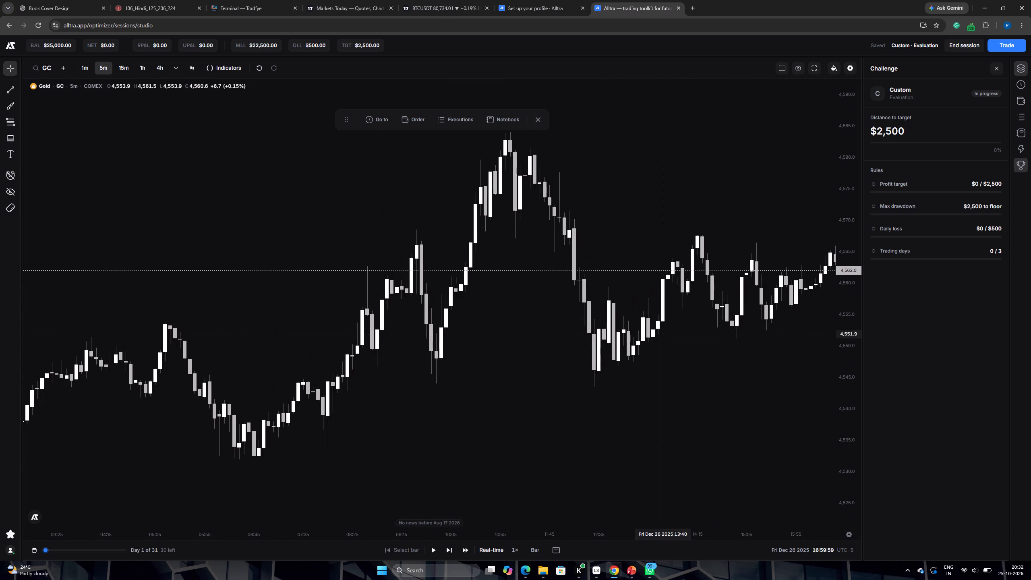
scroll(747, 286, "down", 5)
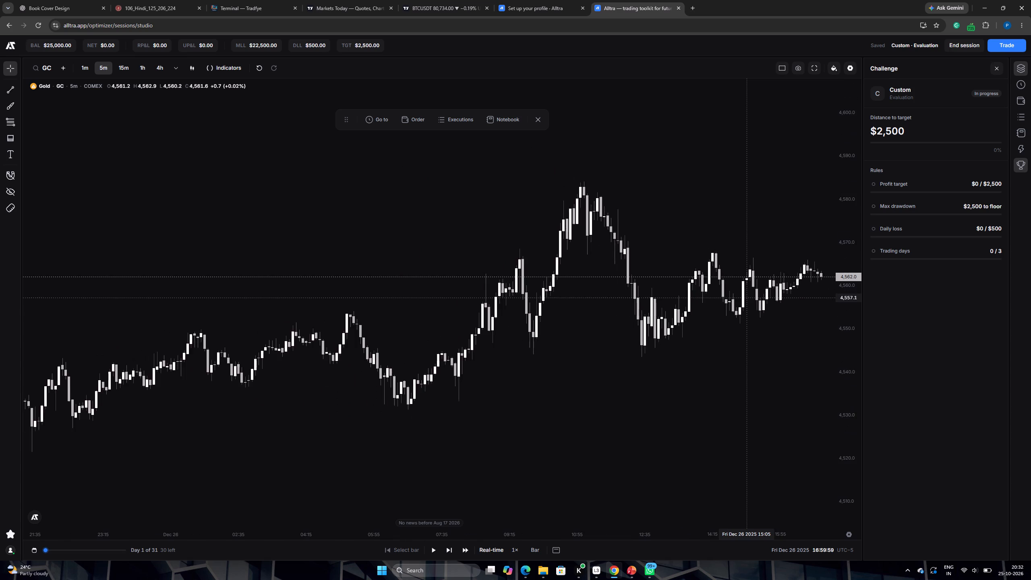
scroll(744, 306, "down", 6)
scroll(743, 311, "up", 9)
scroll(730, 329, "down", 4)
scroll(727, 332, "up", 1)
scroll(727, 332, "down", 3)
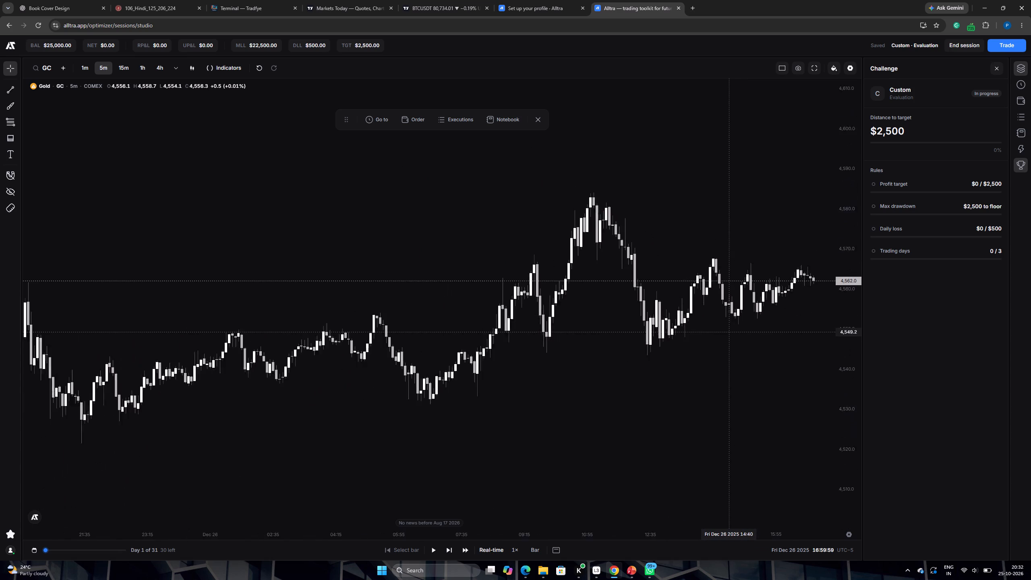
scroll(727, 332, "down", 8)
scroll(727, 332, "up", 17)
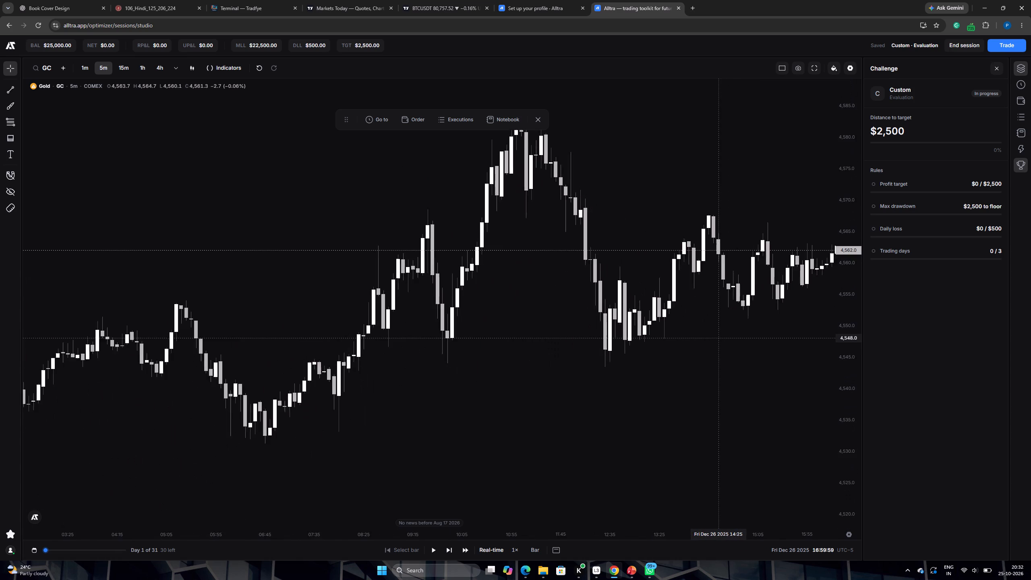
left_click_drag(711, 339, 513, 339)
Mark the Trendline, Rectangle, Text and Annotation drawing tools as favourites.
left_click(10, 91)
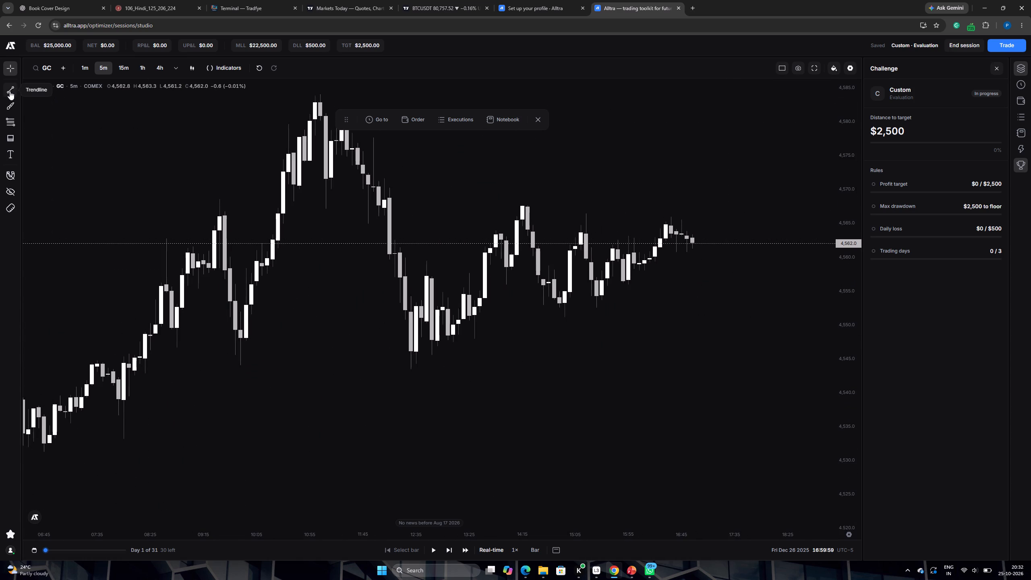
left_click(17, 90)
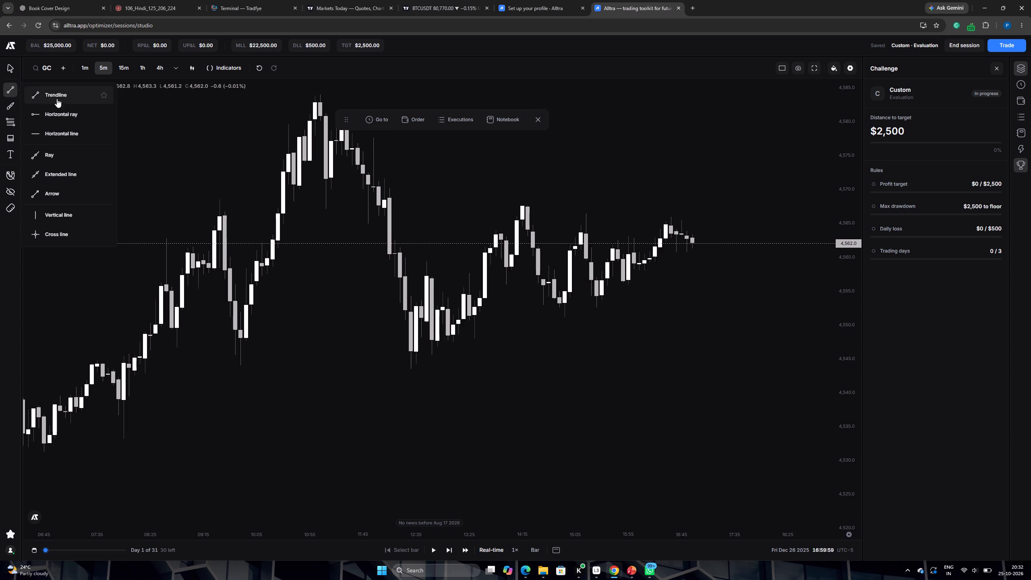
left_click(106, 95)
left_click(19, 105)
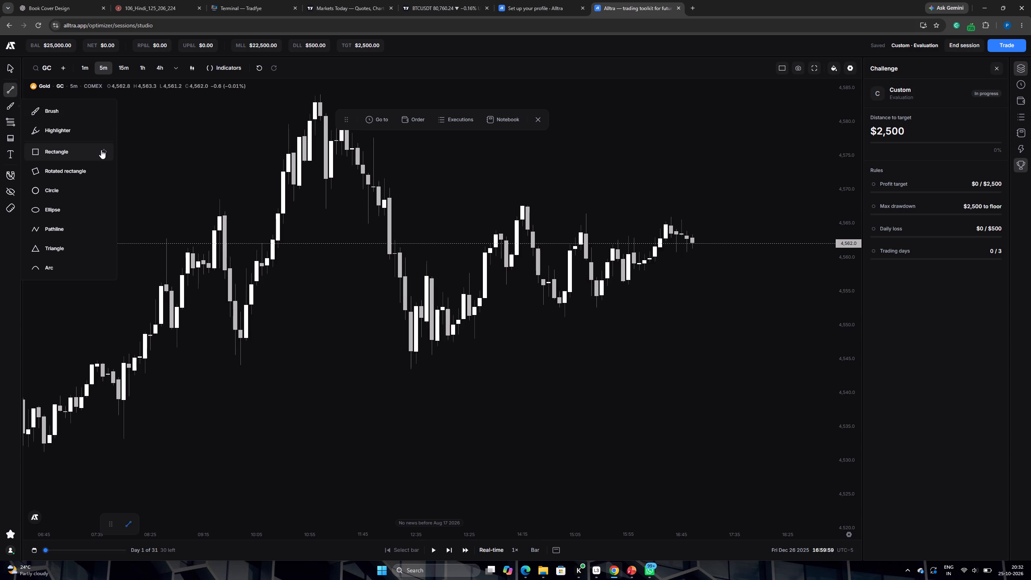
double_click(101, 150)
triple_click(103, 151)
triple_click(17, 152)
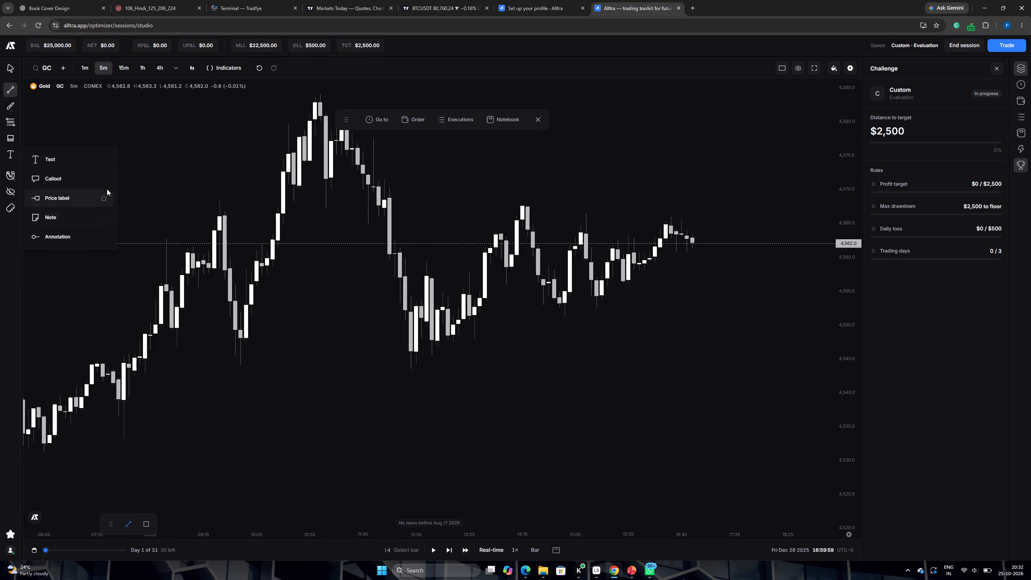
triple_click(105, 157)
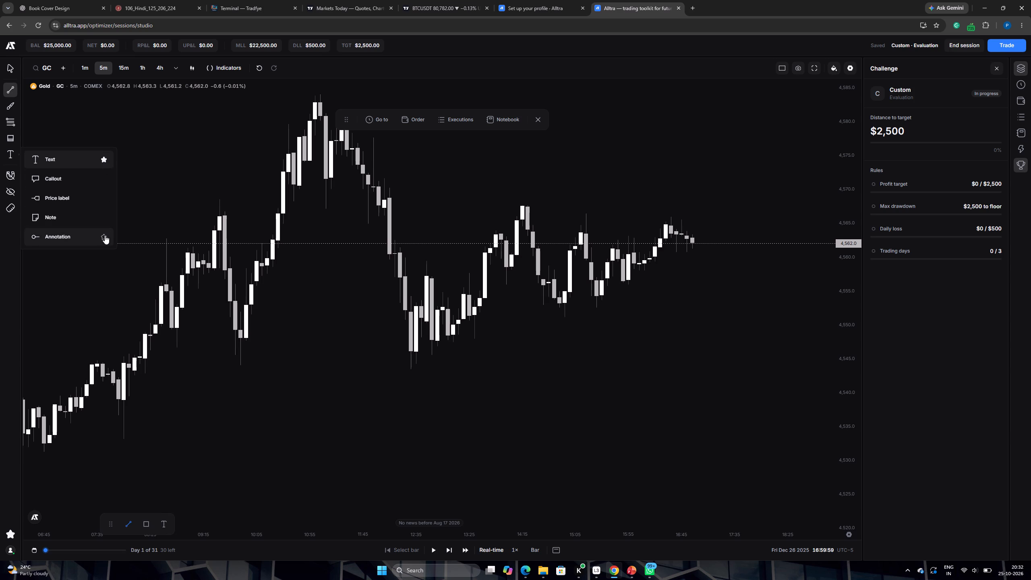
triple_click(104, 235)
Turn on magnet snapping for drawings and leave the active drawing tool.
triple_click(10, 175)
double_click(10, 175)
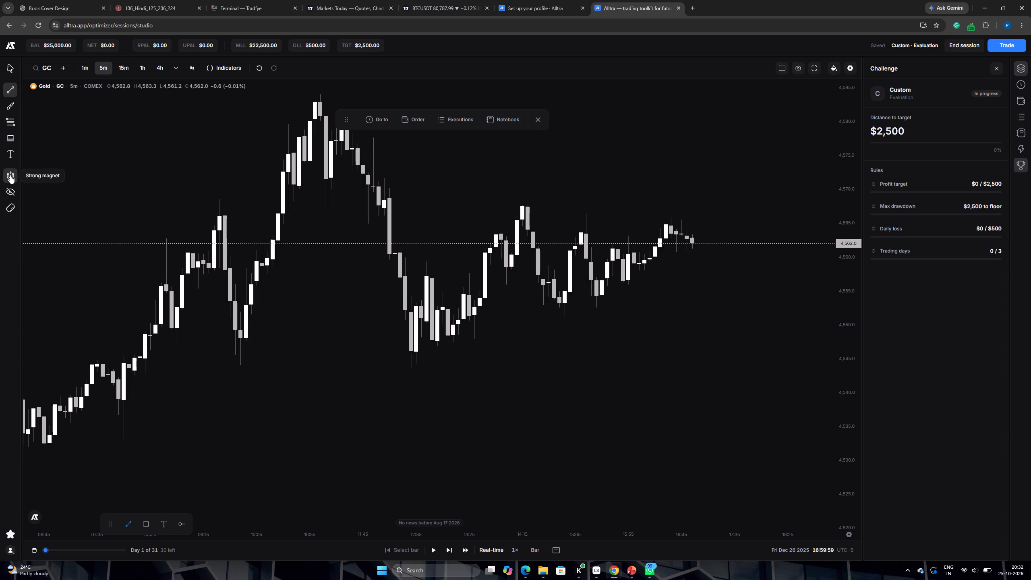
double_click(10, 175)
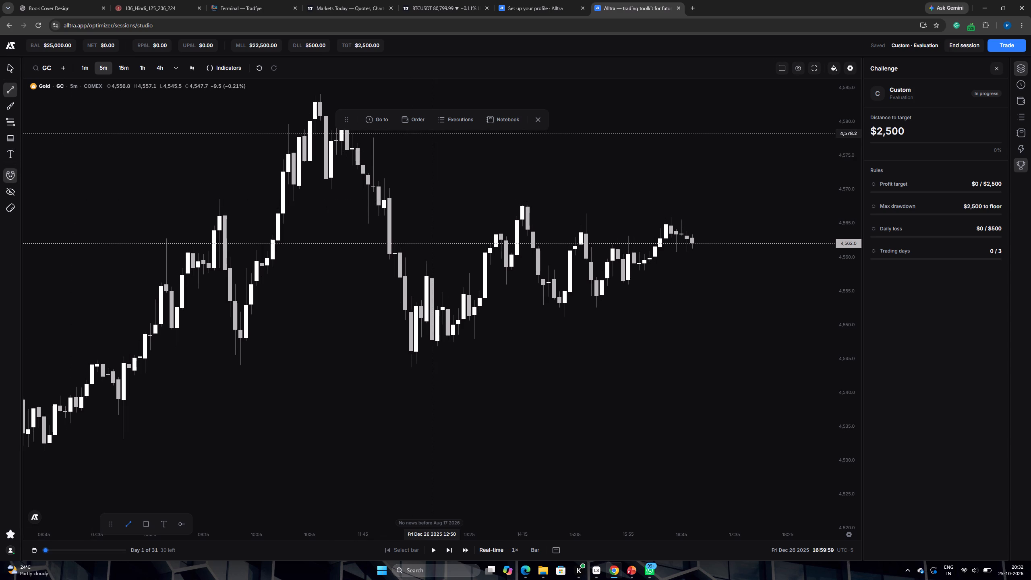
double_click(335, 175)
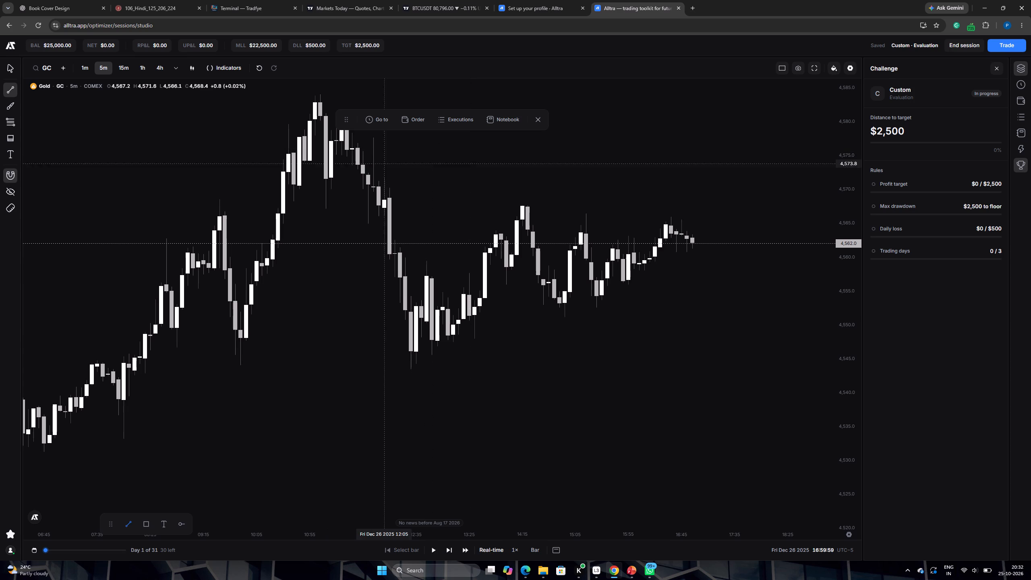
triple_click(479, 179)
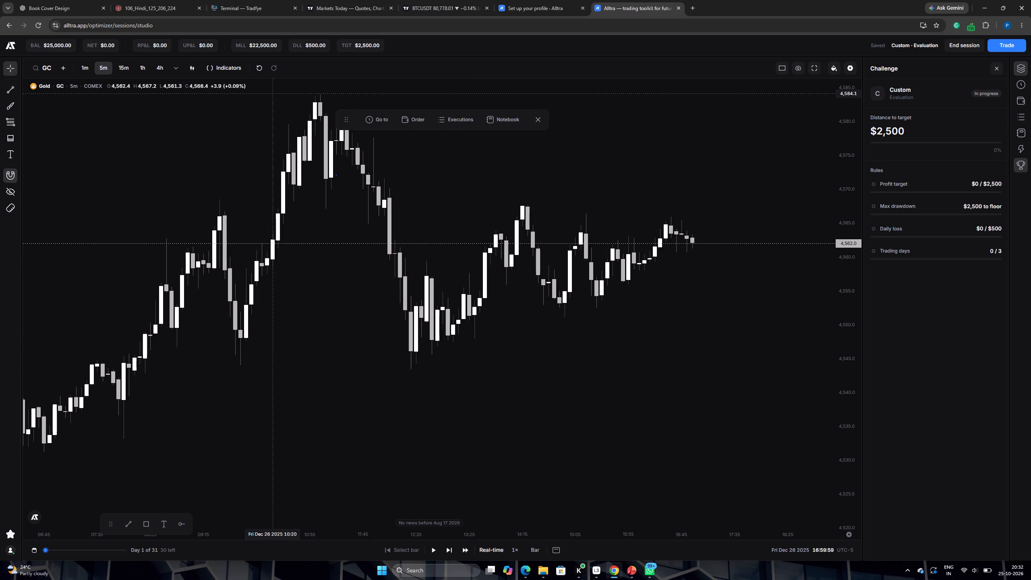
Move the floating bar with Go to, Order, Executions and Notebook off the candles, up beside the account figures.
left_click_drag(347, 120, 403, 65)
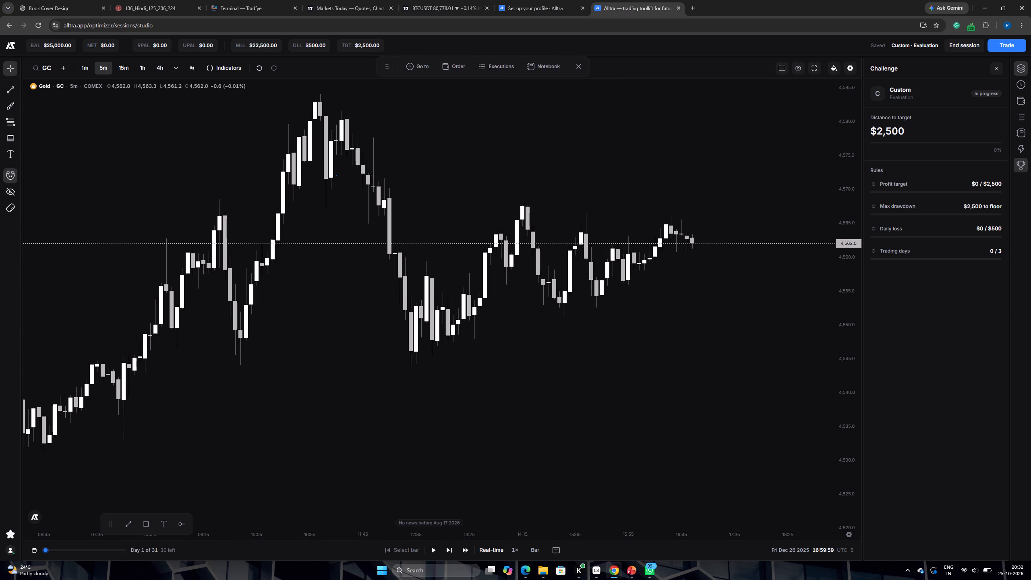
left_click_drag(403, 65, 475, 42)
left_click(420, 153)
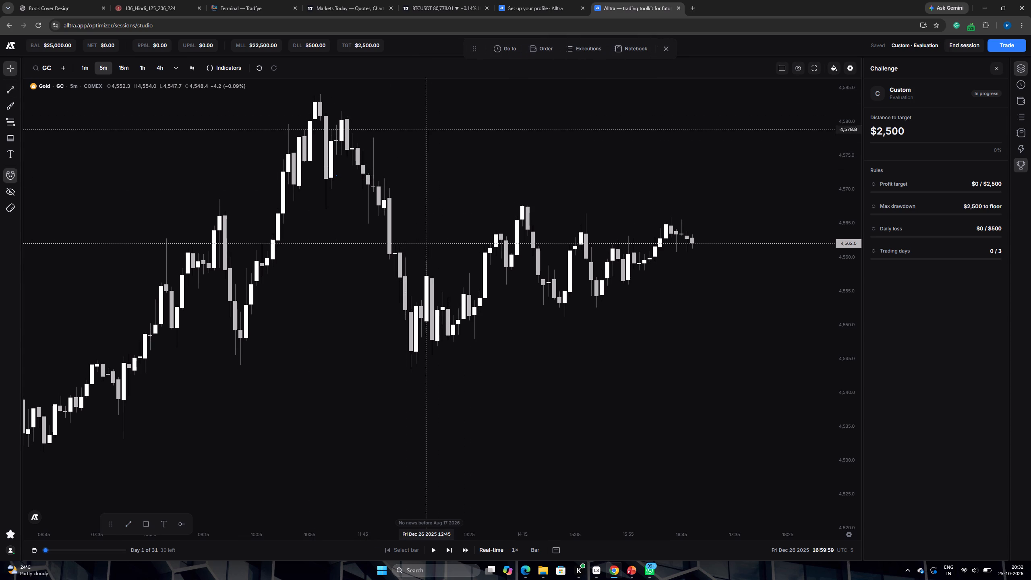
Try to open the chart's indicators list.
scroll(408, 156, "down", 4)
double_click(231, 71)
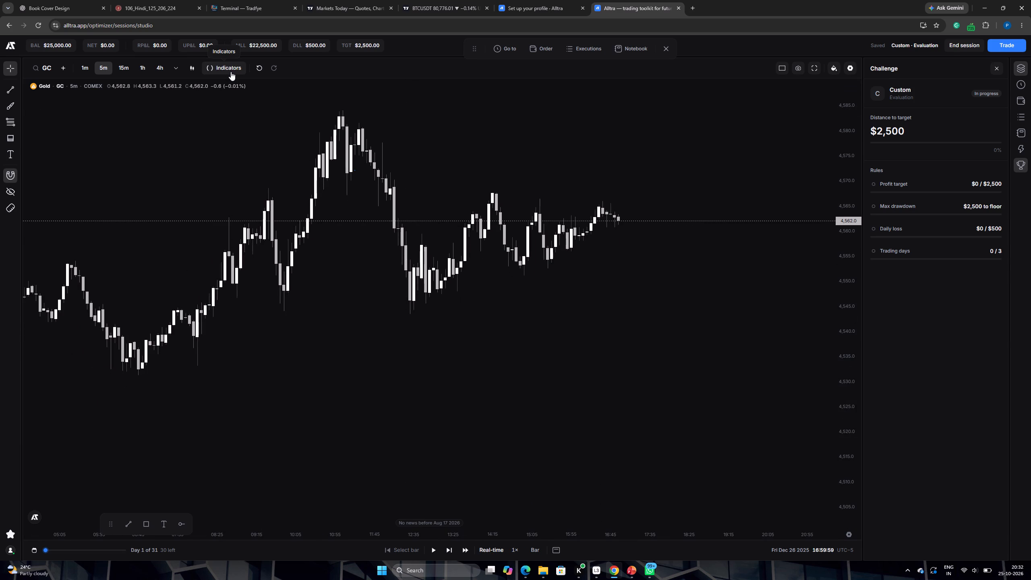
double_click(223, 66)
Move the floating favourite drawing tools off the chart into the empty space of the timeframe and indicators row.
left_click_drag(109, 528, 430, 169)
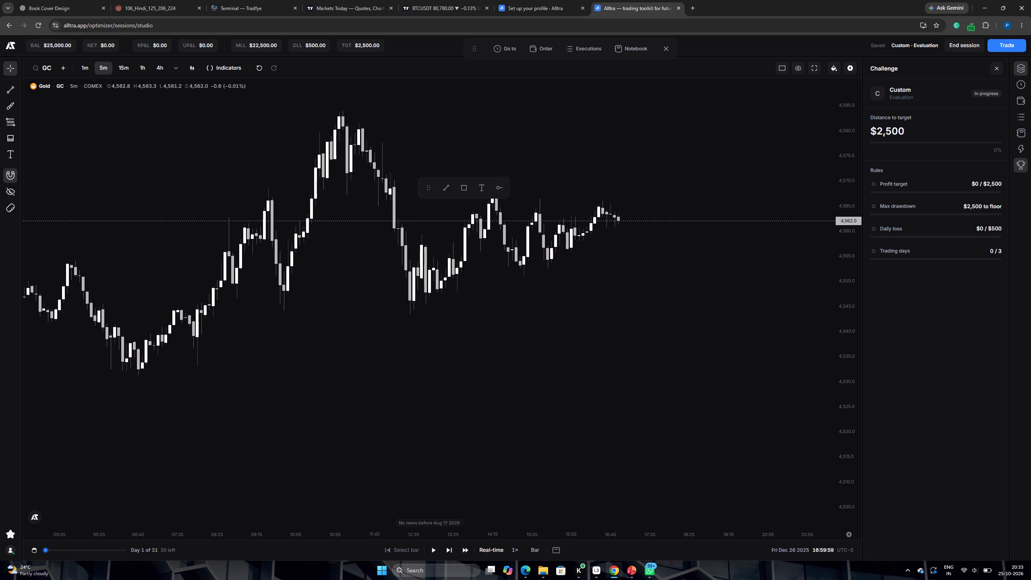
left_click_drag(430, 169, 395, 71)
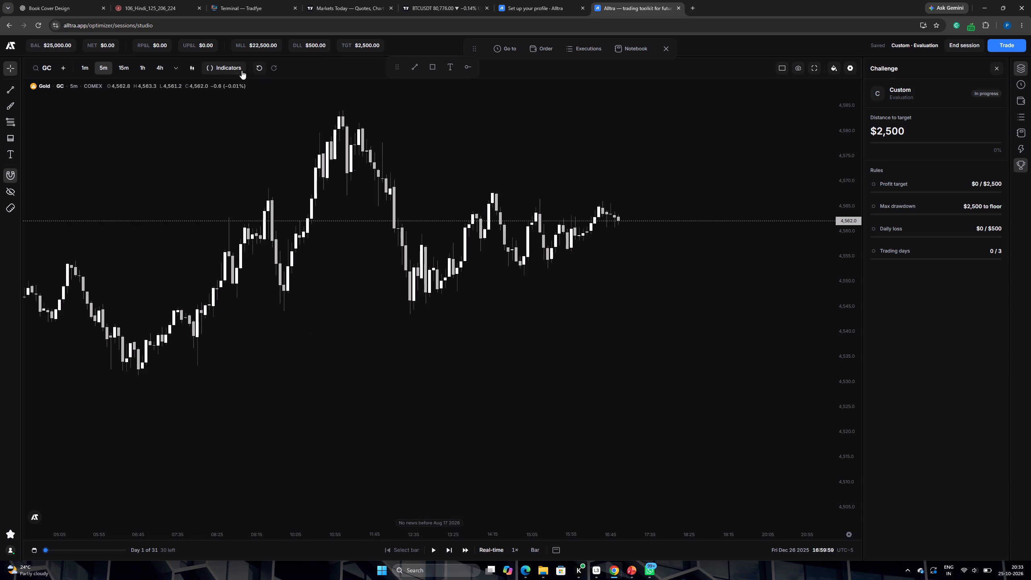
Add the Quarterly Theory indicator from the ICT / SMC category to the Gold chart and close the indicators list.
double_click(233, 68)
double_click(216, 67)
double_click(216, 68)
double_click(238, 68)
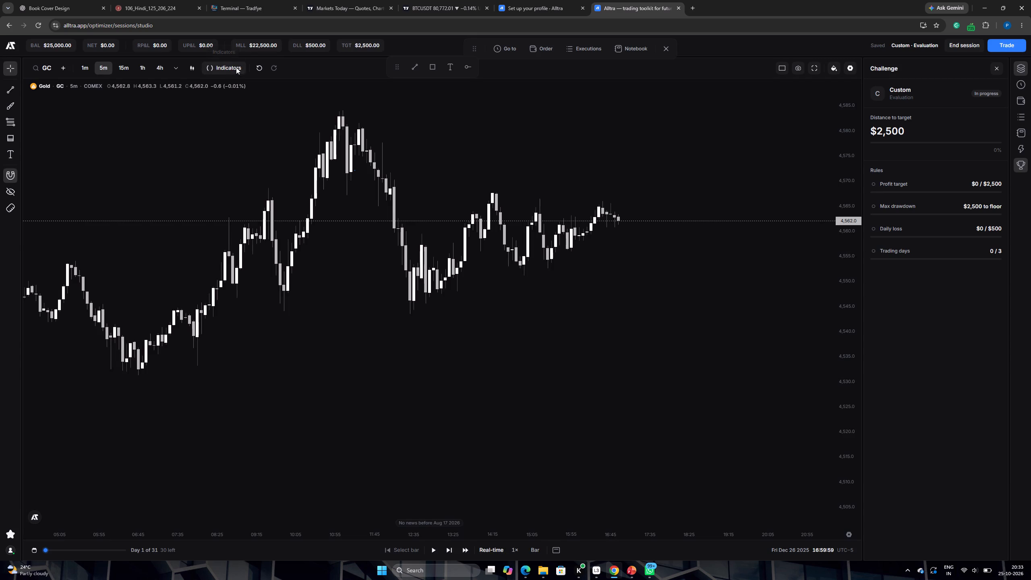
left_click(236, 67)
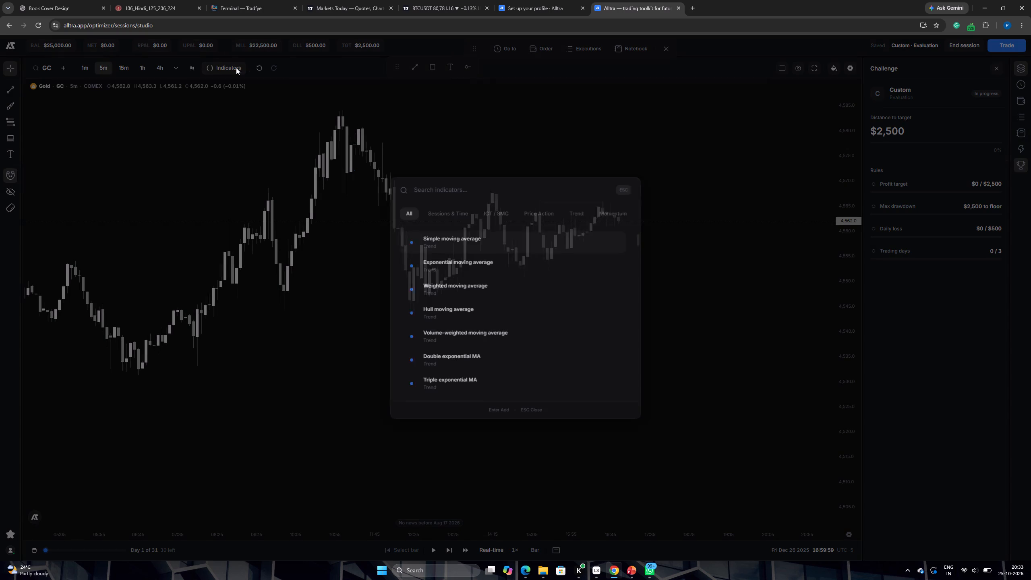
triple_click(427, 184)
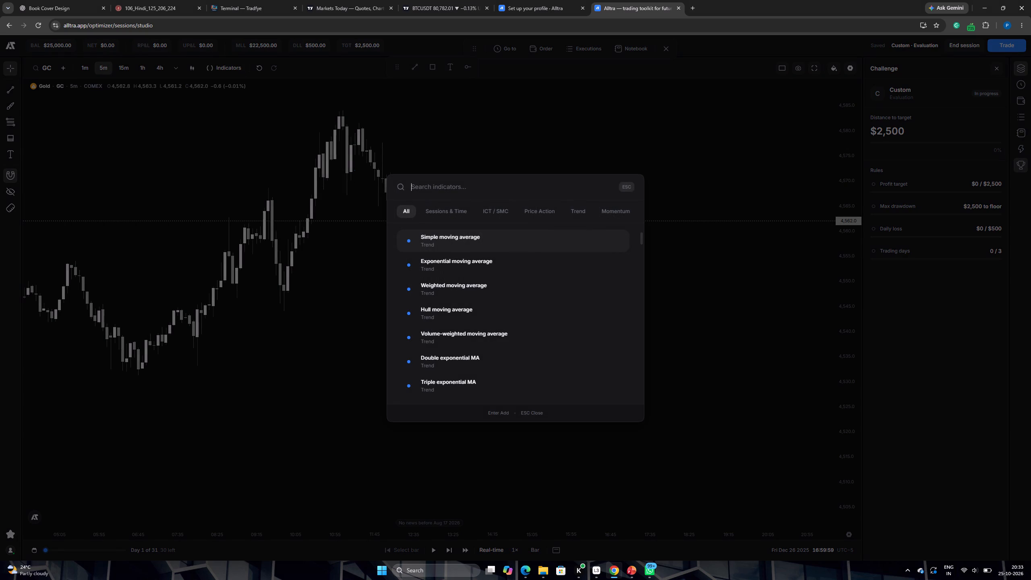
double_click(495, 212)
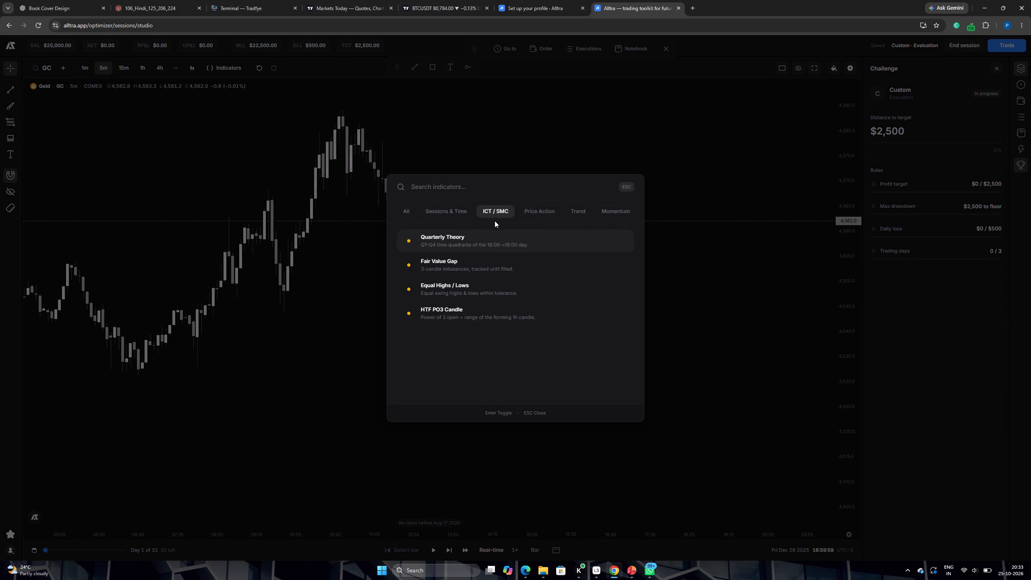
triple_click(468, 236)
triple_click(554, 150)
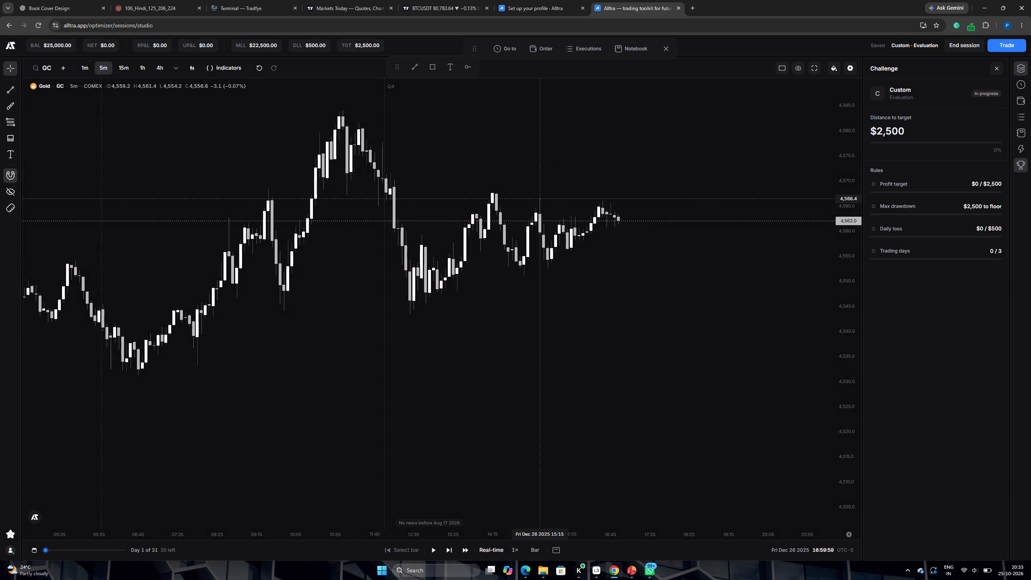
Examine the Quarterly Theory quadrant divisions across several days of the Gold 5m chart.
scroll(523, 267, "down", 10)
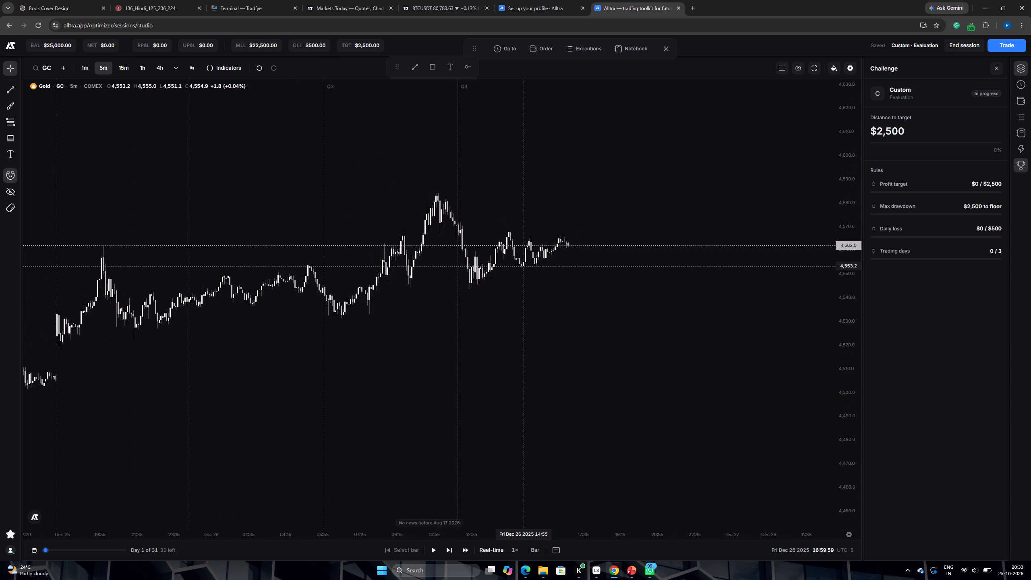
left_click(511, 261)
left_click_drag(511, 262, 656, 305)
left_click(659, 307)
scroll(448, 280, "down", 11)
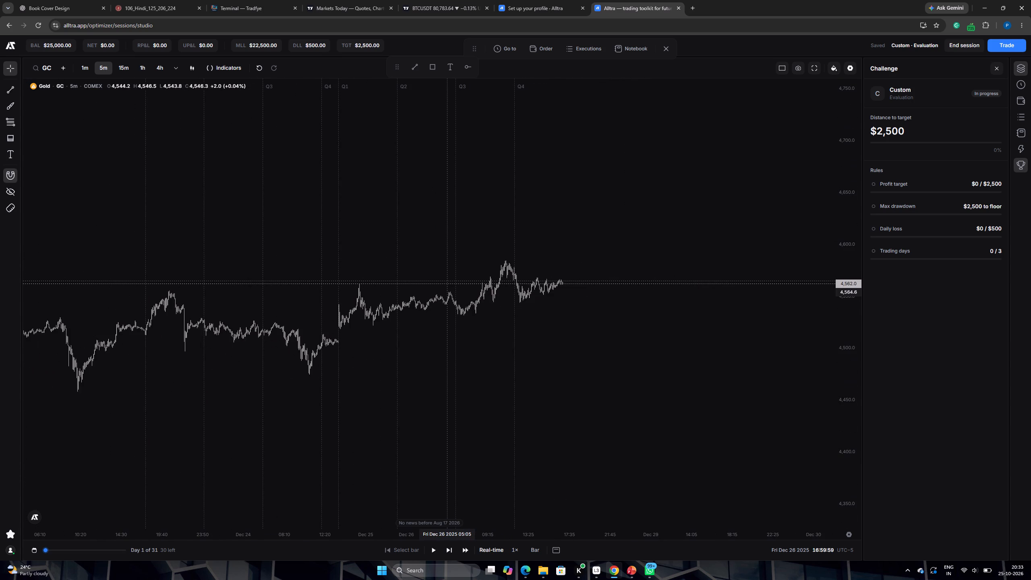
scroll(447, 281, "down", 4)
scroll(447, 281, "up", 16)
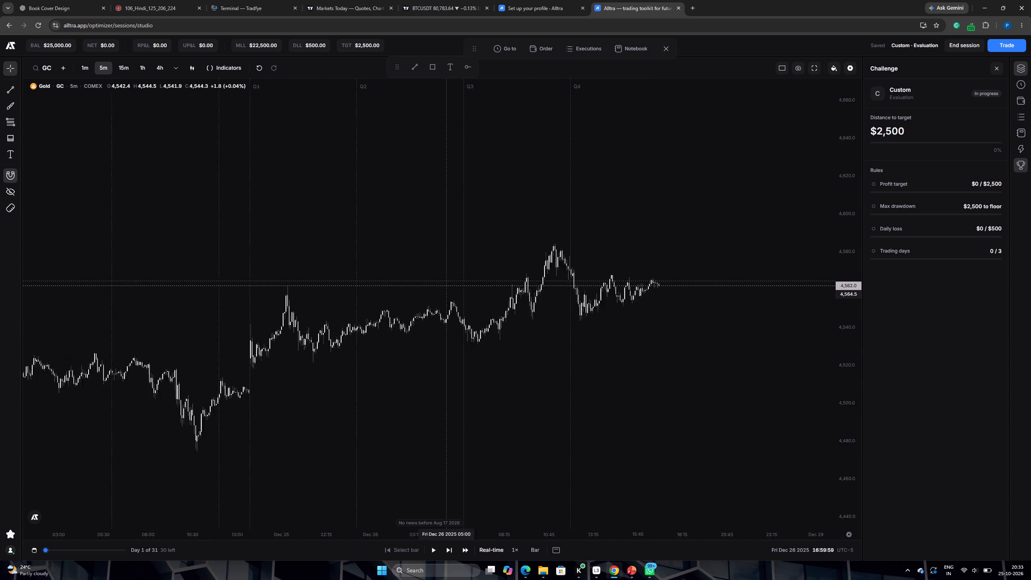
scroll(446, 281, "up", 5)
left_click(444, 282)
left_click_drag(443, 283, 304, 252)
left_click_drag(296, 248, 285, 236)
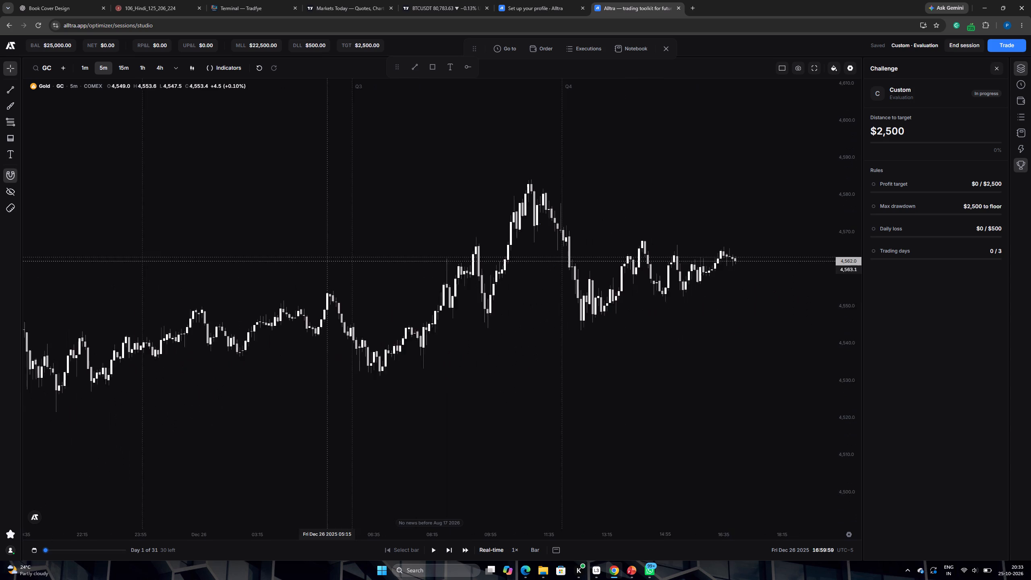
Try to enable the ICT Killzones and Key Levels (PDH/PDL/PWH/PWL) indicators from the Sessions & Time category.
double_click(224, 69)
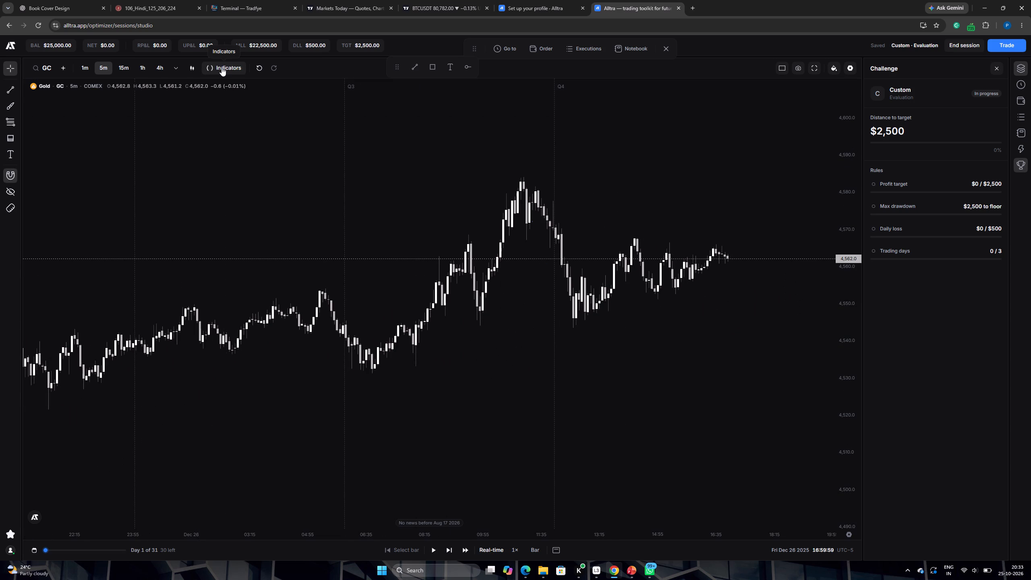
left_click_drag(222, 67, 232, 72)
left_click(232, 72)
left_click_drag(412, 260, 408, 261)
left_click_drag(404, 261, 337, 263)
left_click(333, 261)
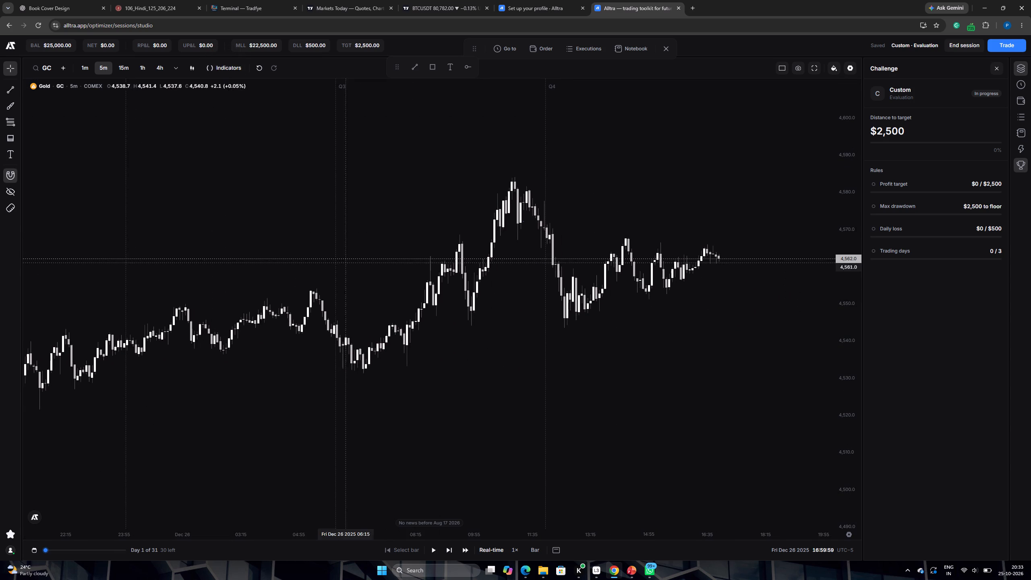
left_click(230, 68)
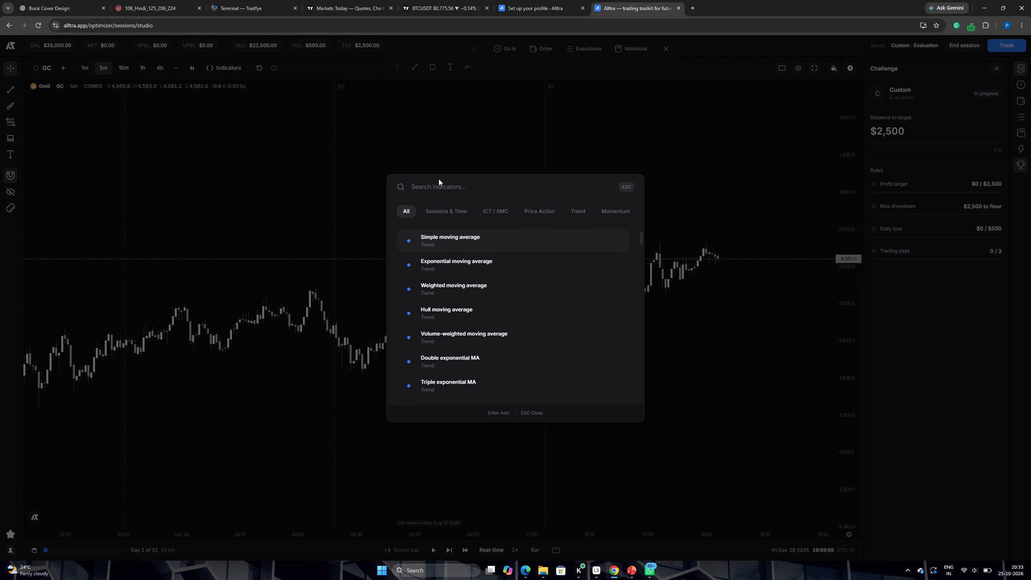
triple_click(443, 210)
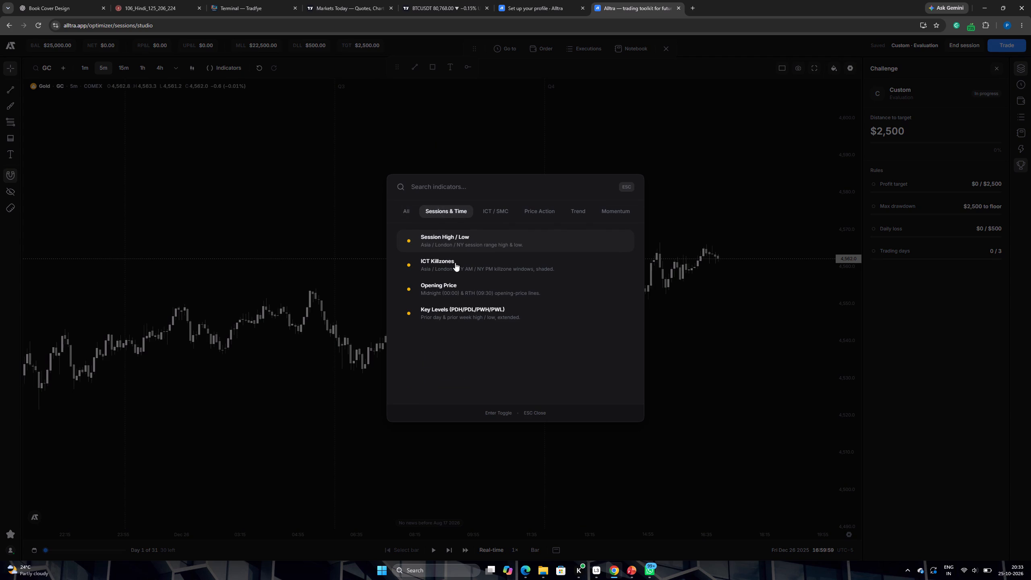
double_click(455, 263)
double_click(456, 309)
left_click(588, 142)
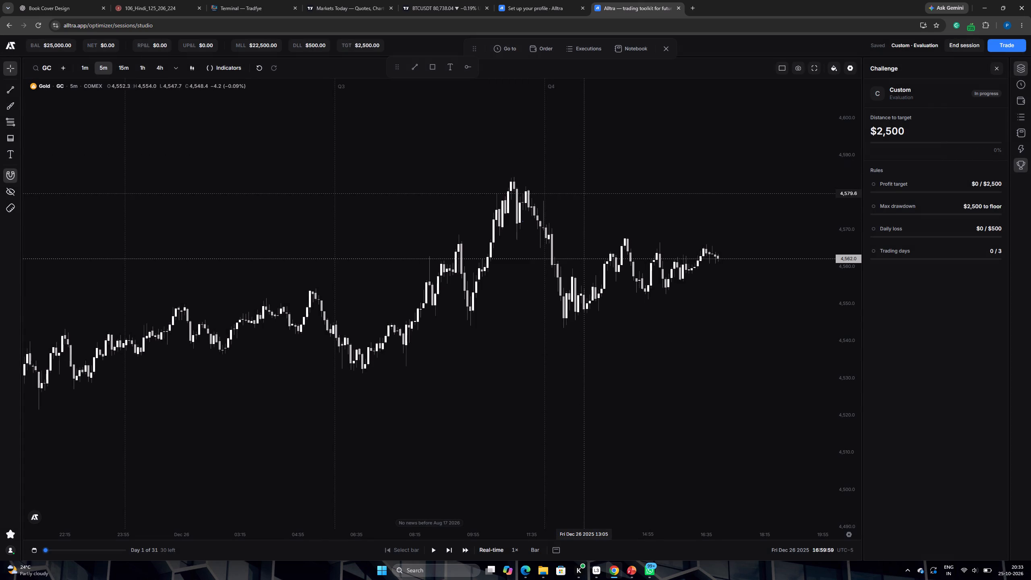
Inspect the Gold 5m chart at wider and closer ranges for the chosen indicators' markings.
scroll(584, 216, "down", 8)
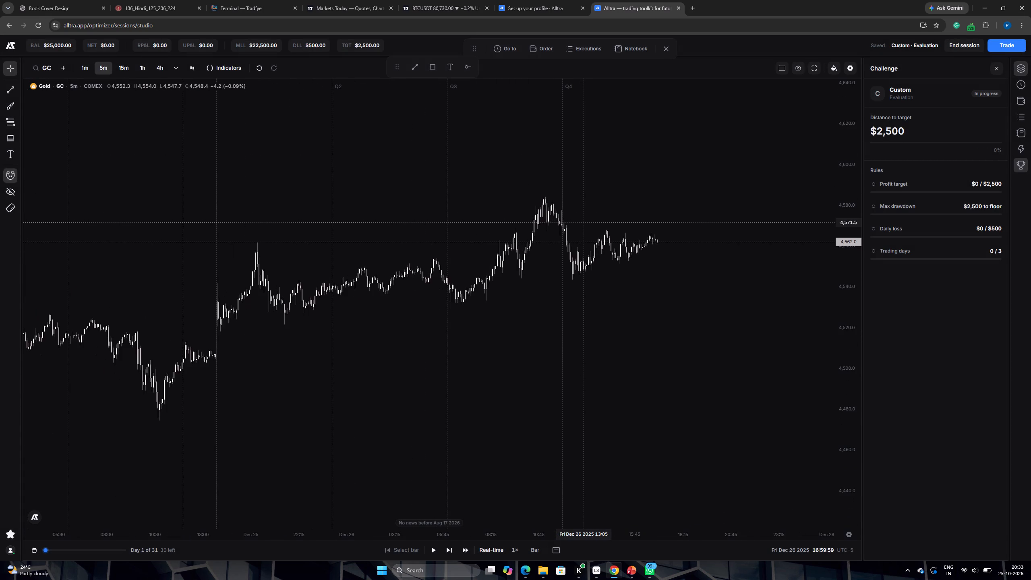
scroll(583, 222, "up", 6)
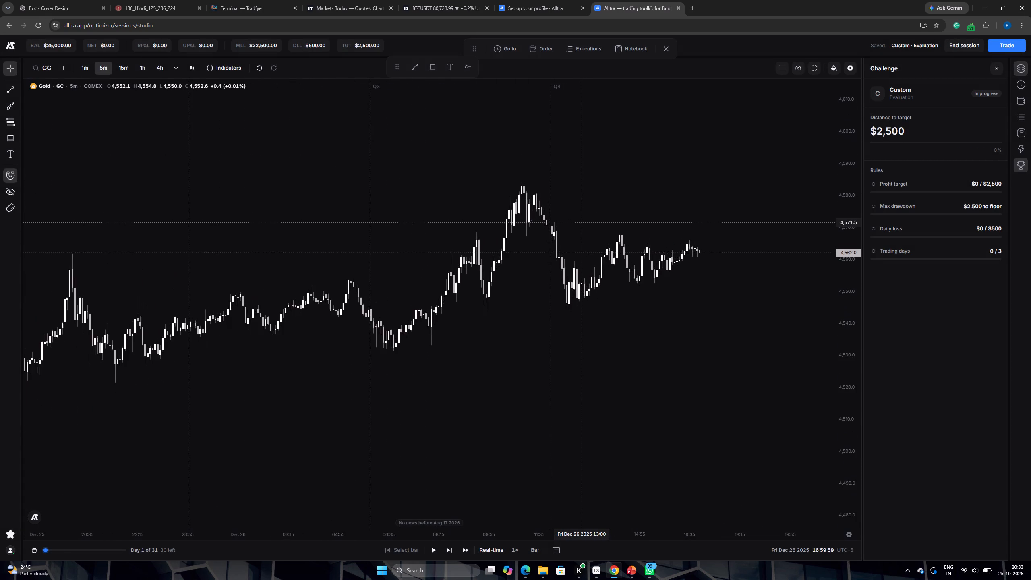
scroll(582, 222, "up", 13)
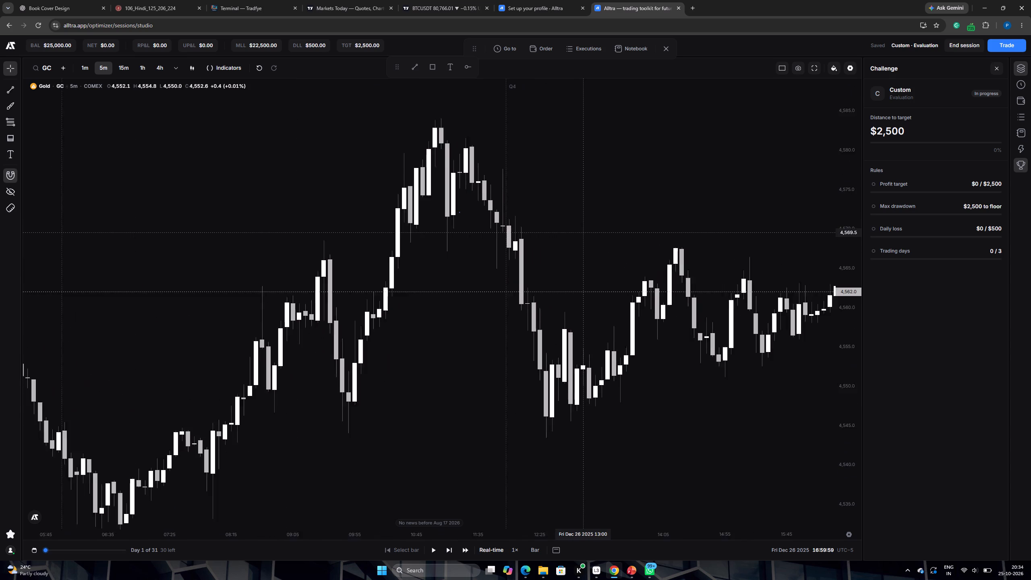
scroll(580, 232, "down", 17)
scroll(579, 233, "up", 3)
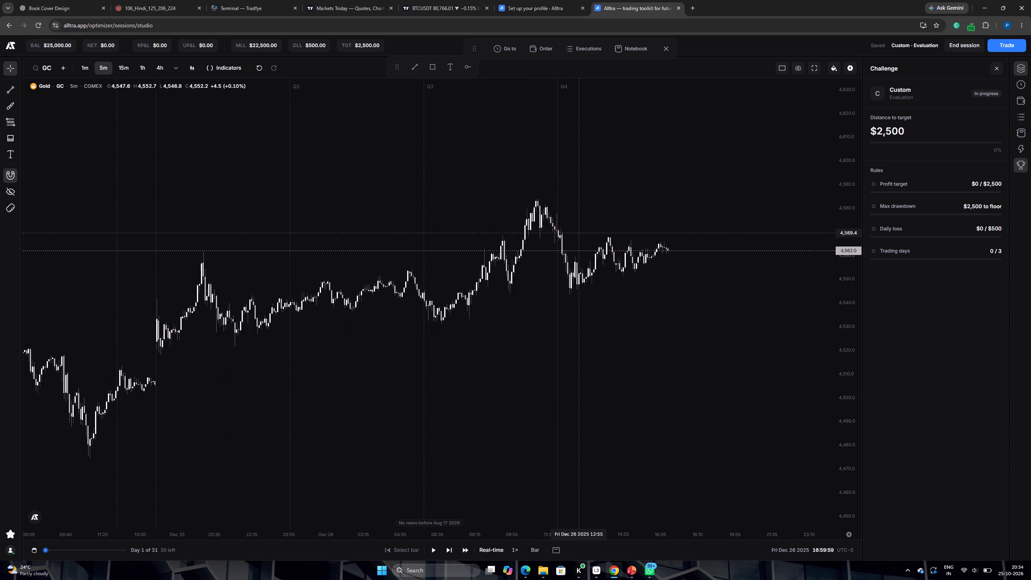
scroll(579, 233, "up", 1)
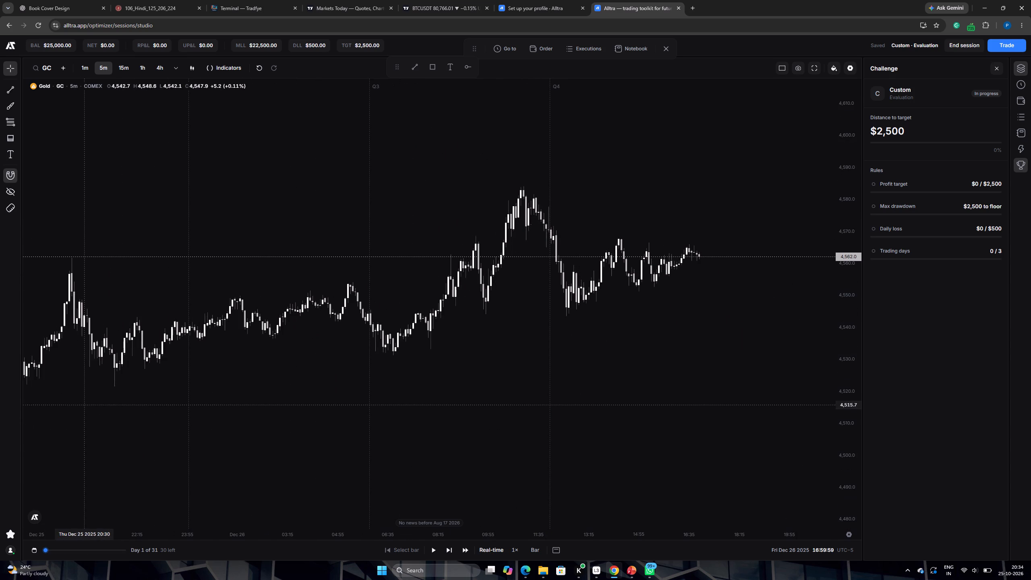
Install Alltra as a desktop app with a desktop shortcut and open the current session in it.
double_click(921, 26)
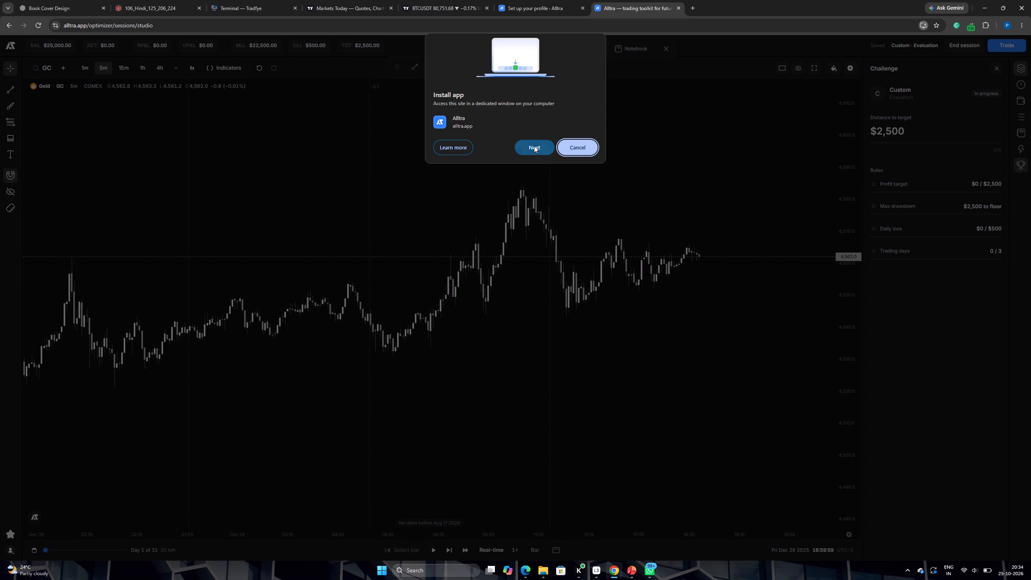
double_click(534, 146)
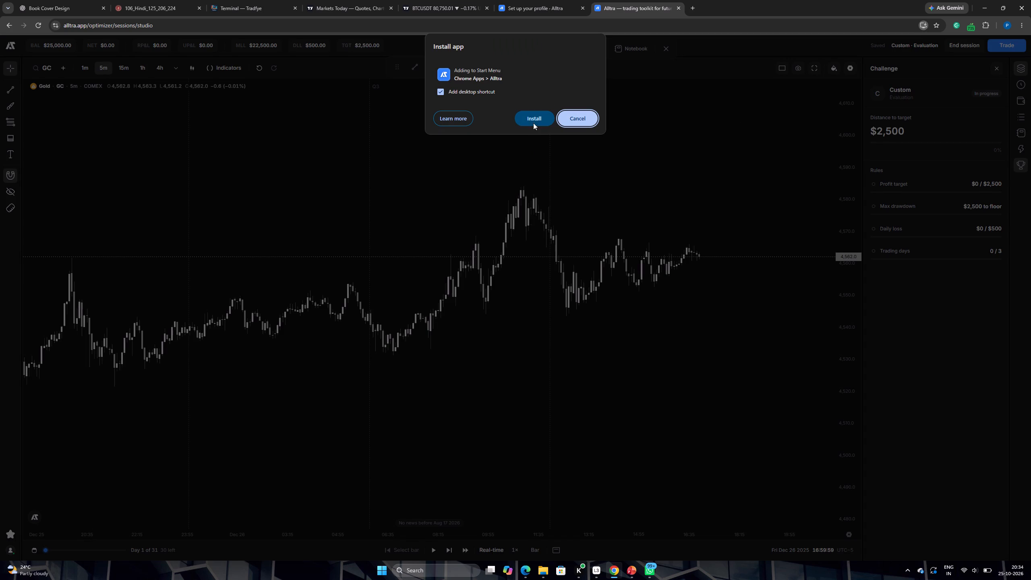
double_click(532, 116)
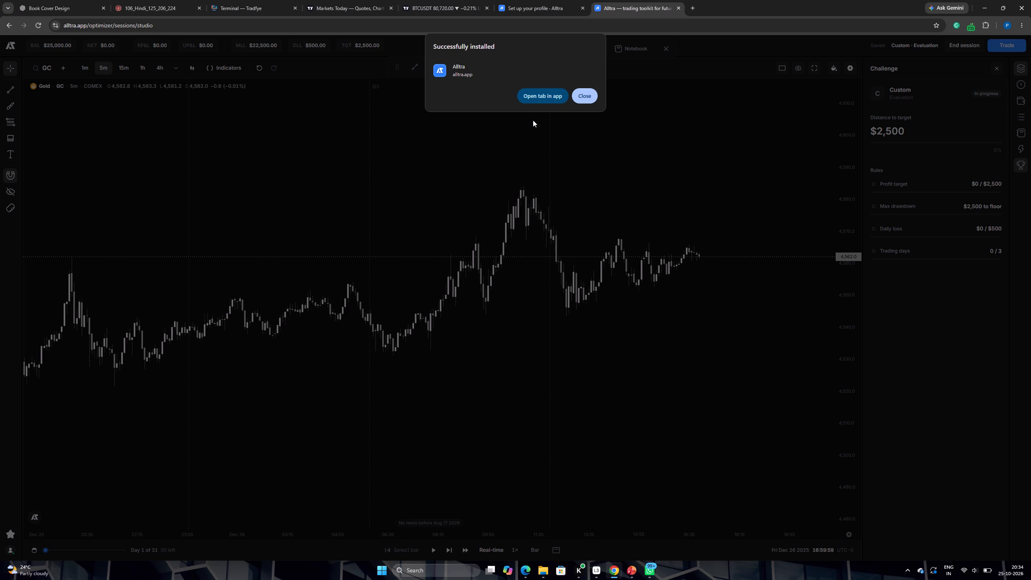
double_click(540, 94)
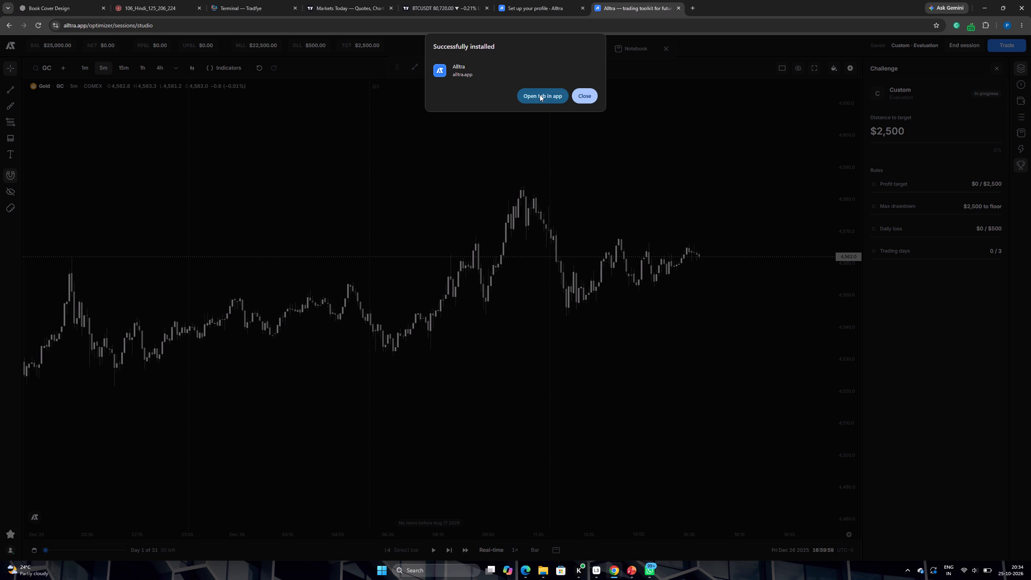
left_click_drag(540, 95, 569, 211)
left_click(569, 219)
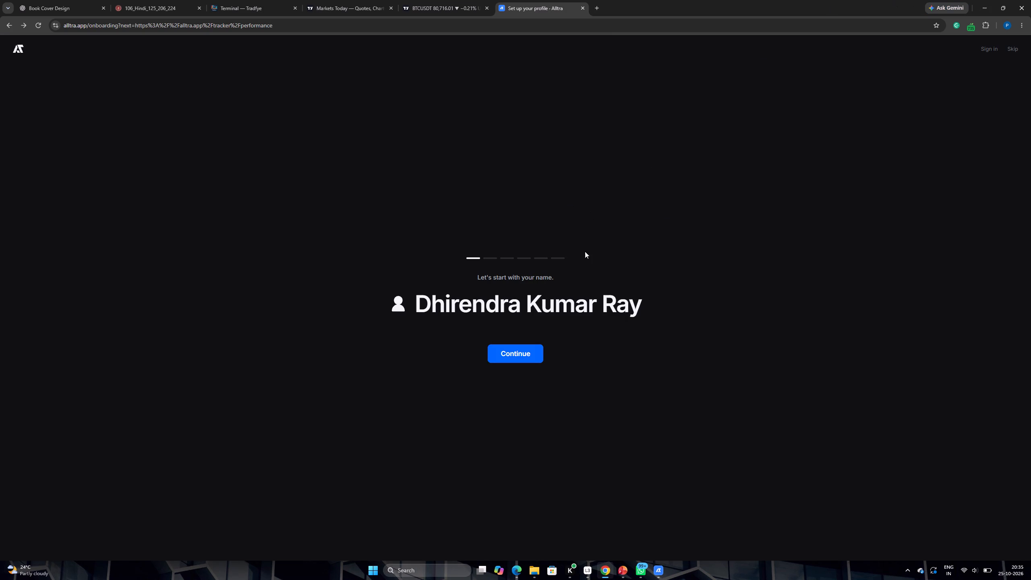
Minimise the browser and maximise the installed Alltra app window.
triple_click(981, 4)
double_click(979, 6)
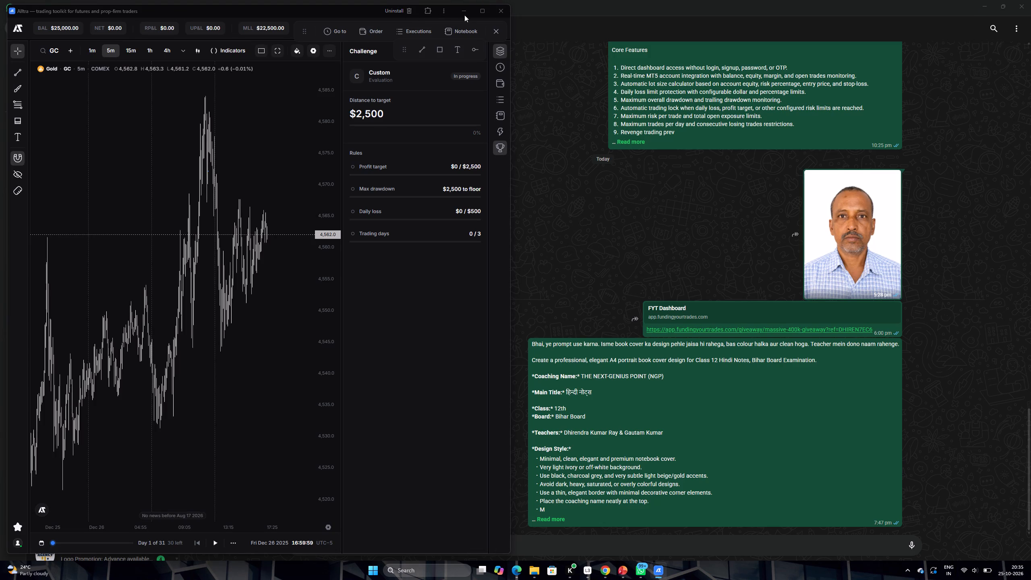
double_click(480, 10)
left_click(477, 12)
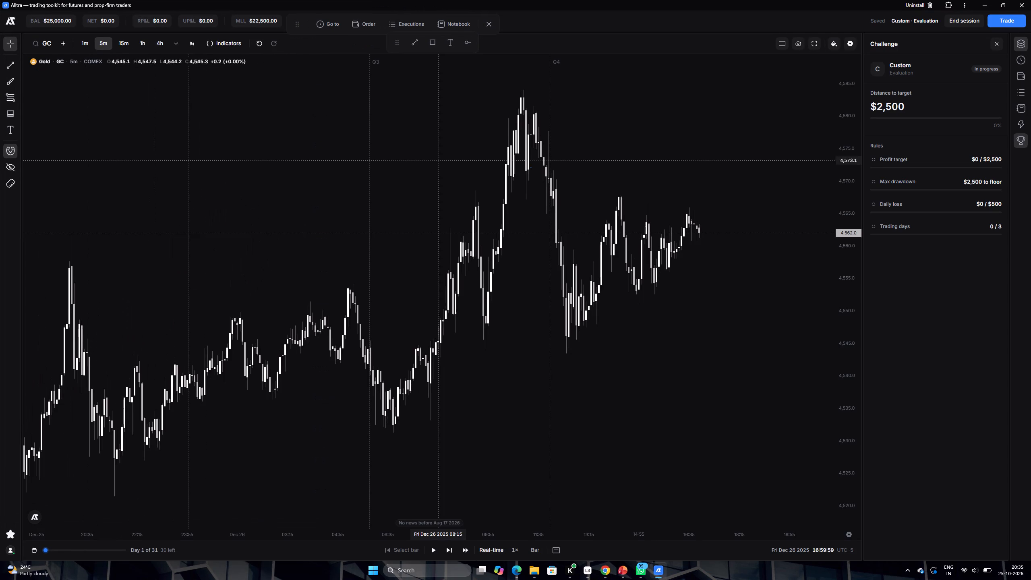
Examine the December 26 Gold candles up close in the app, fitting their full price range on the chart.
scroll(561, 231, "up", 8)
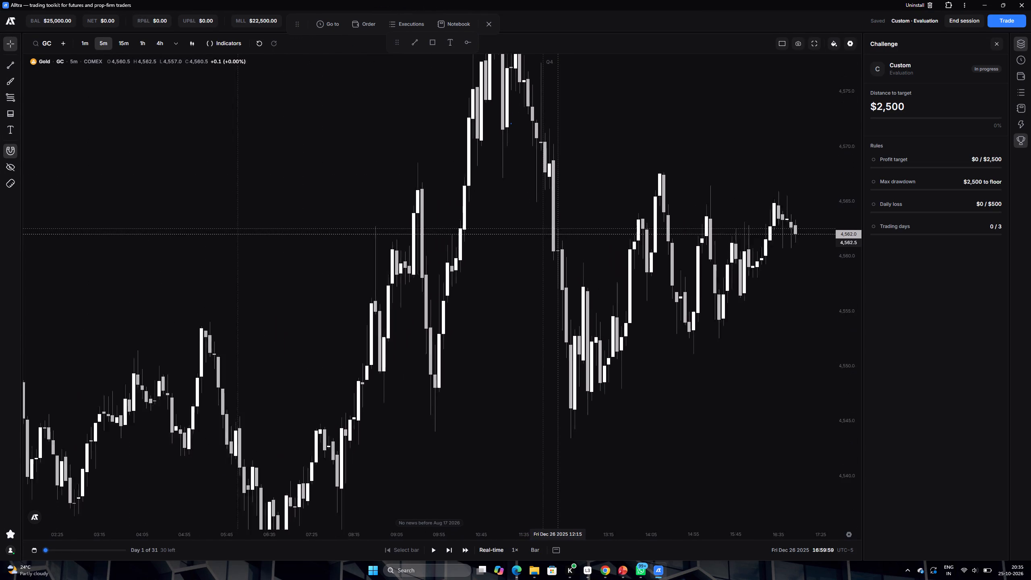
scroll(559, 230, "up", 2)
left_click(555, 228)
left_click_drag(549, 228, 403, 209)
left_click(401, 209)
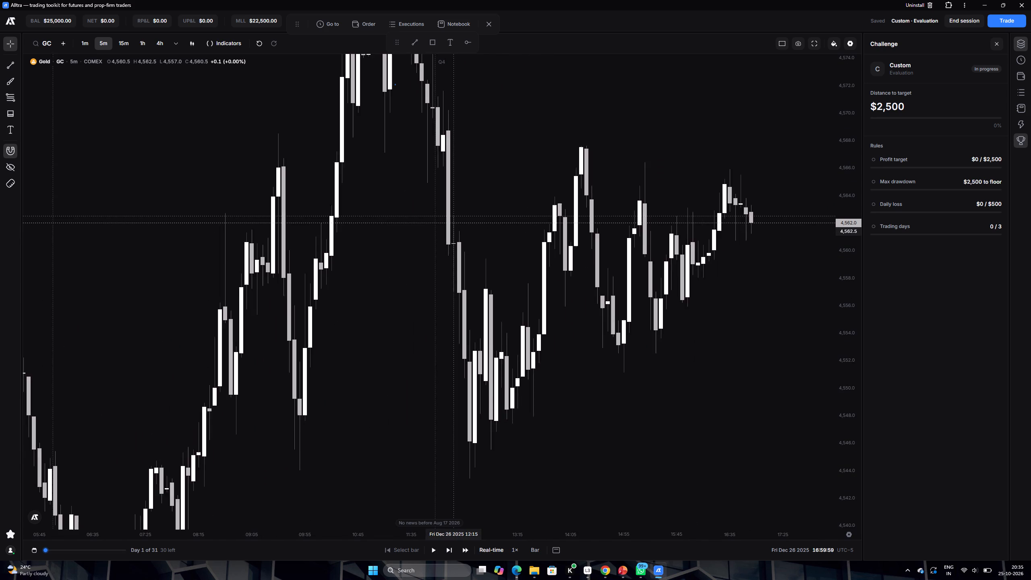
left_click(846, 87)
left_click_drag(846, 90, 845, 218)
left_click(845, 218)
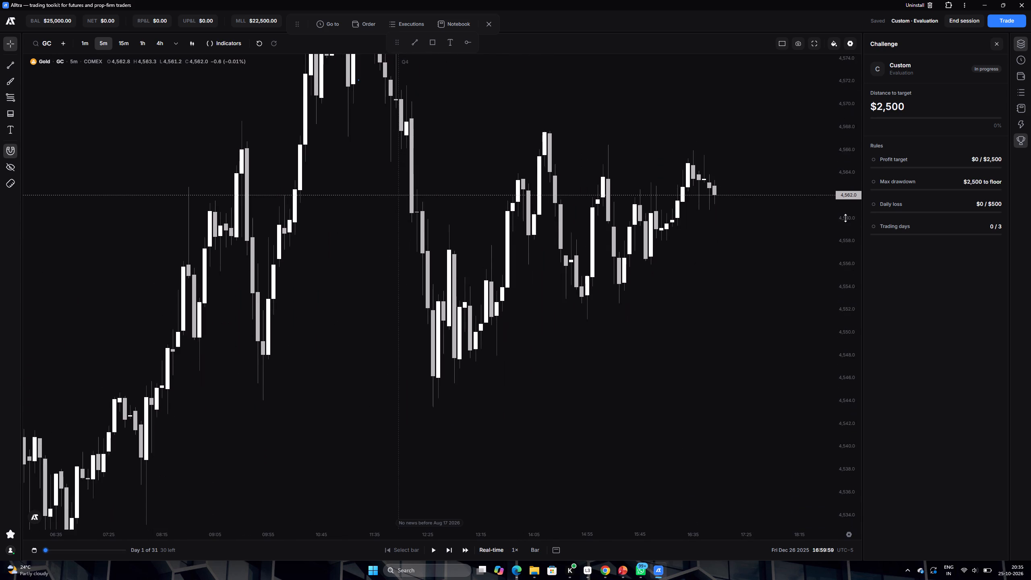
left_click_drag(699, 167, 703, 281)
left_click(702, 282)
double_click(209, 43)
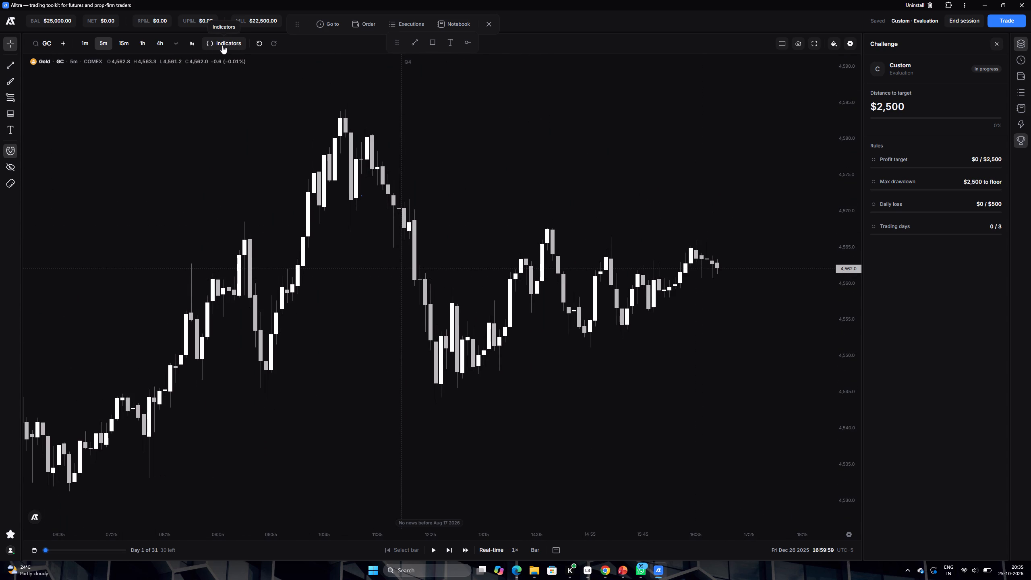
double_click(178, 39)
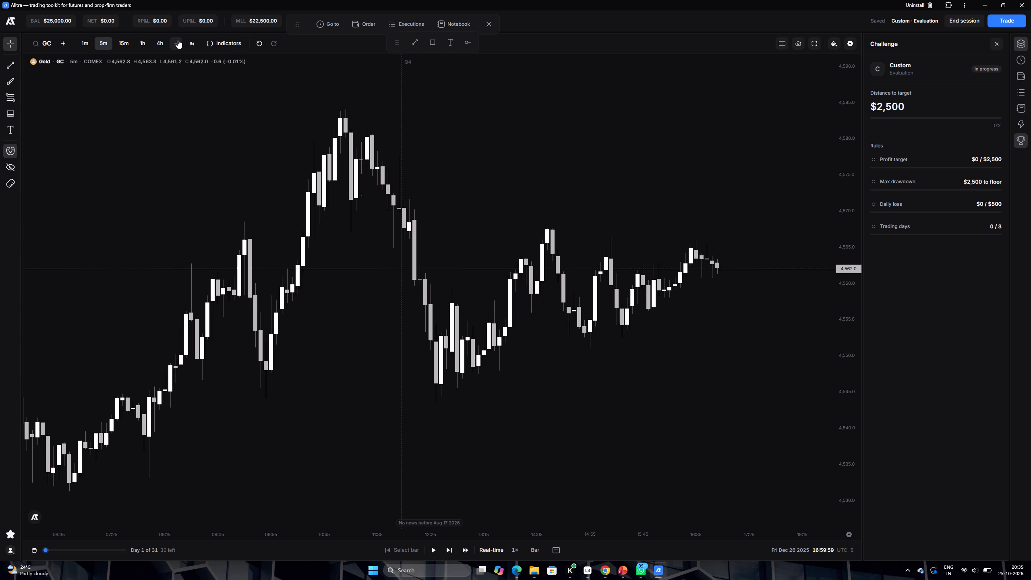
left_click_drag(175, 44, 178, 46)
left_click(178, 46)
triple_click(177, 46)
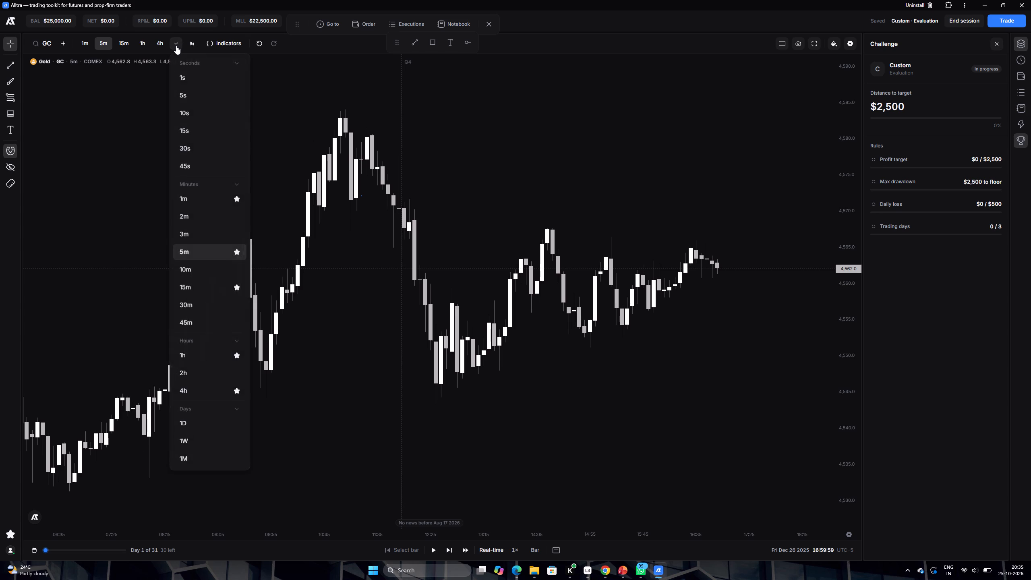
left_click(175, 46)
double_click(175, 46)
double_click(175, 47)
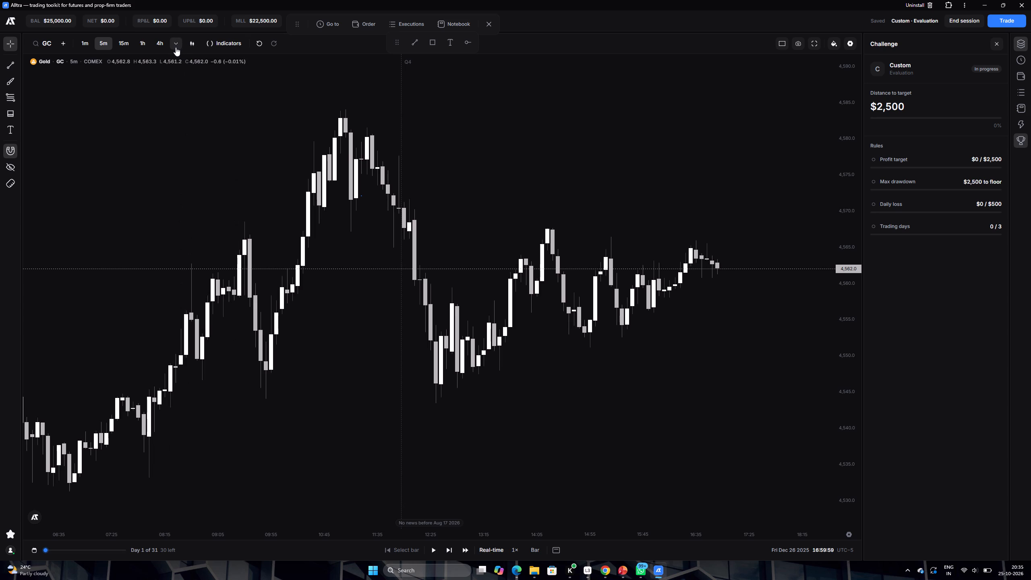
Add the 30m, 45m, 1D and 1W timeframes to the chart's favourite timeframes.
left_click(174, 46)
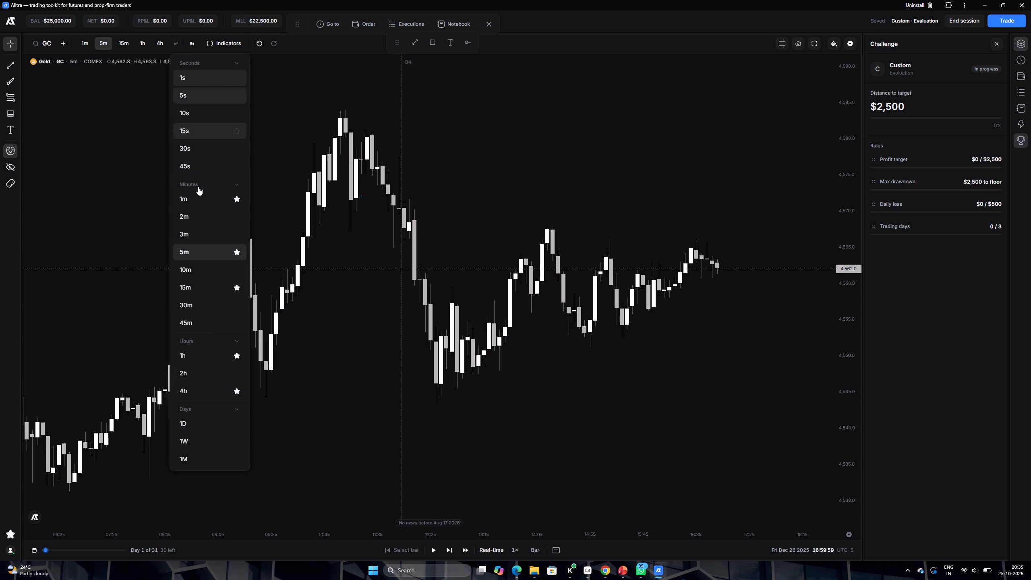
double_click(237, 235)
double_click(238, 307)
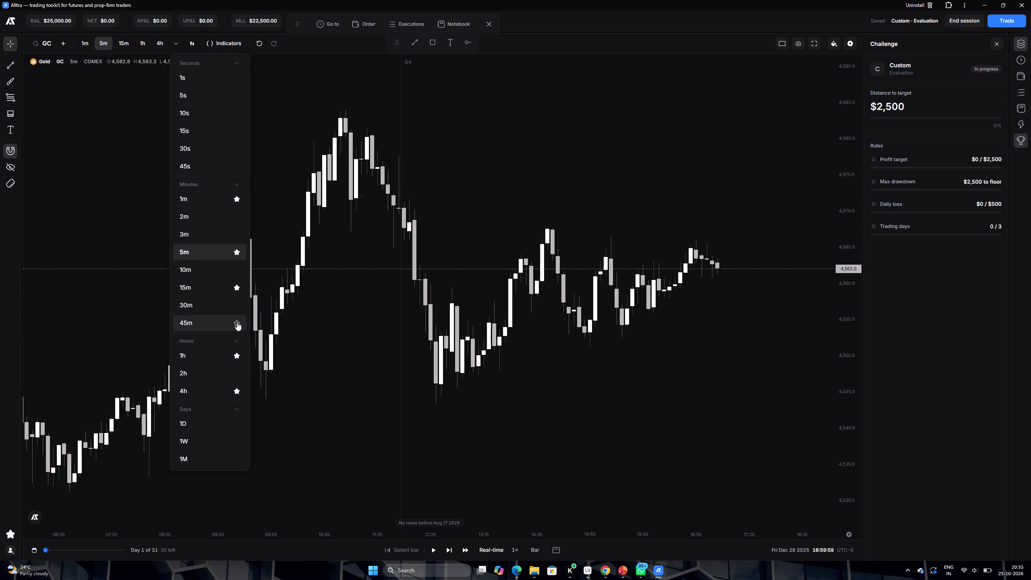
double_click(236, 322)
left_click(236, 305)
left_click(260, 323)
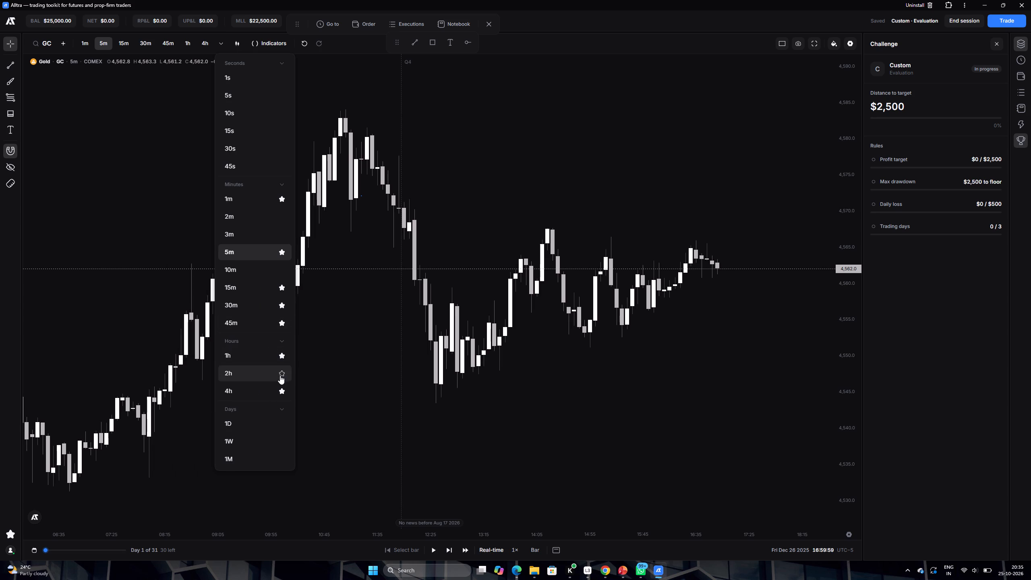
left_click(282, 422)
left_click(298, 440)
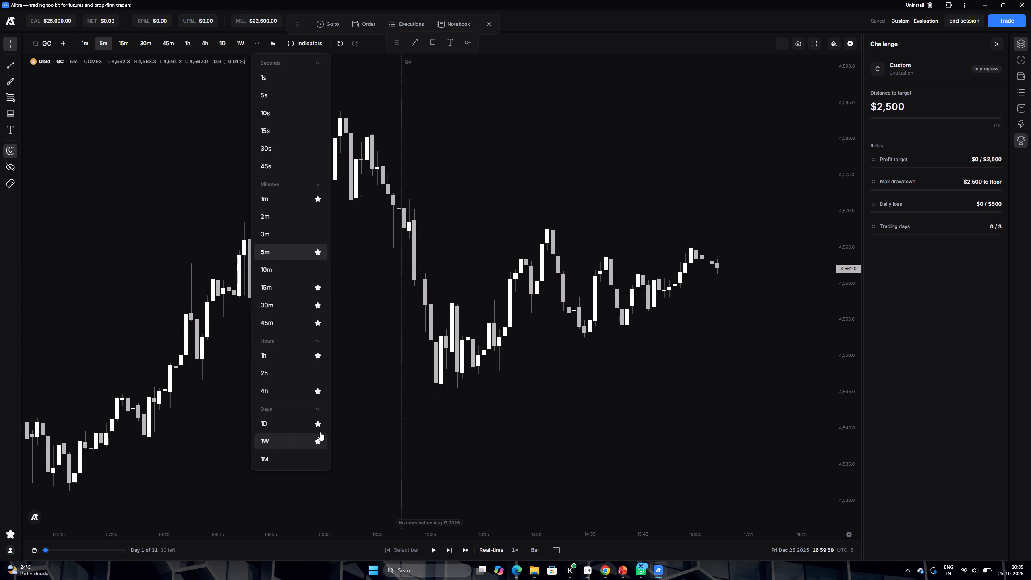
left_click(431, 332)
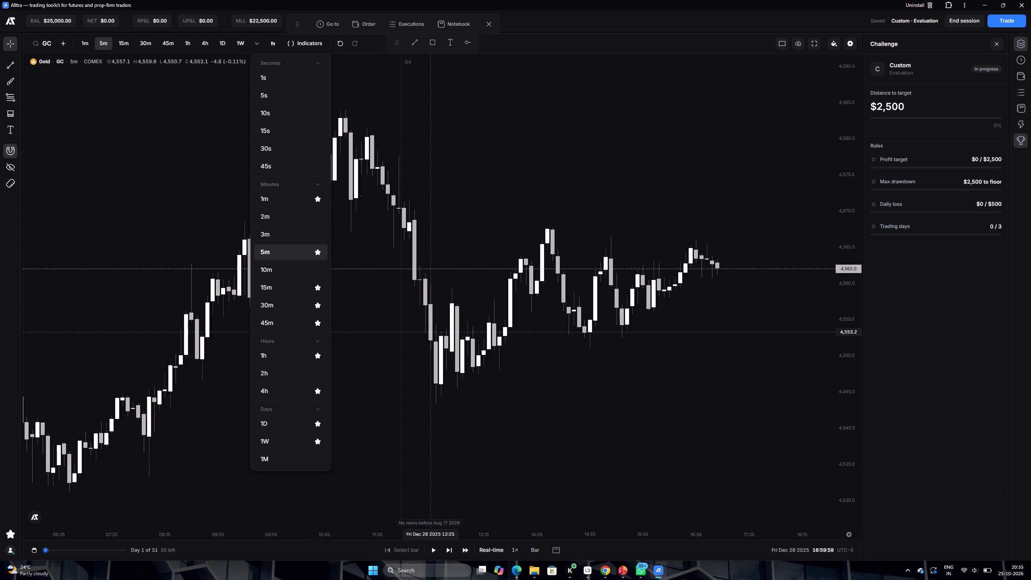
Enable the ICT Killzones, Opening Price and Key Levels (PDH/PDL/PWH/PWL) indicators from the Sessions & Time category.
left_click(307, 38)
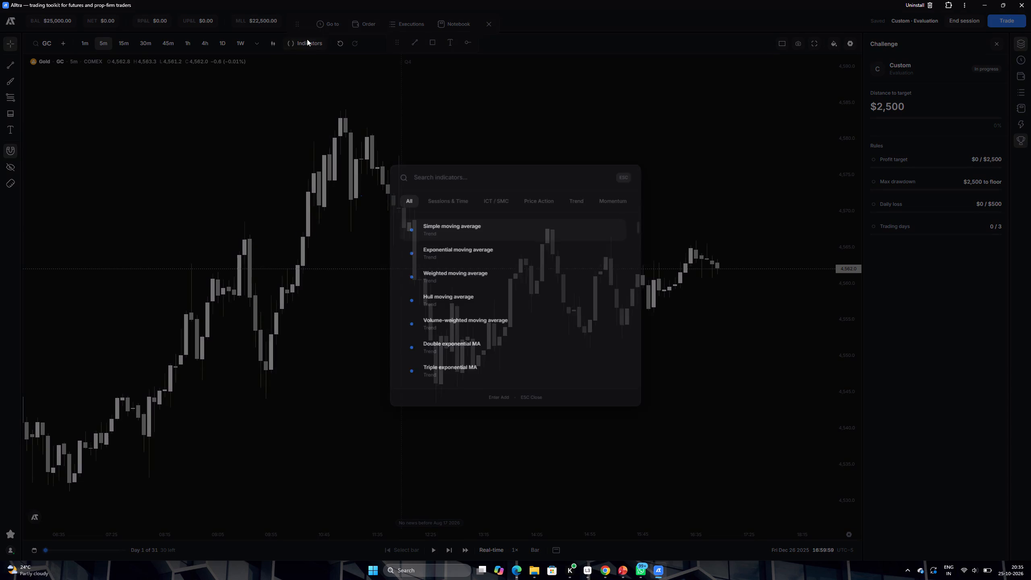
left_click(449, 196)
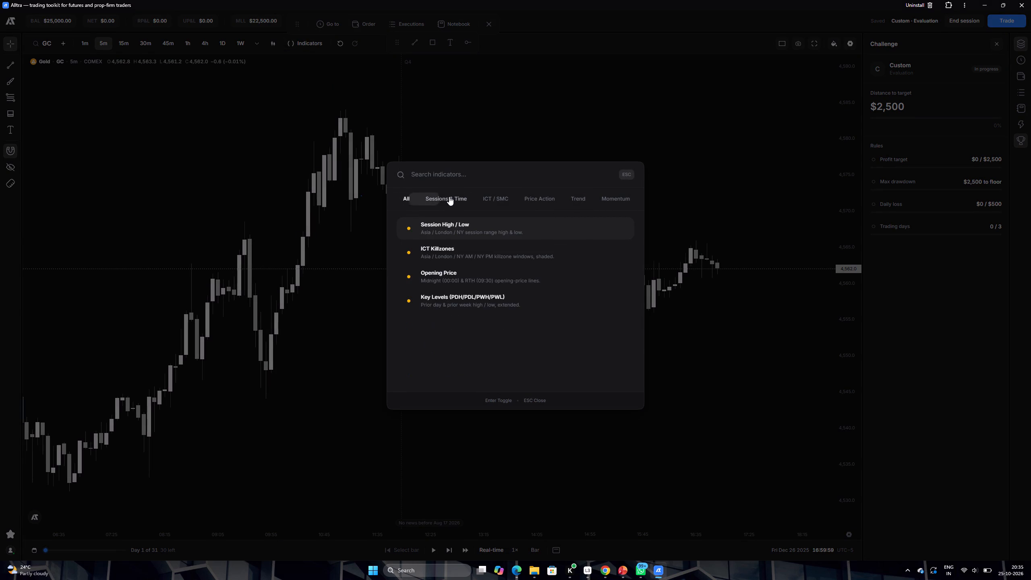
left_click(449, 250)
left_click(454, 281)
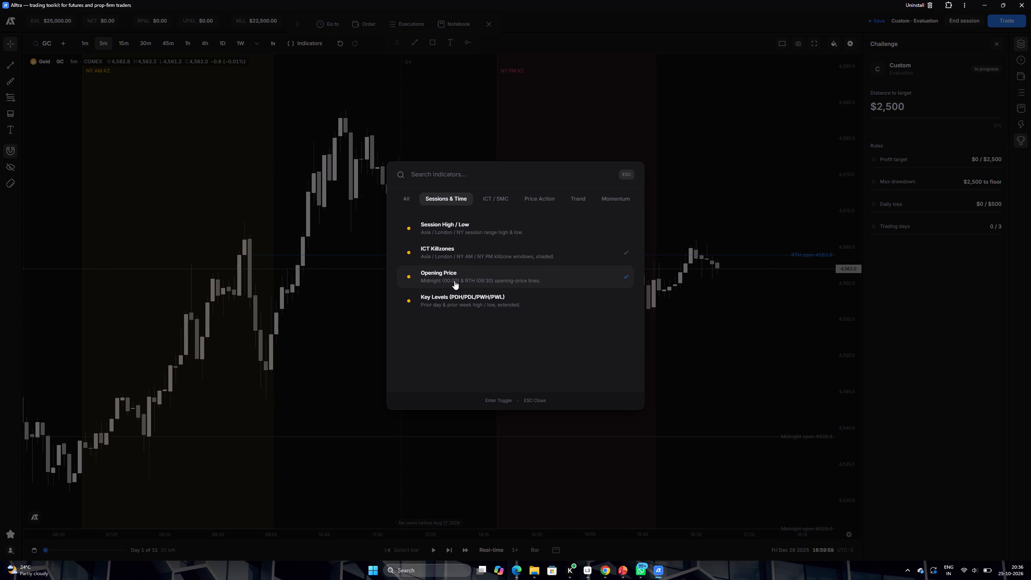
left_click(457, 299)
double_click(669, 171)
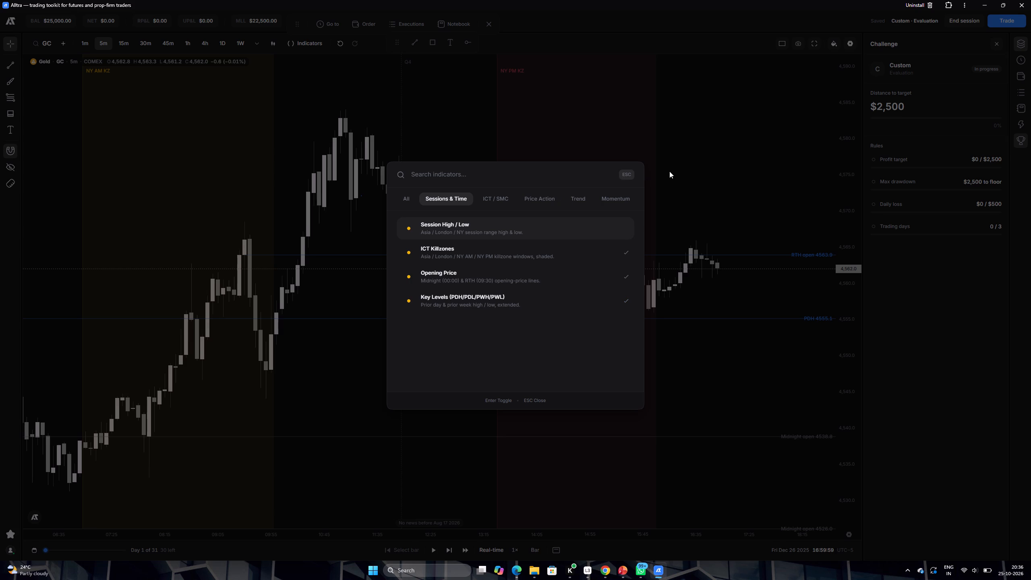
Examine the killzone shading, opening-price lines and key levels on the Gold 5m chart at wider and closer ranges.
scroll(671, 180, "down", 8)
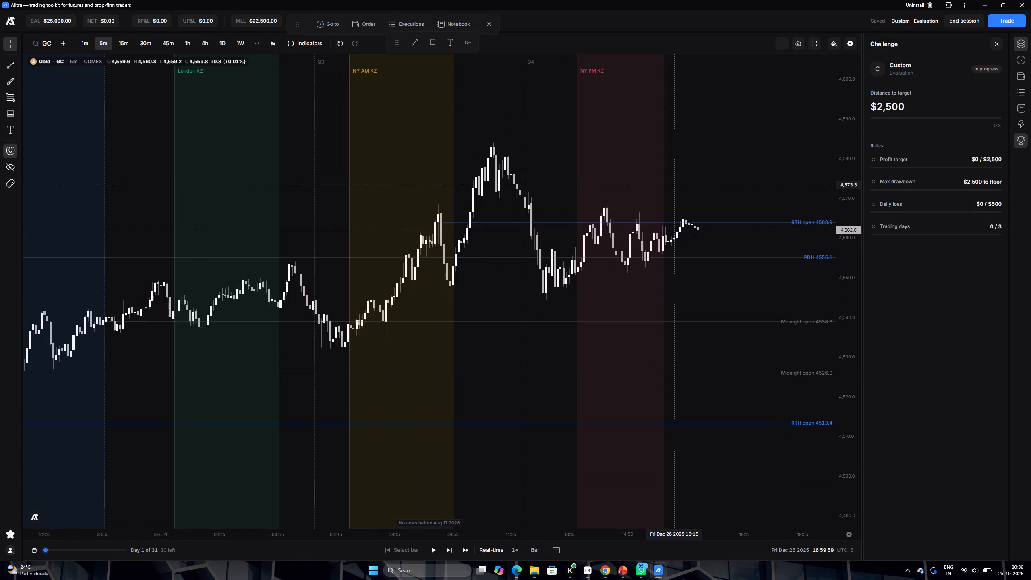
scroll(675, 186, "down", 1)
scroll(658, 198, "up", 4)
scroll(606, 207, "up", 3)
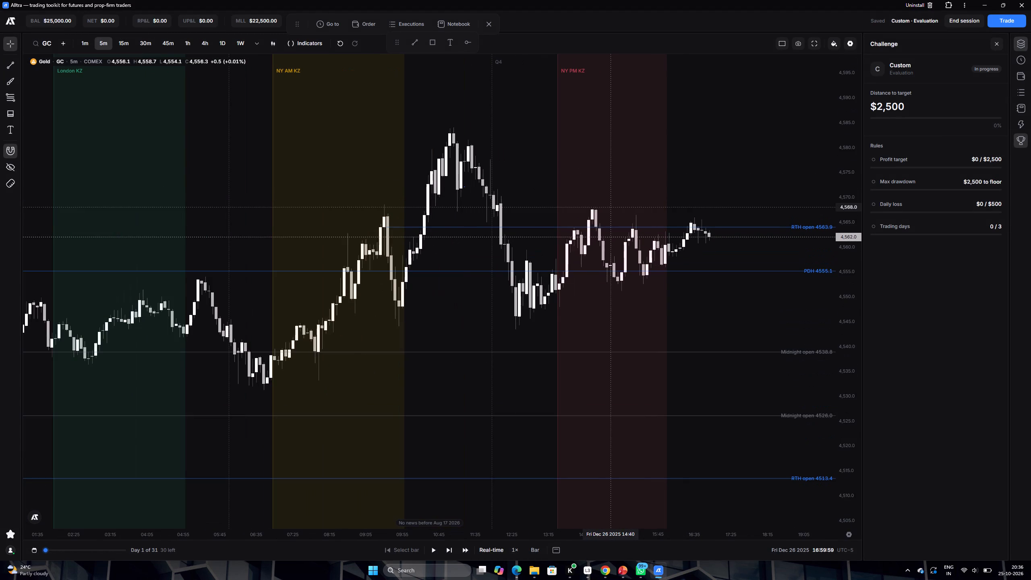
scroll(561, 210, "down", 4)
left_click_drag(556, 211, 540, 214)
left_click_drag(538, 213, 465, 251)
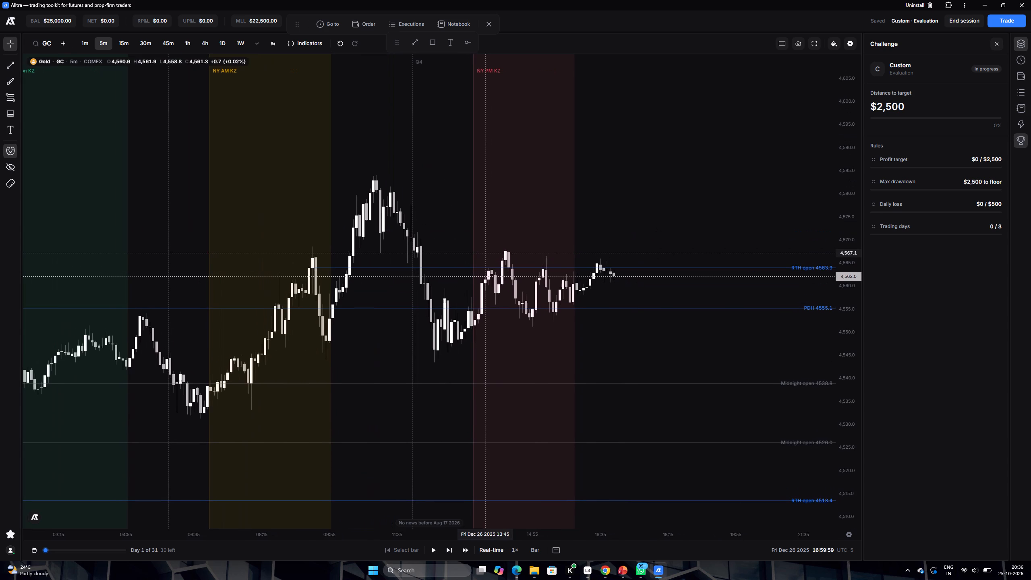
left_click_drag(465, 251, 462, 251)
left_click_drag(702, 298, 697, 301)
left_click_drag(695, 302, 649, 273)
left_click(649, 273)
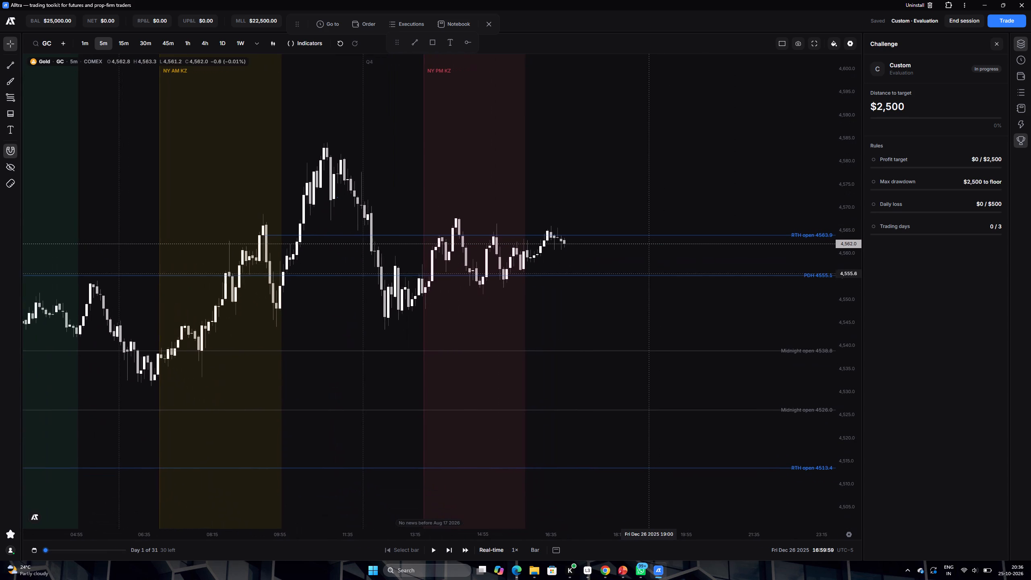
scroll(648, 272, "down", 16)
scroll(648, 273, "down", 6)
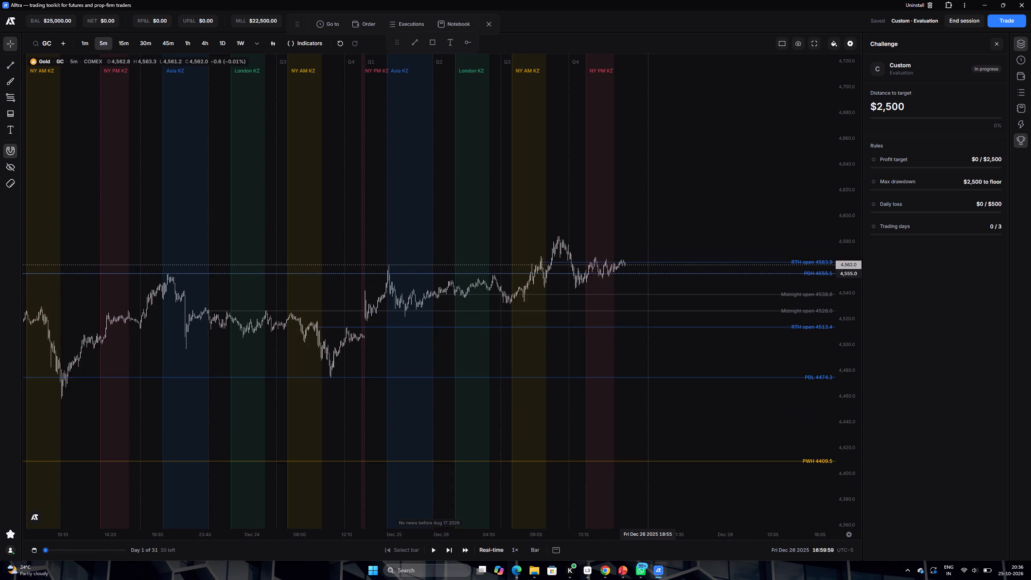
scroll(647, 274, "down", 13)
scroll(647, 275, "up", 2)
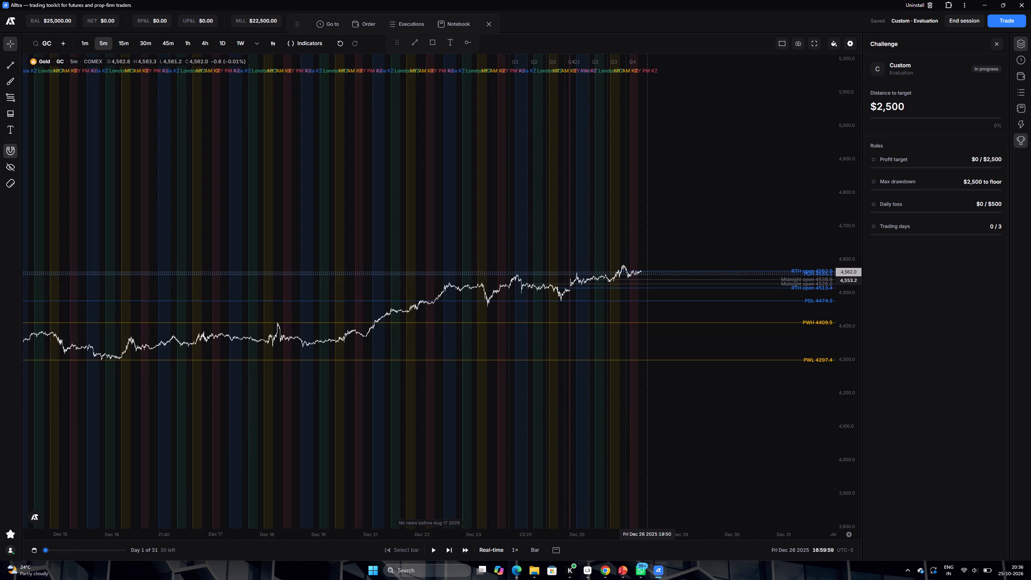
scroll(647, 275, "up", 20)
scroll(647, 275, "up", 5)
left_click_drag(503, 304, 507, 304)
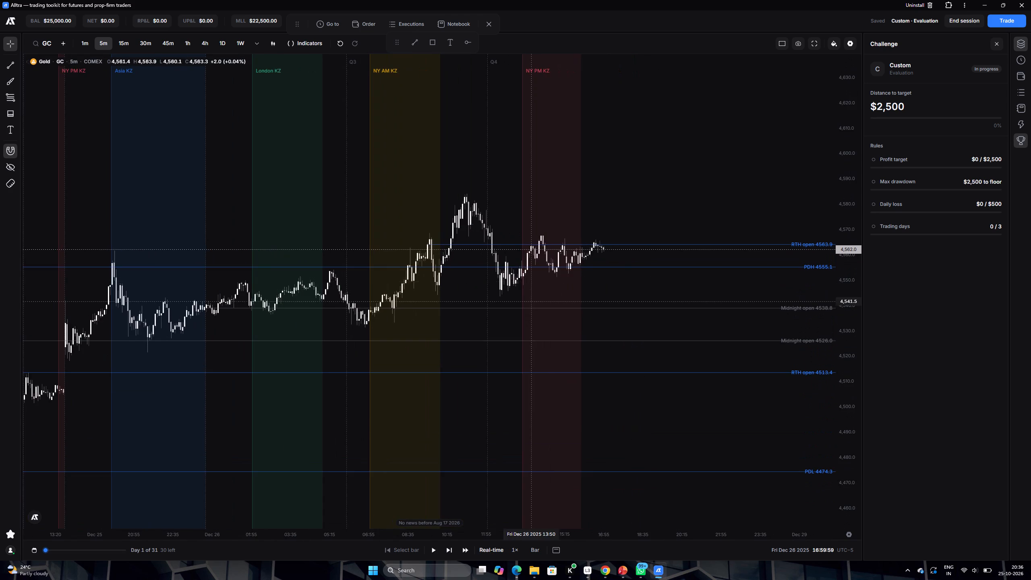
left_click_drag(507, 304, 645, 300)
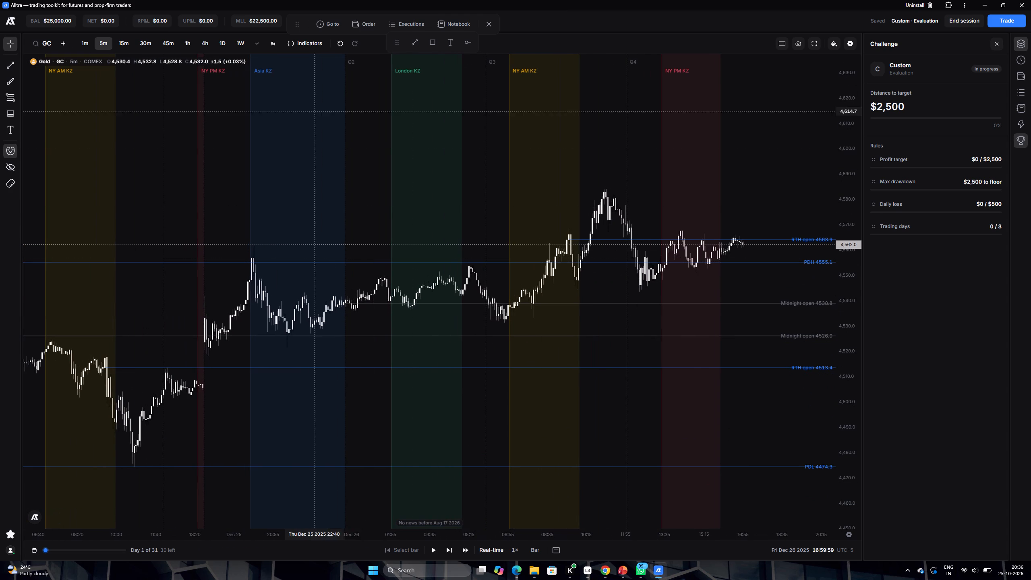
scroll(625, 262, "up", 8)
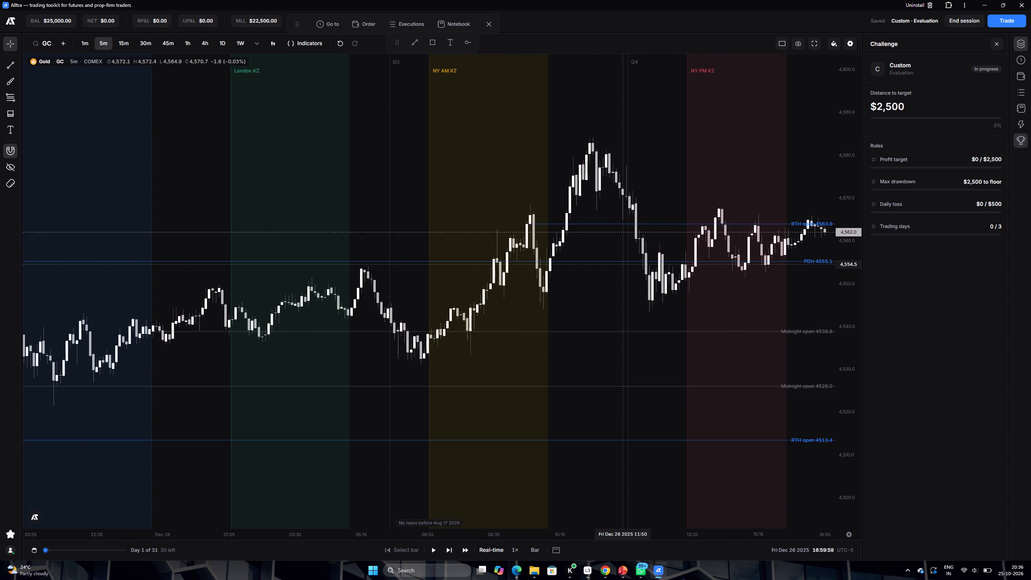
scroll(624, 264, "up", 2)
scroll(623, 264, "down", 2)
left_click_drag(623, 264, 623, 264)
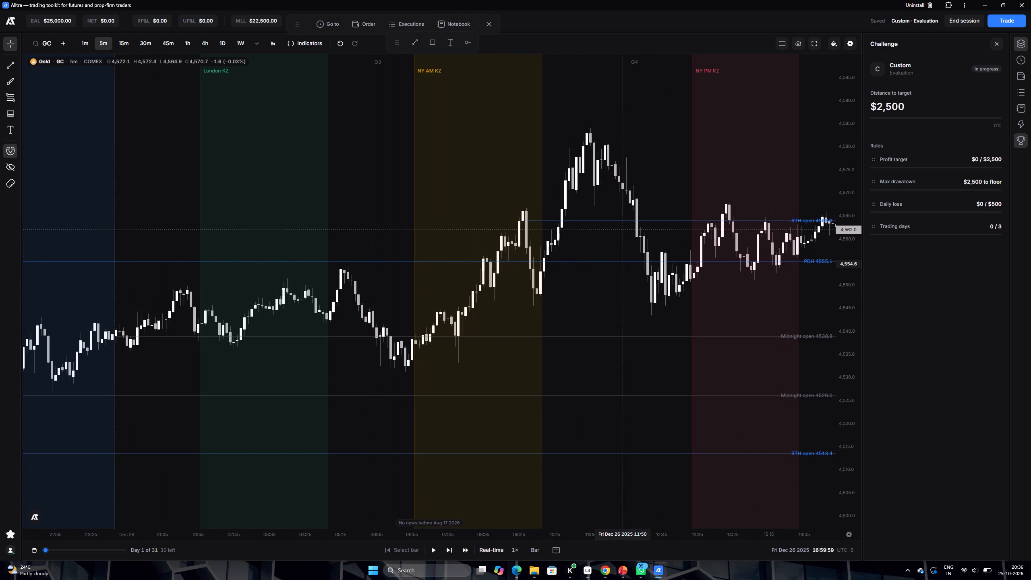
left_click_drag(623, 264, 575, 272)
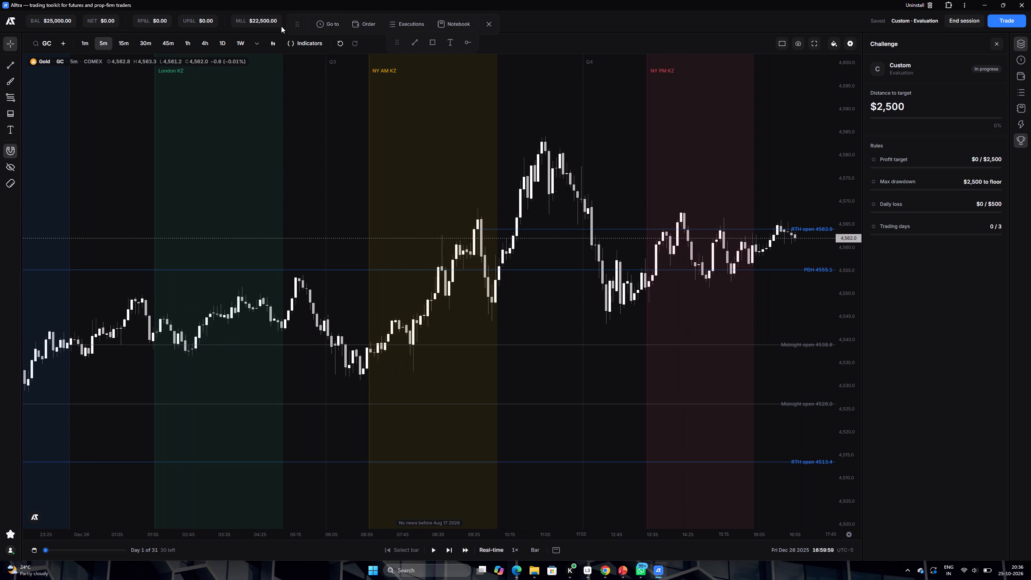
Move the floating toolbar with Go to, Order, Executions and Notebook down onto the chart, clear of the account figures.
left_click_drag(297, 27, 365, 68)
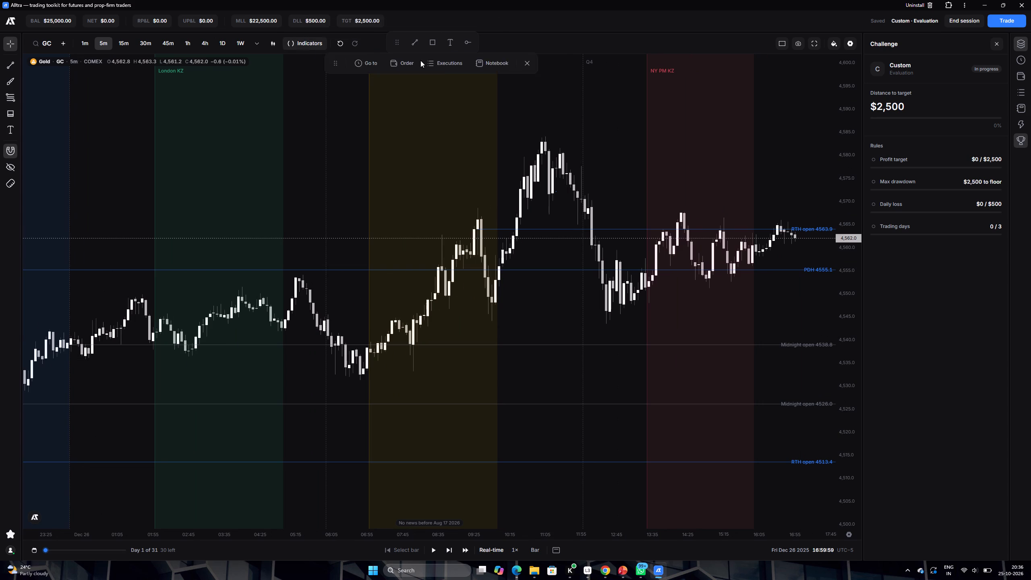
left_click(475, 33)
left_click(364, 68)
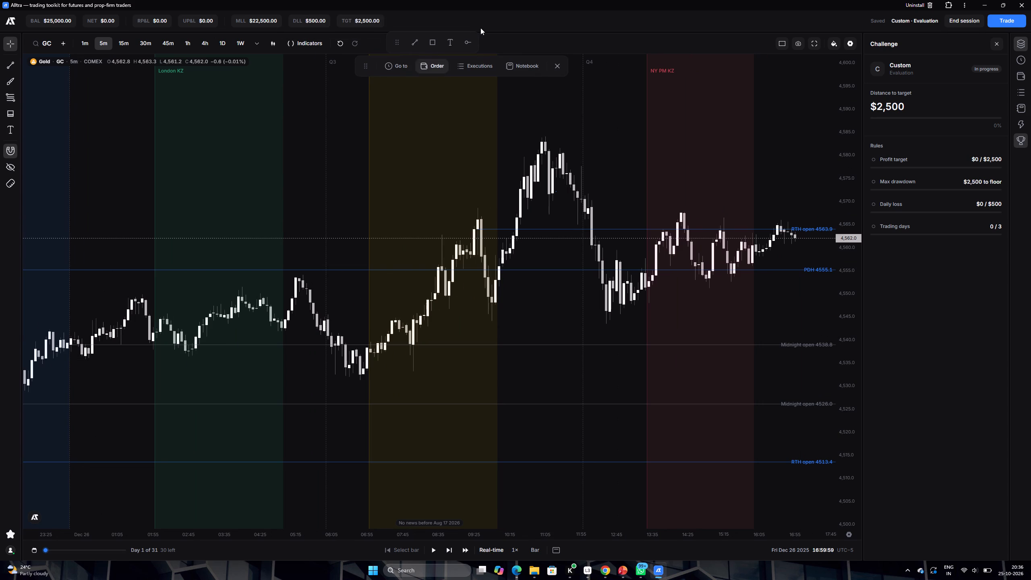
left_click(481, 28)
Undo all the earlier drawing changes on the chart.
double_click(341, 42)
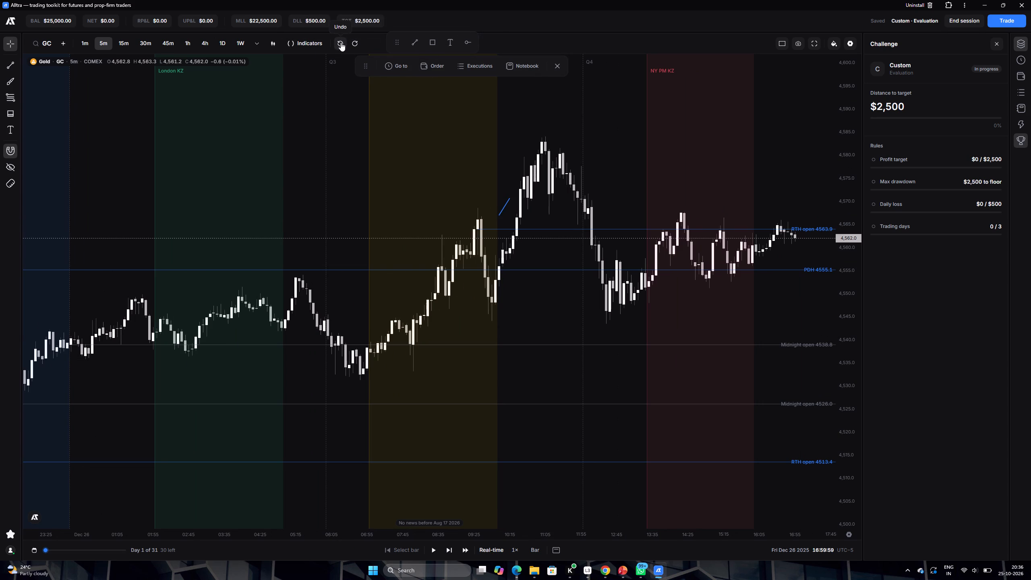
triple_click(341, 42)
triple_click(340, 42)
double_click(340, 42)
Move the floating Go to, Order, Executions and Notebook toolbar back into the header row, just past the TGT figure.
left_click(366, 68)
left_click_drag(366, 68, 489, 26)
left_click(489, 26)
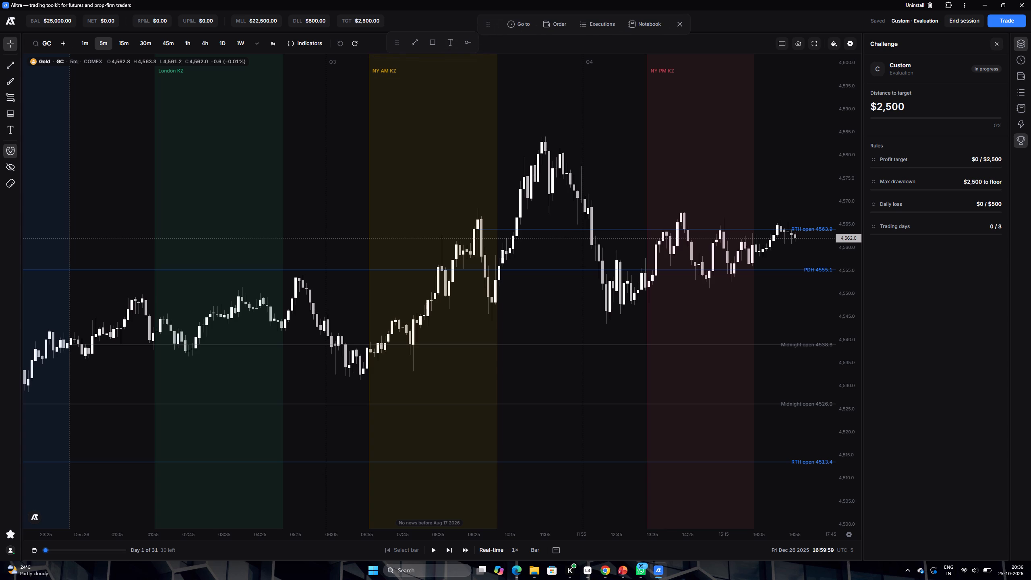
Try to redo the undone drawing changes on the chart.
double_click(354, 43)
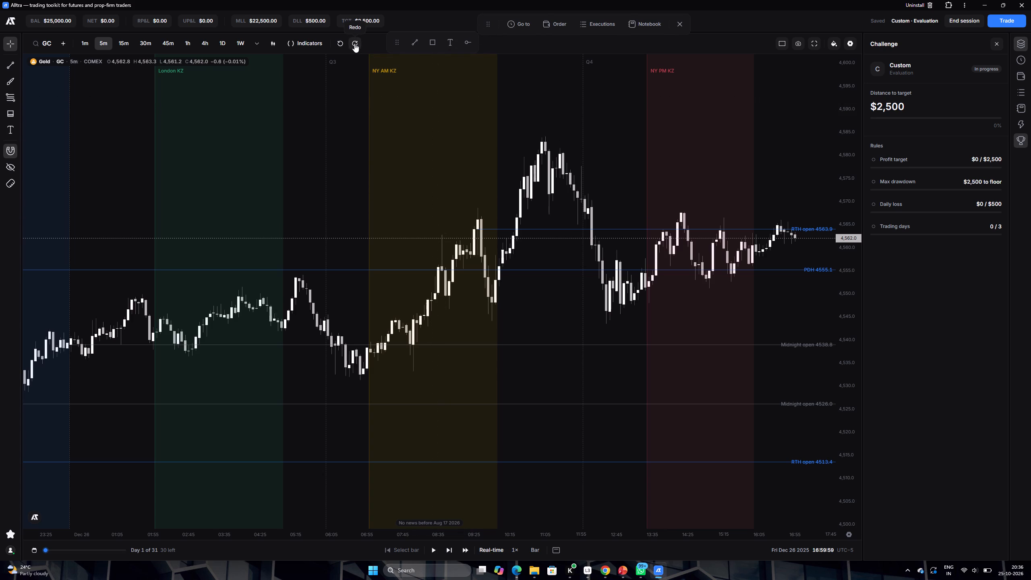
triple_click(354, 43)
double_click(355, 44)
Turn off the Opening Price, ICT Killzones and Key Levels (PDH/PDL/PWH/PWL) session indicators on the Gold chart.
scroll(563, 197, "up", 4)
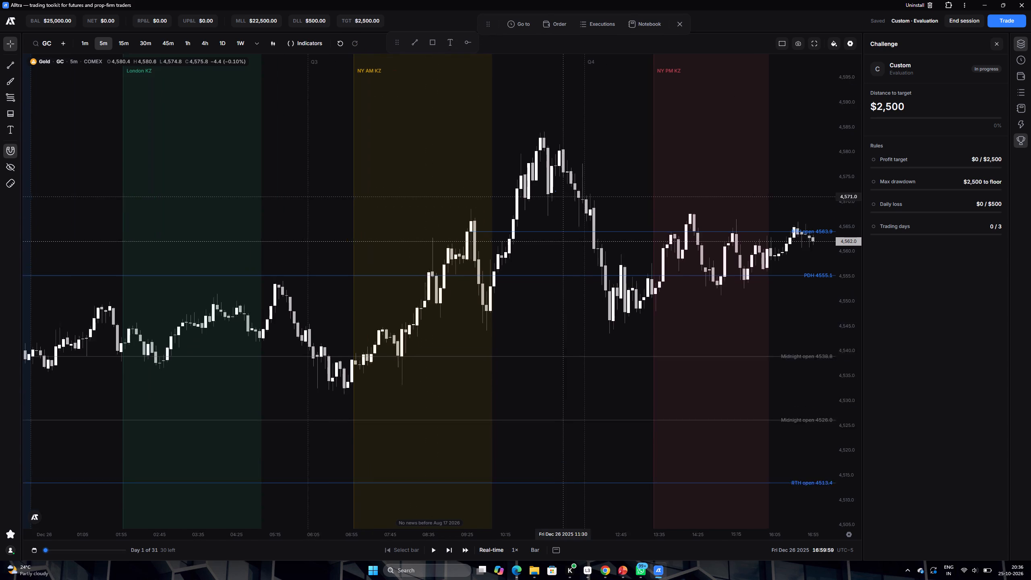
scroll(561, 196, "up", 1)
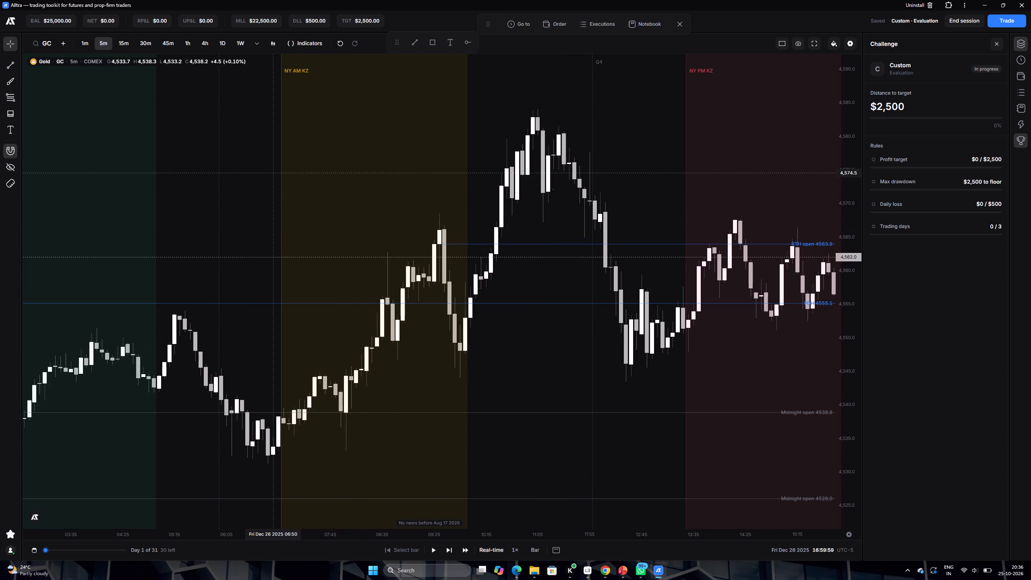
left_click(313, 42)
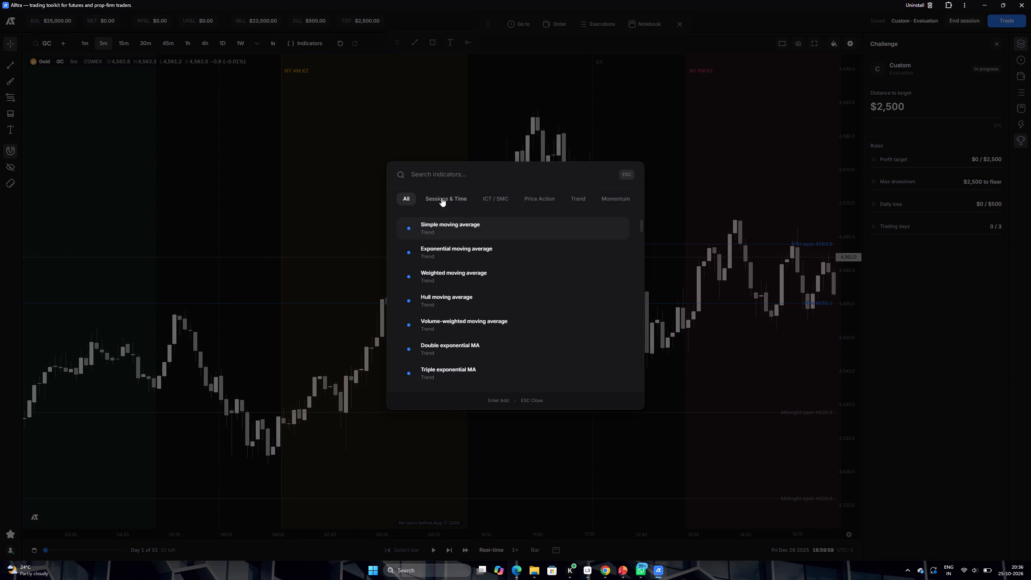
left_click(441, 198)
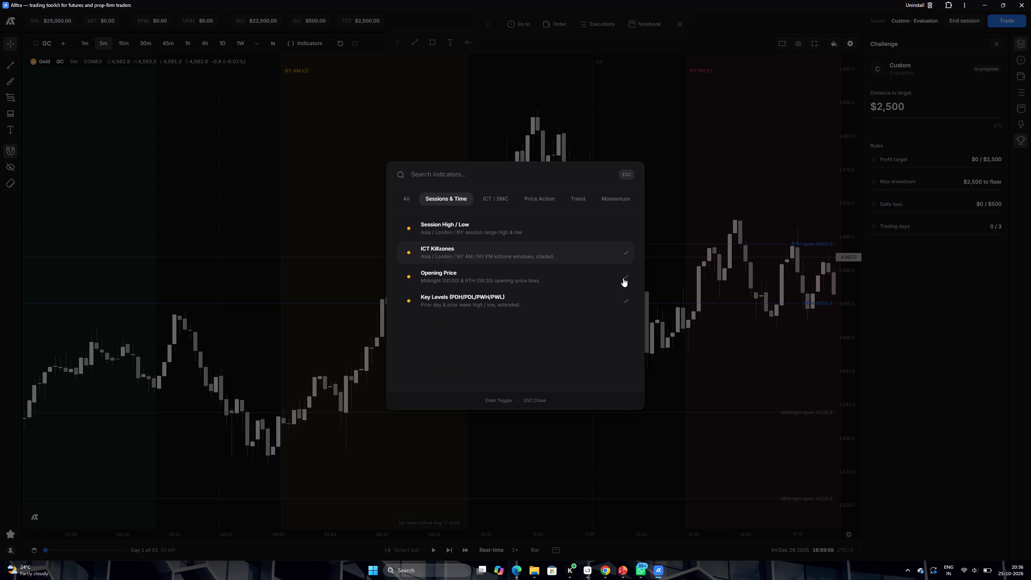
left_click(621, 278)
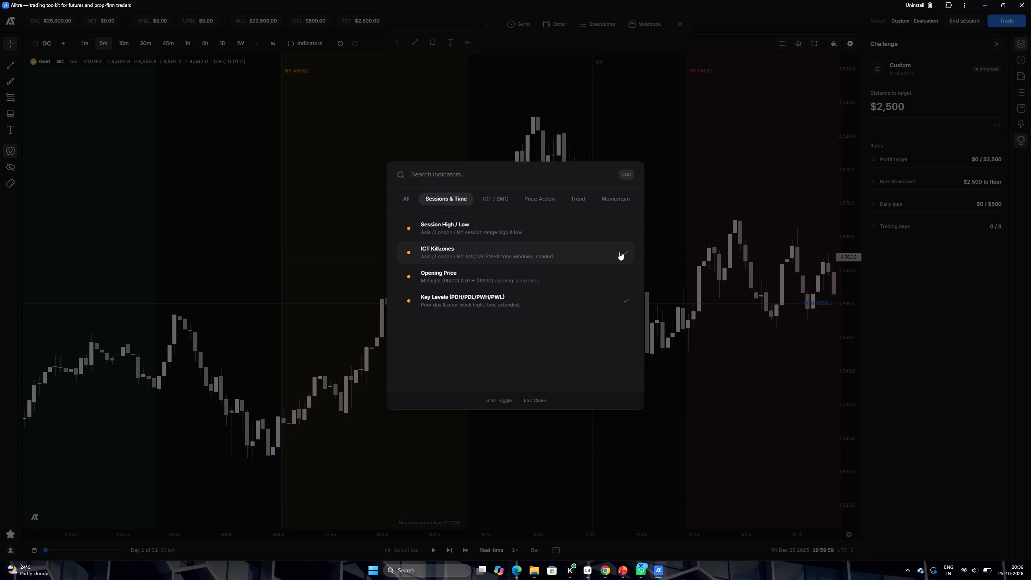
left_click(619, 252)
left_click(595, 304)
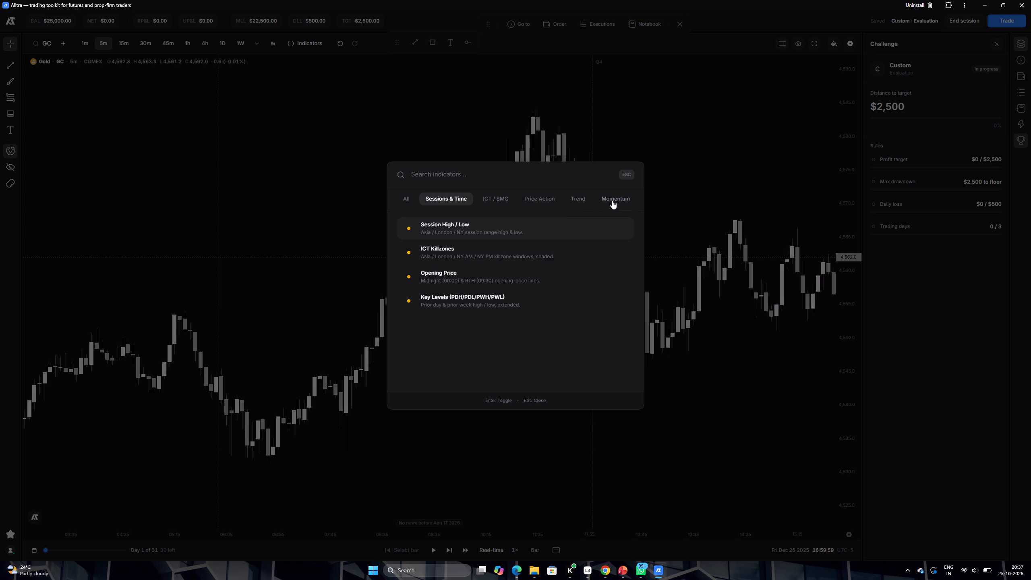
double_click(664, 164)
Switch the Gold chart from the 5m timeframe to 1D.
scroll(656, 212, "down", 4)
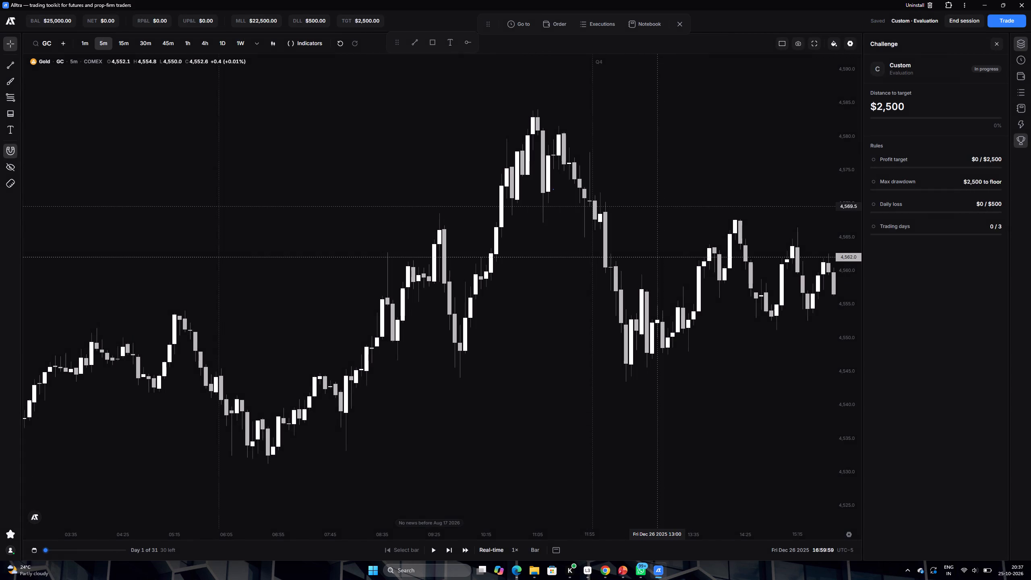
left_click(693, 231)
left_click_drag(691, 233, 511, 257)
left_click(507, 257)
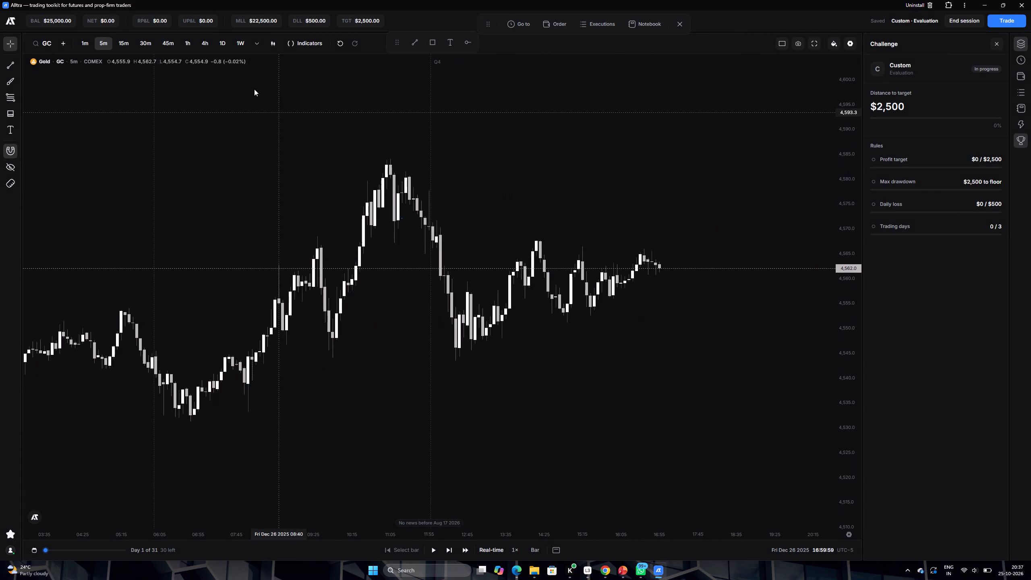
double_click(219, 43)
Draw a rectangle over the gap from the Dec 23 candle's open at 4,516.7 to the Dec 25 candle's open at 4,523.5.
left_click_drag(351, 296, 428, 259)
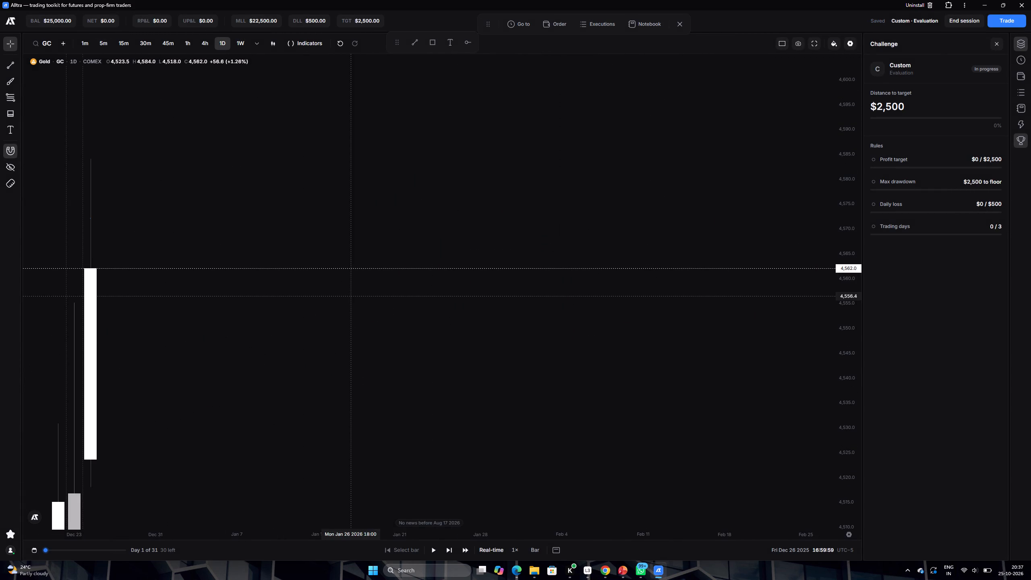
left_click_drag(428, 259, 625, 205)
left_click_drag(675, 195, 690, 192)
left_click_drag(561, 333, 720, 267)
left_click_drag(854, 182, 812, 436)
left_click(812, 436)
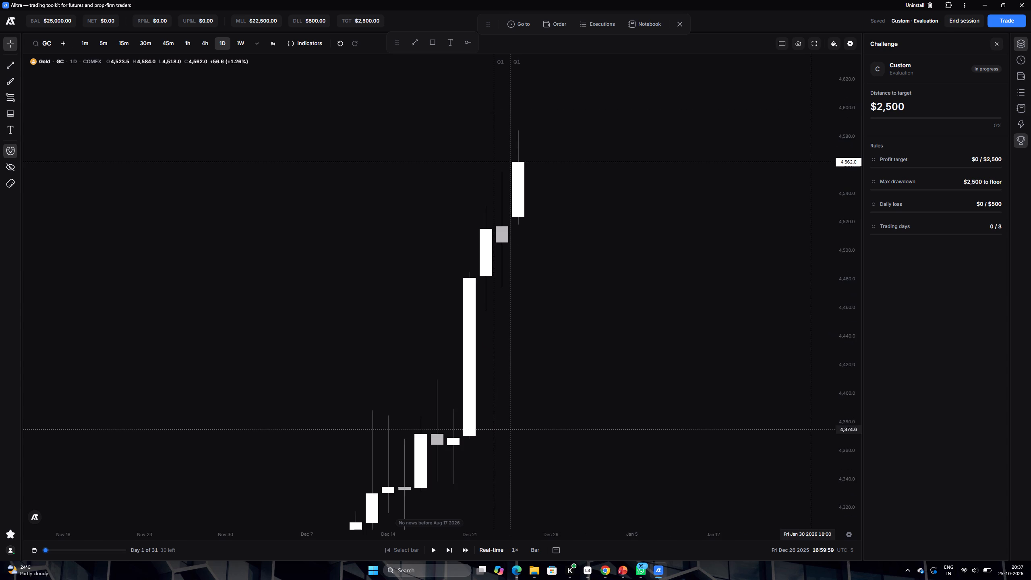
scroll(650, 295, "down", 1)
scroll(639, 294, "up", 2)
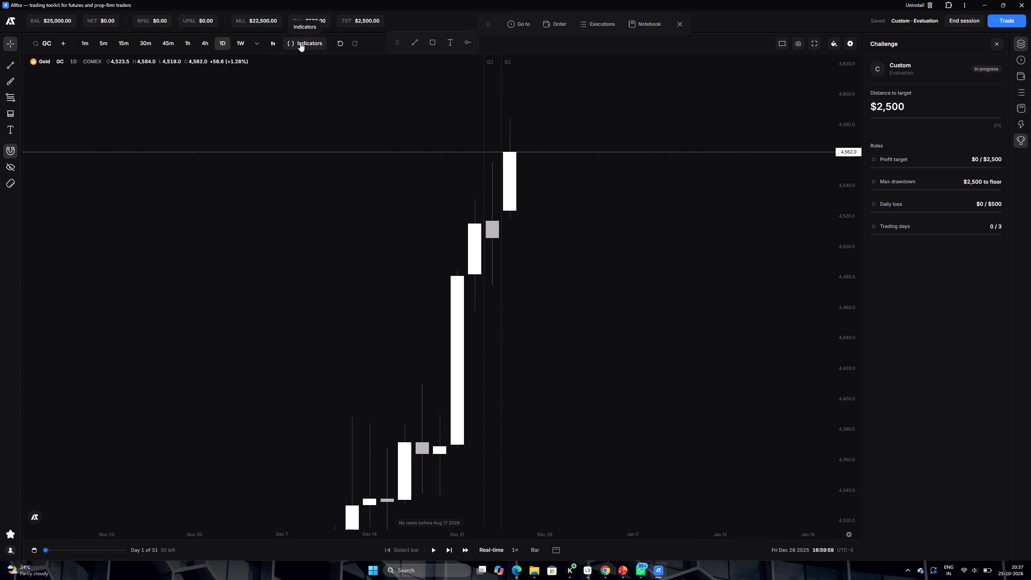
left_click(432, 43)
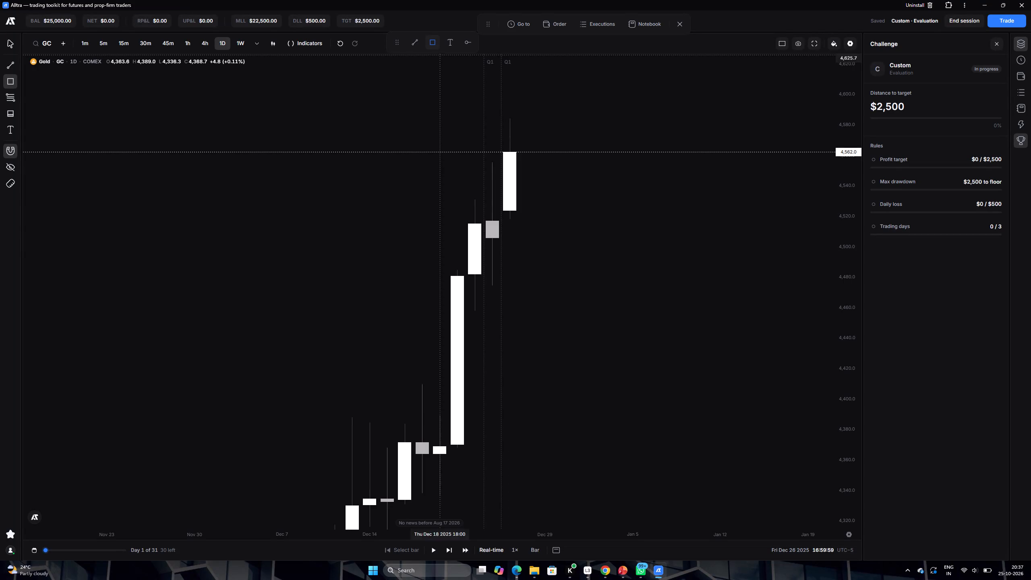
triple_click(492, 220)
left_click(492, 221)
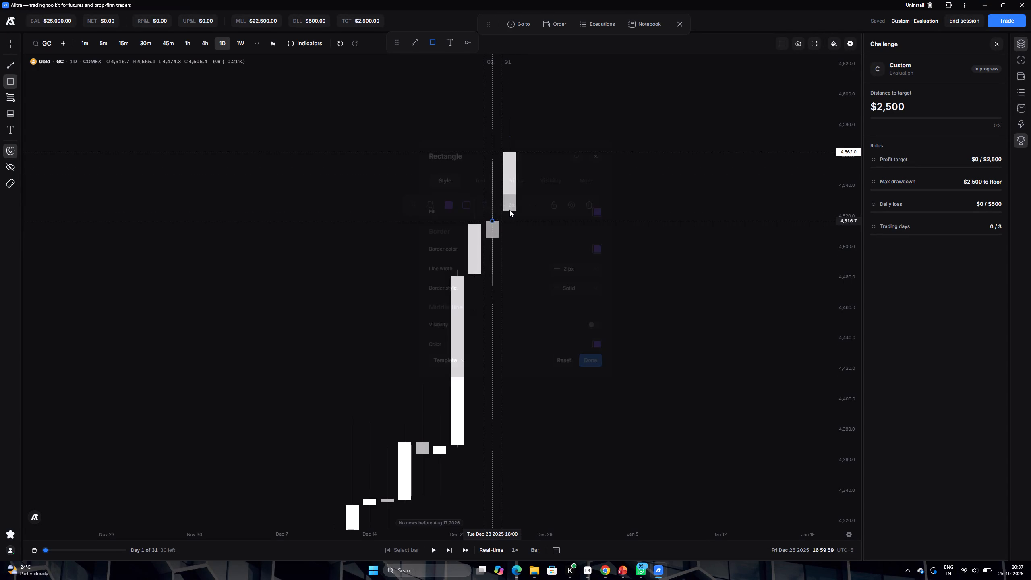
double_click(596, 158)
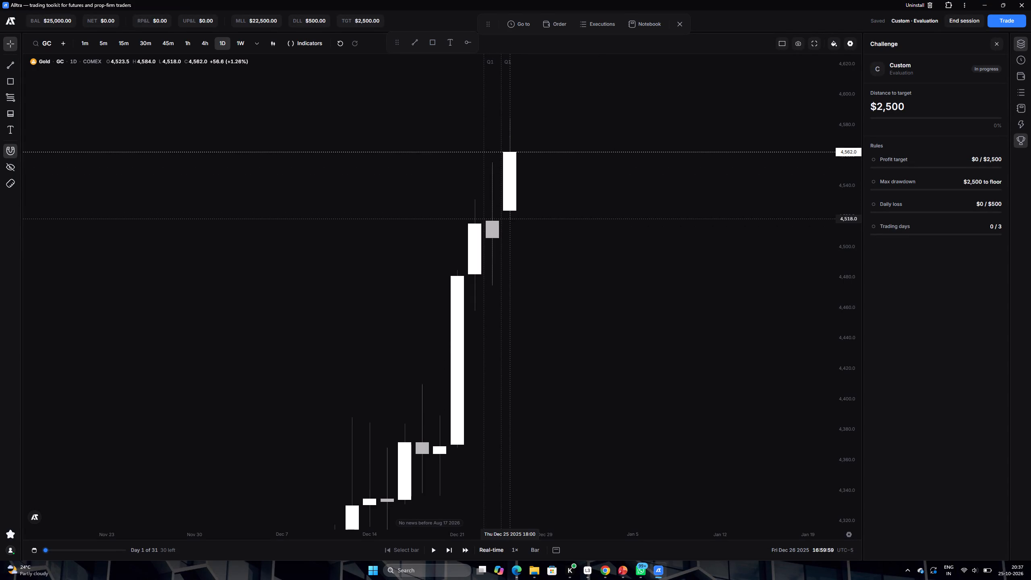
left_click_drag(493, 221, 509, 210)
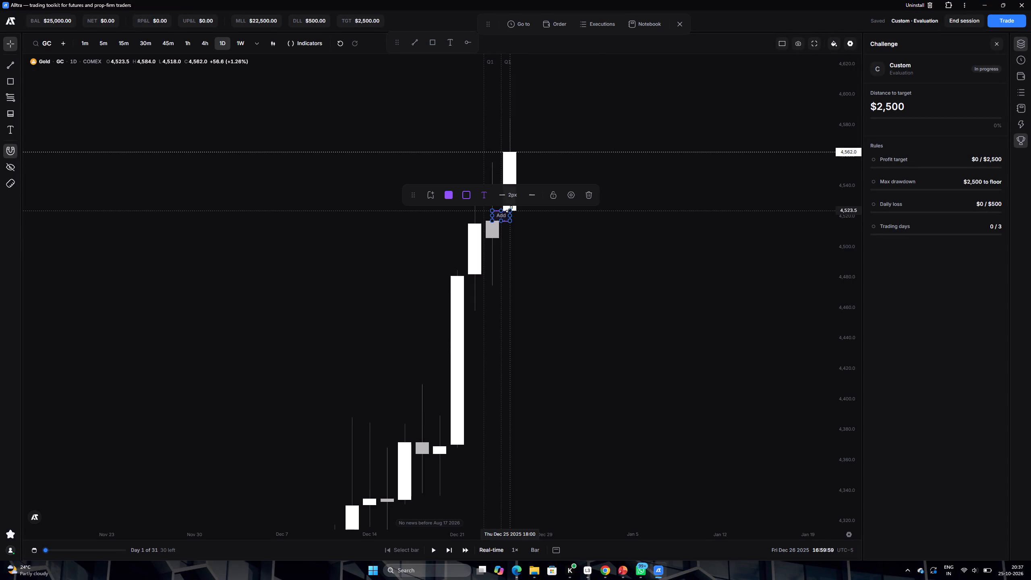
left_click(509, 210)
Extend the gap rectangle's right edge to Mon Dec 29 2025.
left_click(511, 215)
left_click_drag(511, 215, 545, 211)
left_click(545, 211)
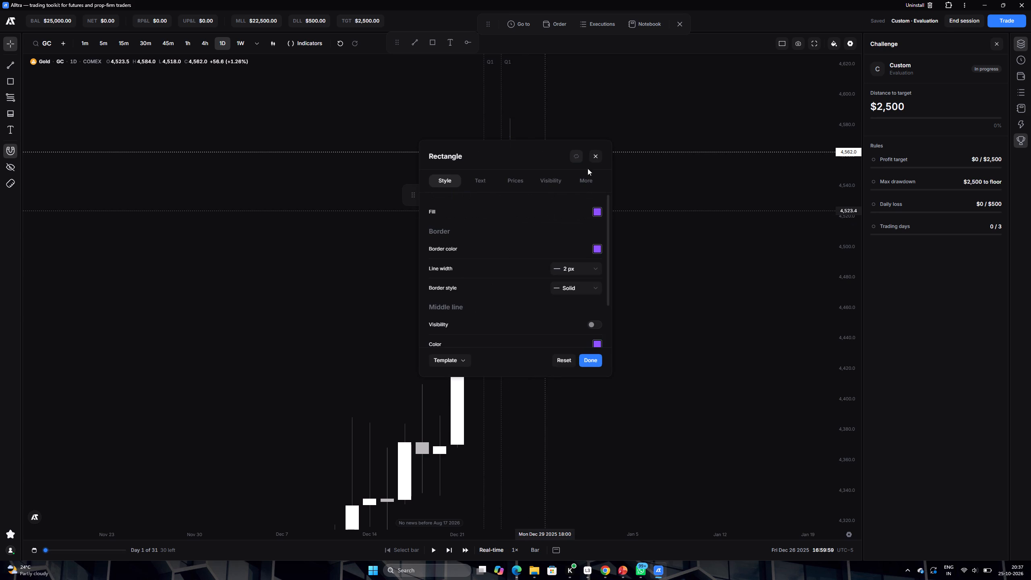
double_click(592, 159)
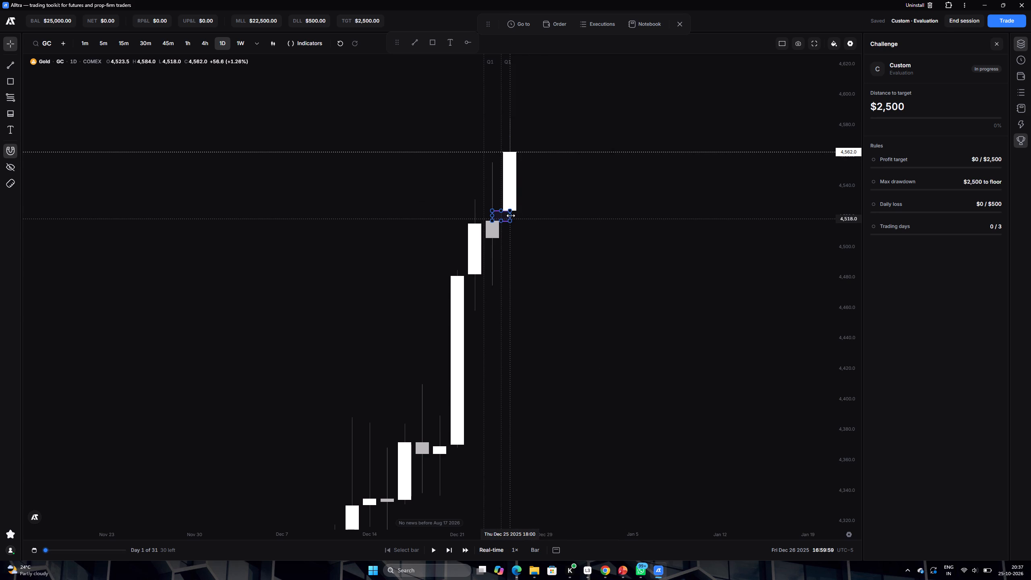
left_click_drag(510, 215, 548, 212)
left_click(548, 212)
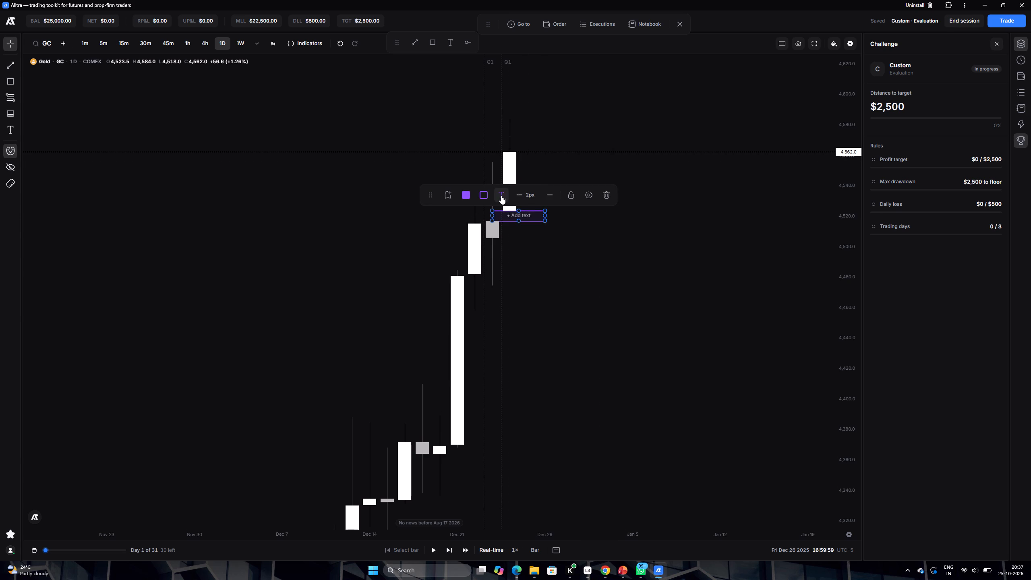
Set the gap rectangle's border colour opacity to 0%.
double_click(529, 195)
double_click(483, 194)
double_click(482, 195)
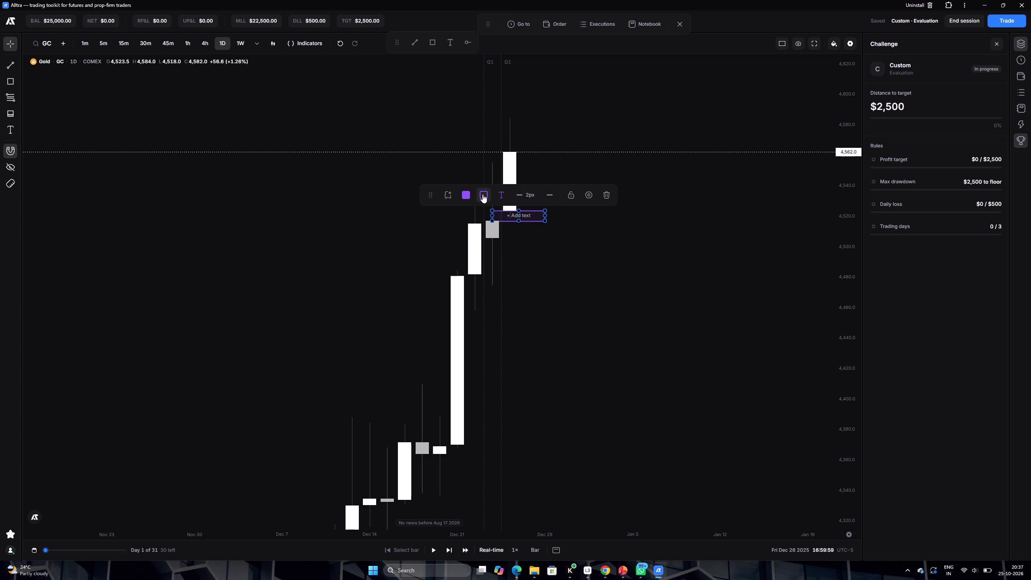
double_click(482, 194)
left_click(482, 194)
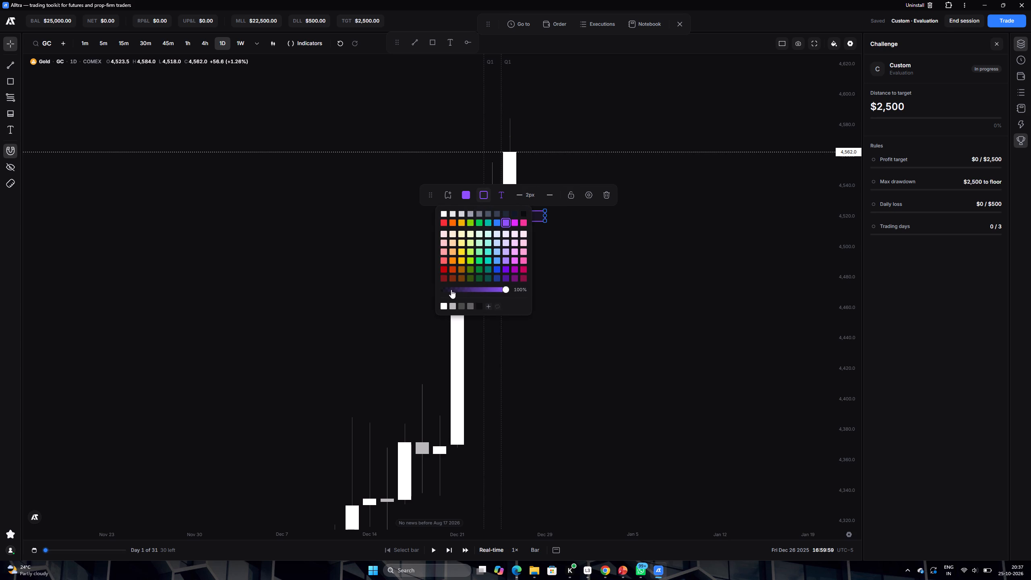
left_click_drag(444, 290, 433, 290)
Change the gap rectangle's fill to light grey at 26% opacity.
left_click(464, 195)
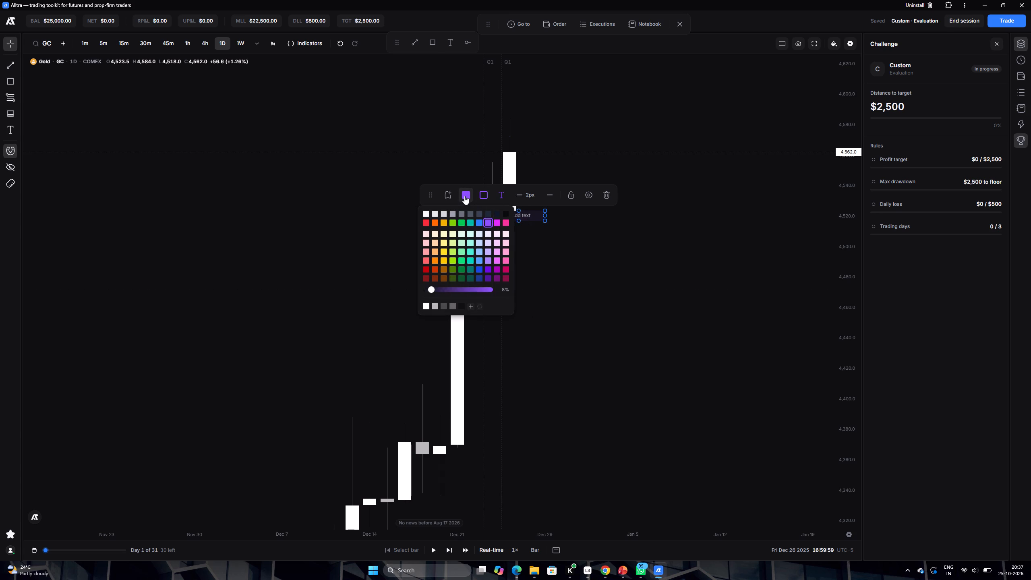
left_click(462, 214)
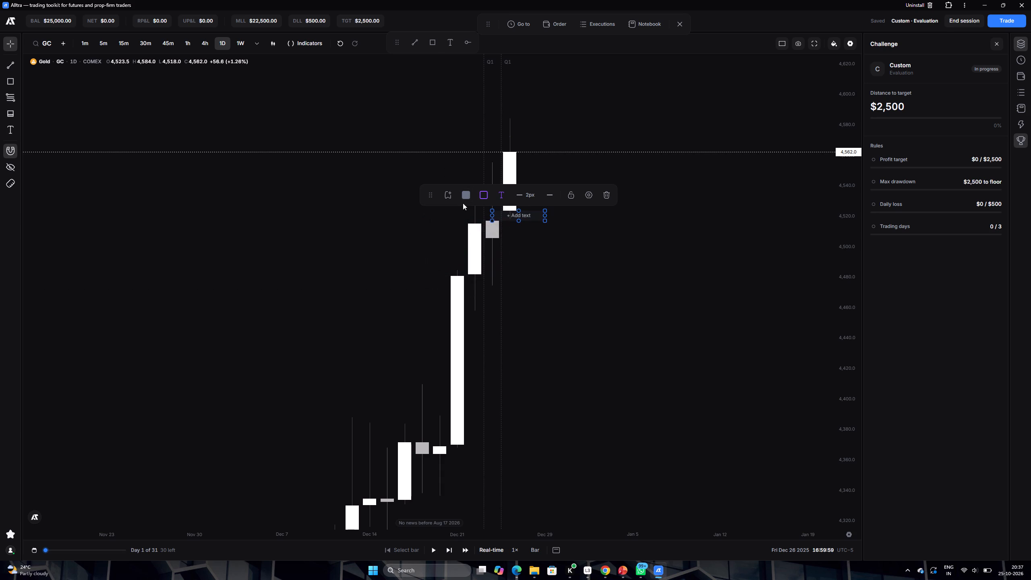
left_click(468, 197)
left_click(441, 213)
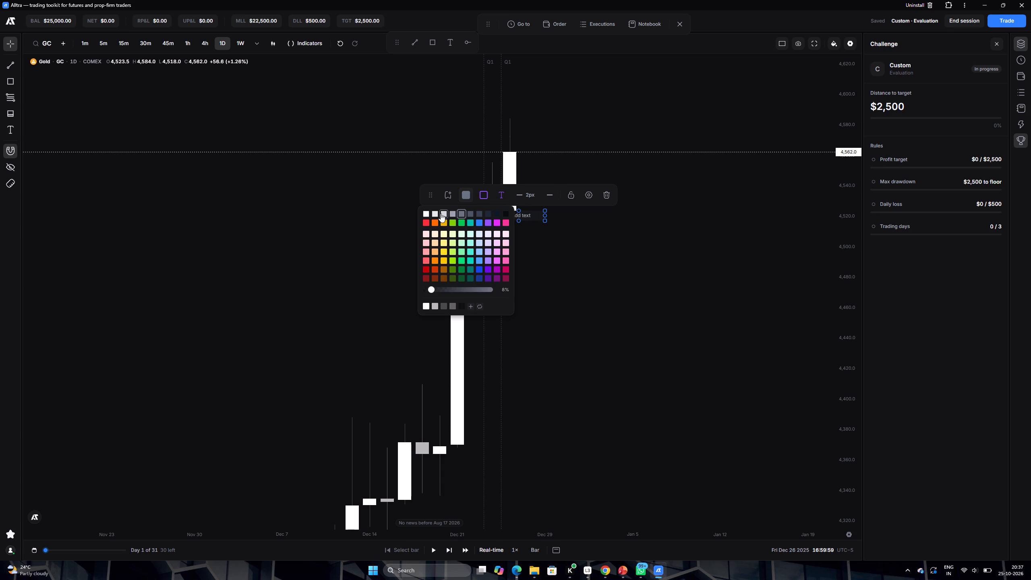
left_click(460, 193)
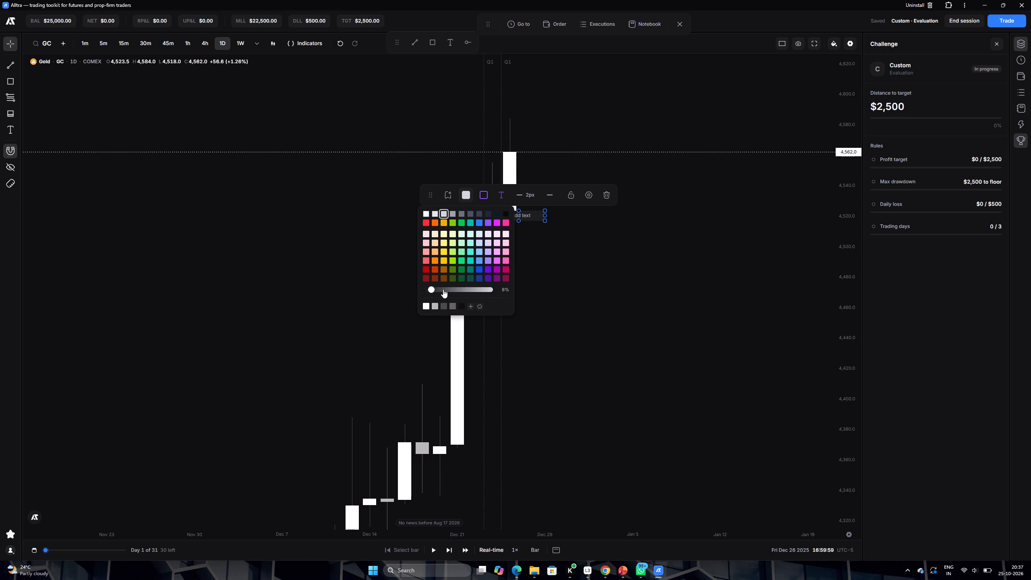
left_click(443, 291)
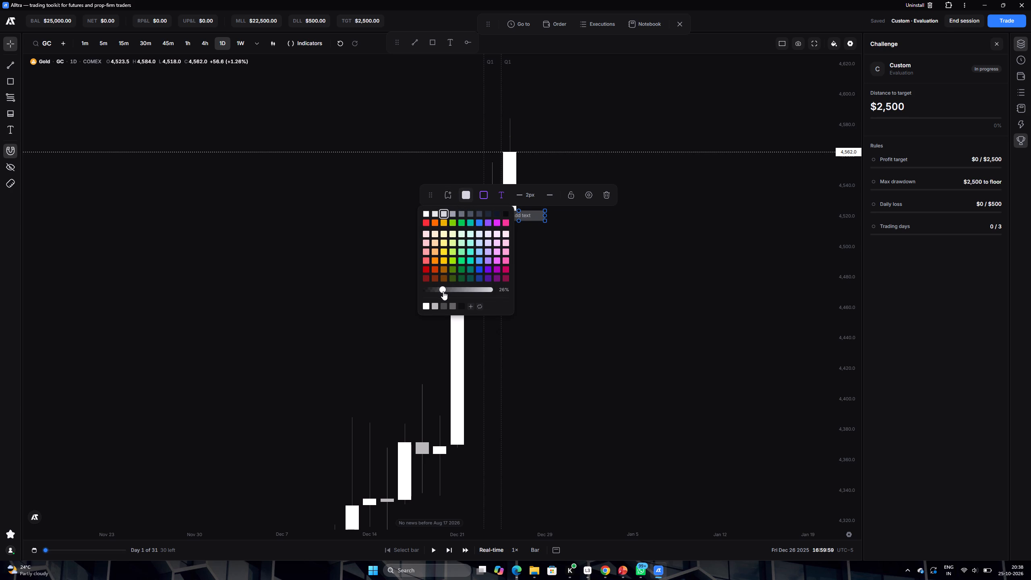
double_click(559, 226)
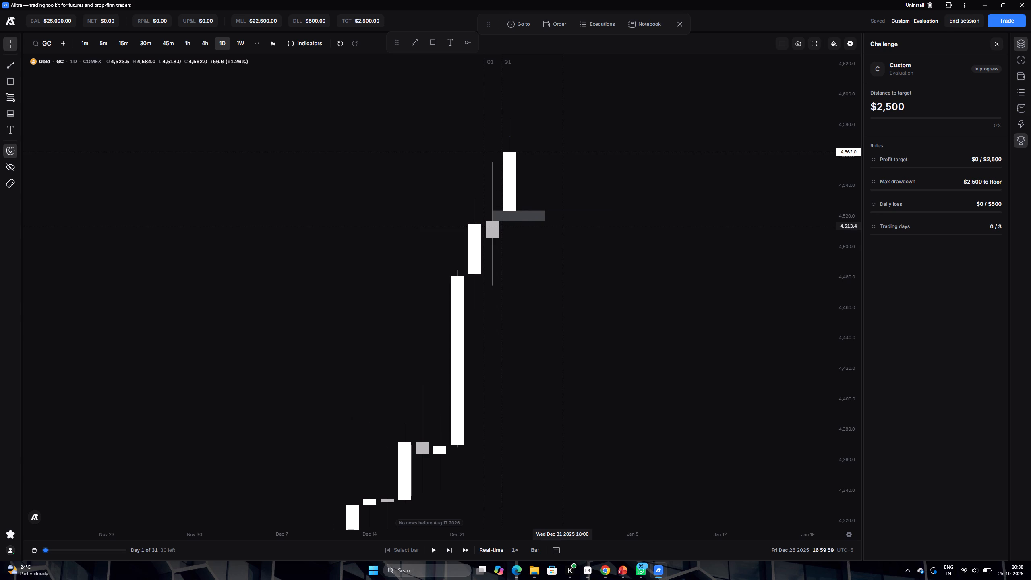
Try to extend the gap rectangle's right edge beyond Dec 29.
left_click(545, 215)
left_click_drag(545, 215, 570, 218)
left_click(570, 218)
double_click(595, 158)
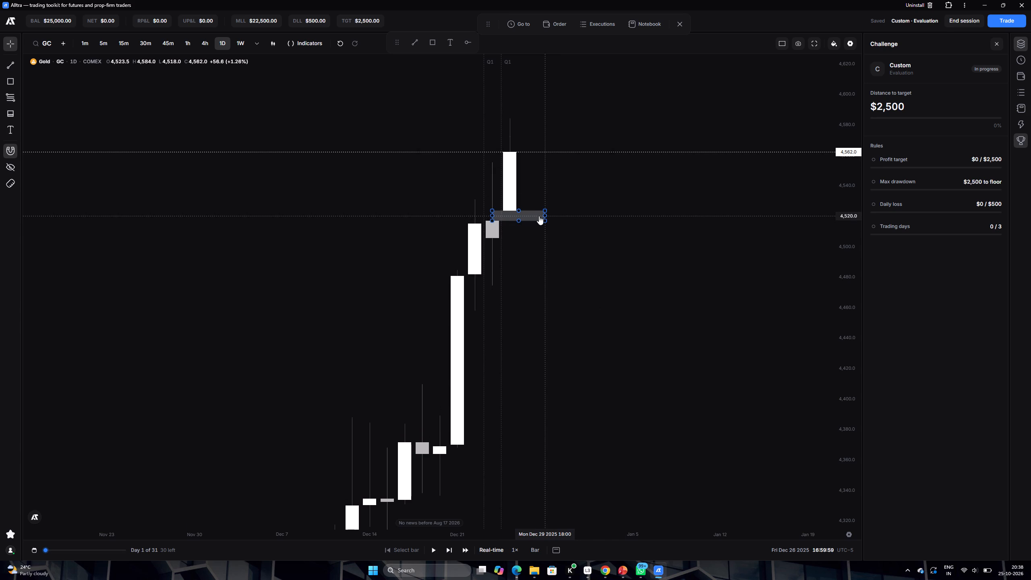
Add a white "Volume Imb" text label to the gap rectangle.
triple_click(544, 216)
left_click(544, 216)
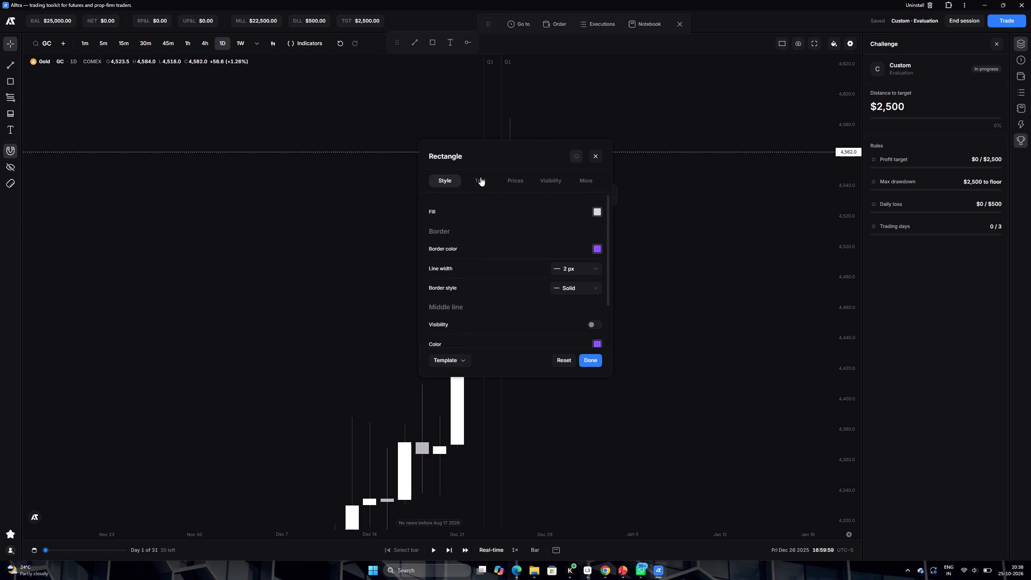
double_click(480, 177)
double_click(431, 211)
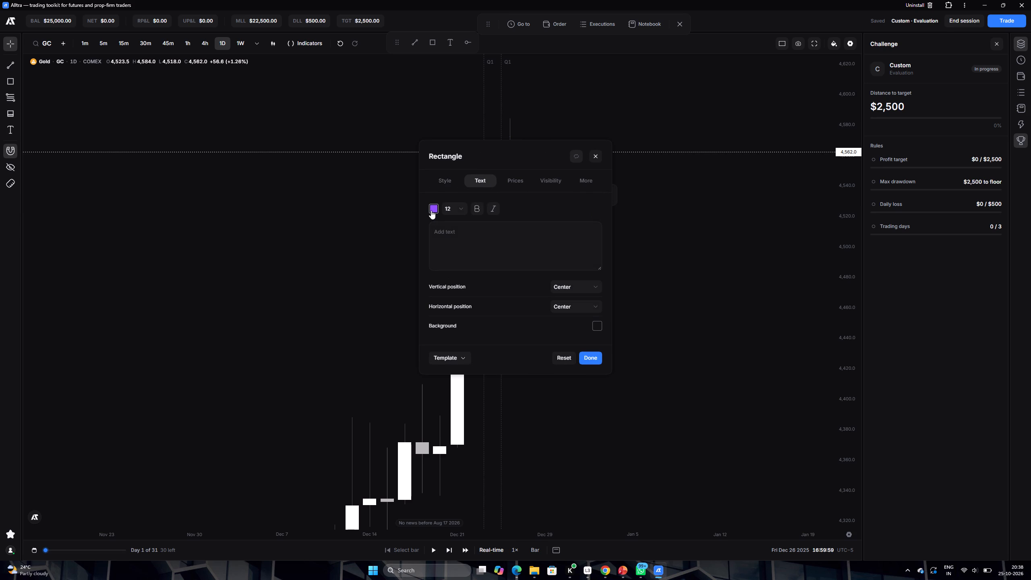
double_click(432, 209)
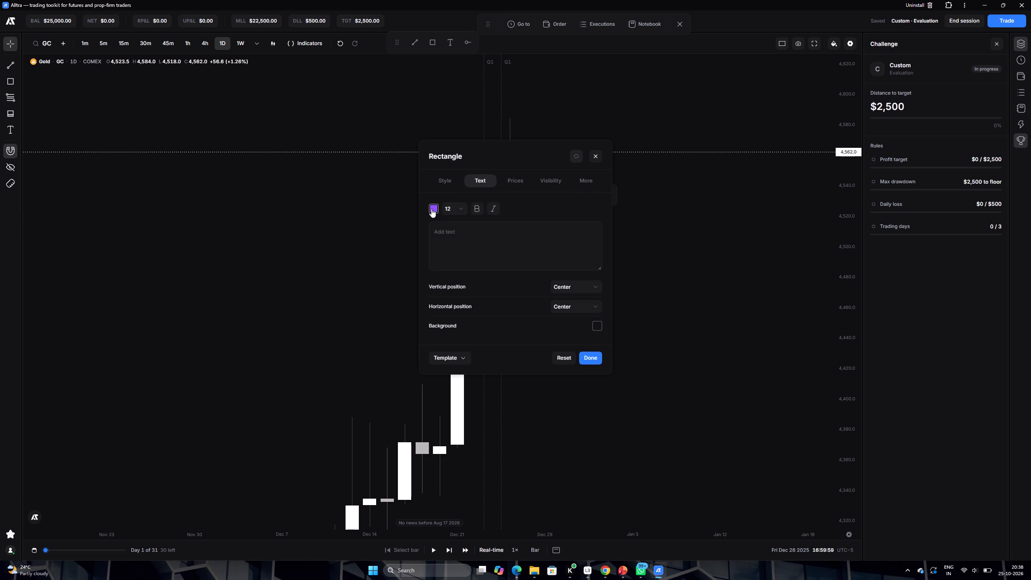
left_click(431, 209)
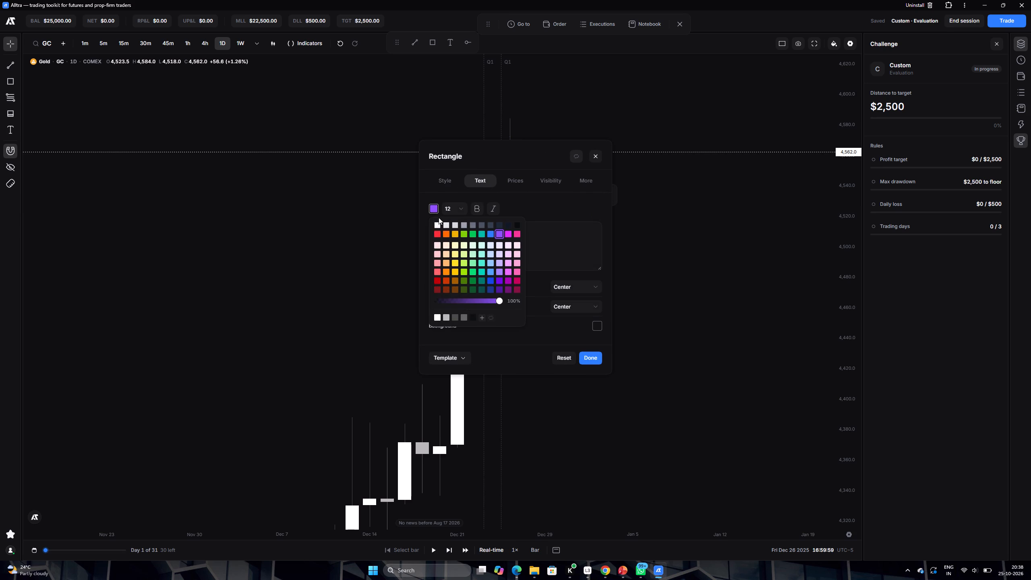
left_click(438, 222)
left_click(440, 230)
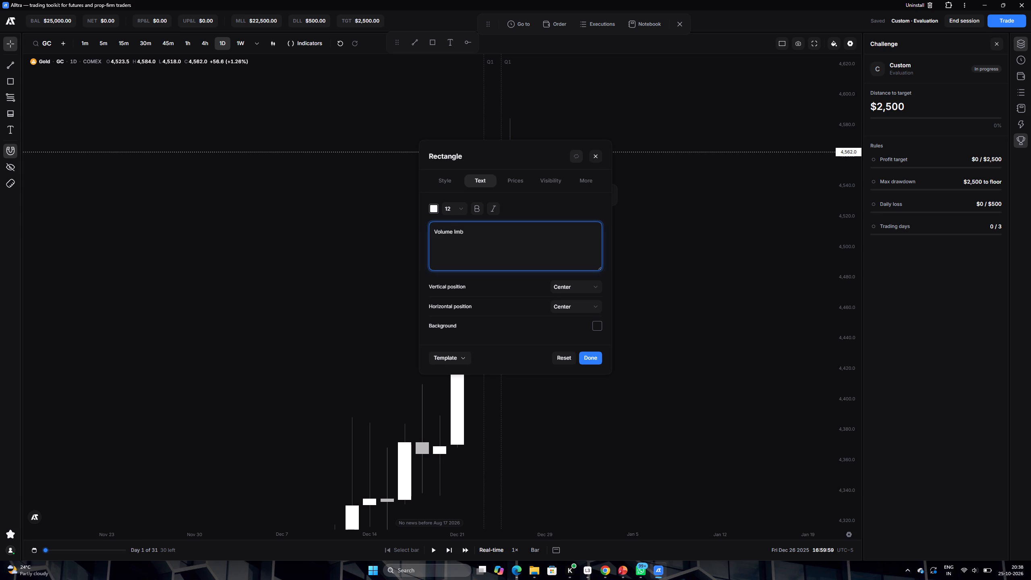
triple_click(590, 356)
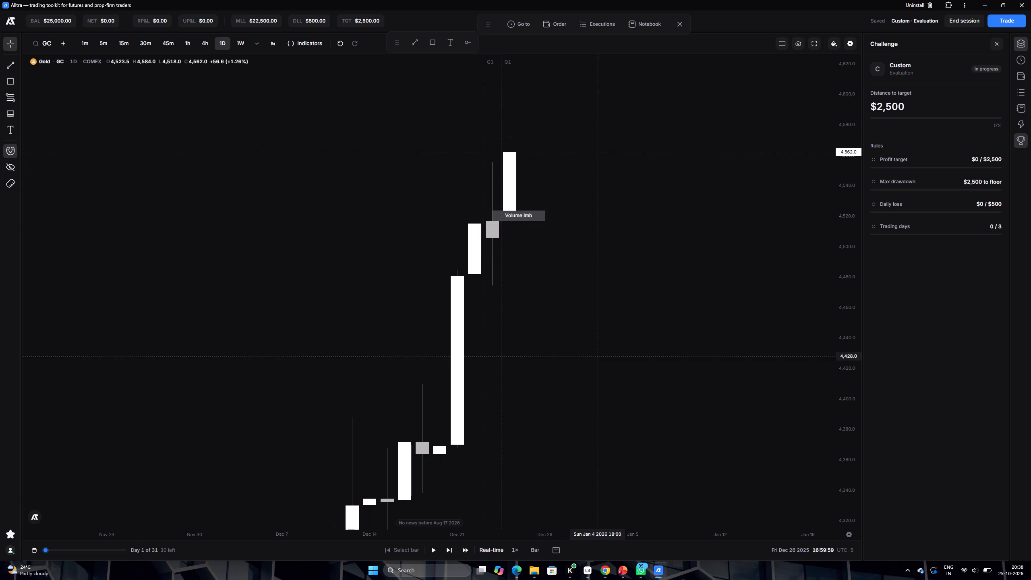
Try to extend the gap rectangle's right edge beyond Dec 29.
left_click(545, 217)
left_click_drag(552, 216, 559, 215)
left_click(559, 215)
Set the horizontal position of the gap rectangle's "Volume Imb" label to Right.
triple_click(546, 216)
double_click(546, 216)
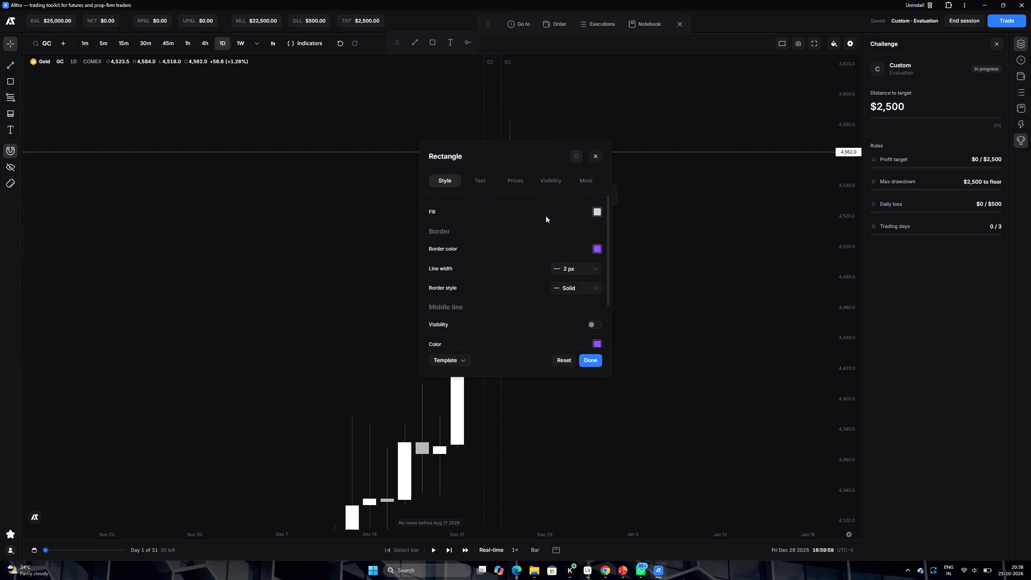
double_click(479, 180)
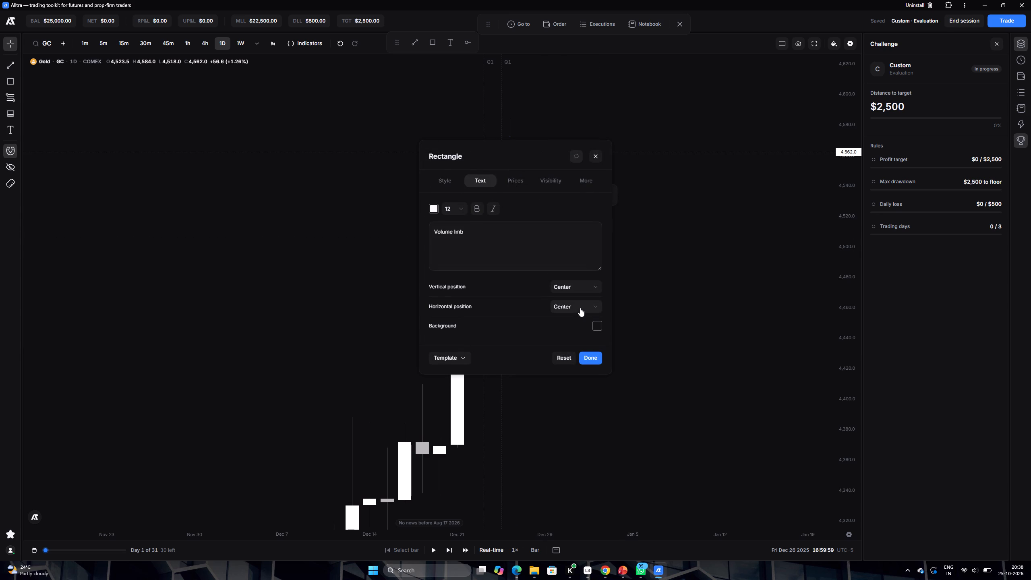
triple_click(580, 308)
double_click(559, 359)
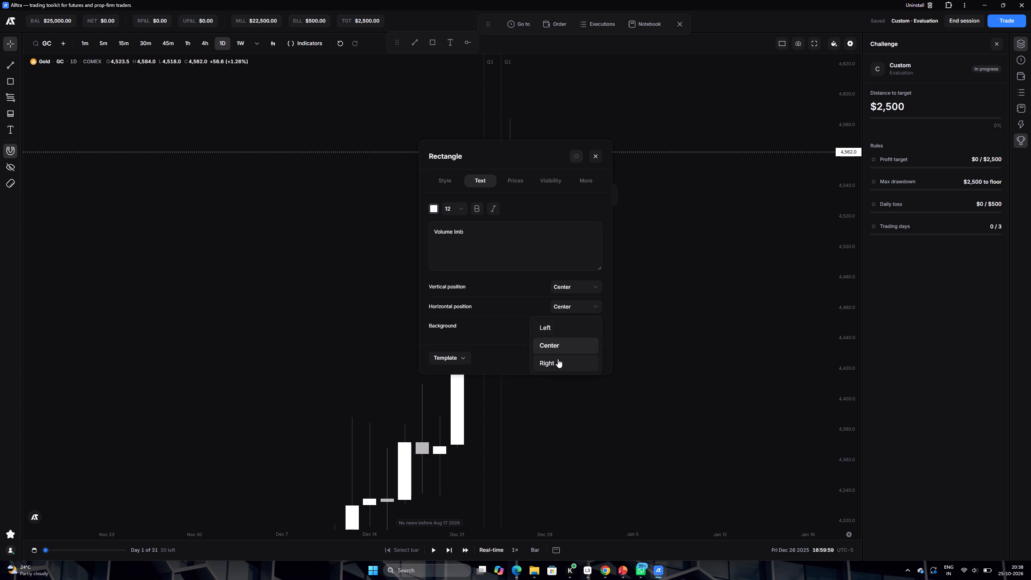
triple_click(586, 358)
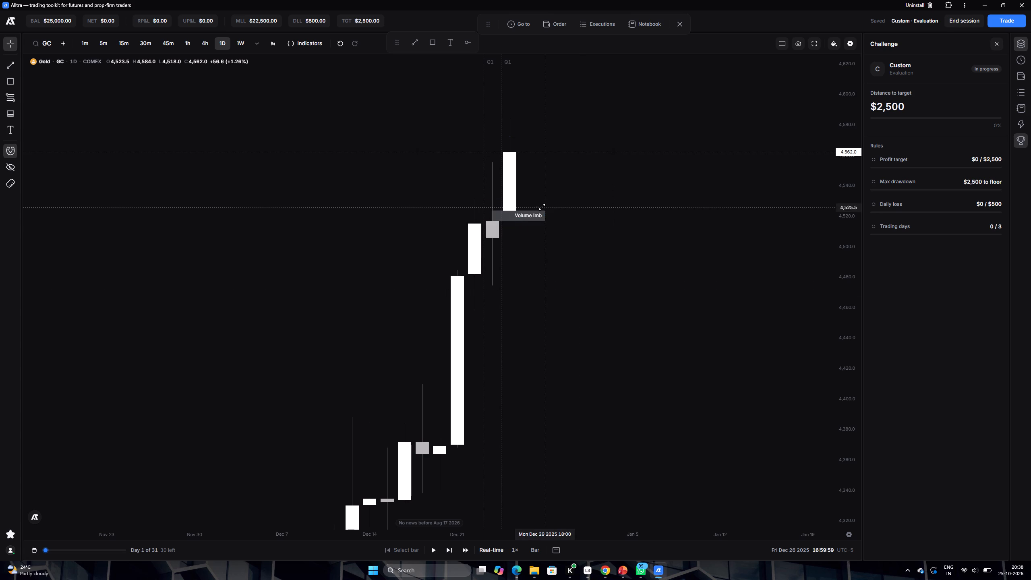
Examine the daily Gold candles leading up to the Volume Imb zone.
left_click(590, 263)
left_click_drag(590, 265, 576, 290)
left_click(575, 291)
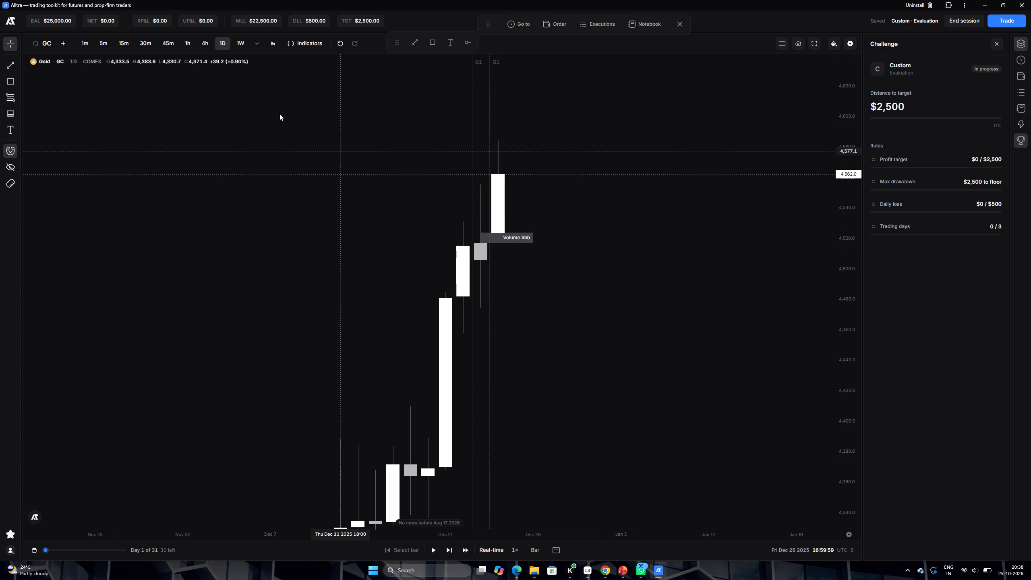
scroll(267, 131, "down", 10)
scroll(298, 172, "down", 7)
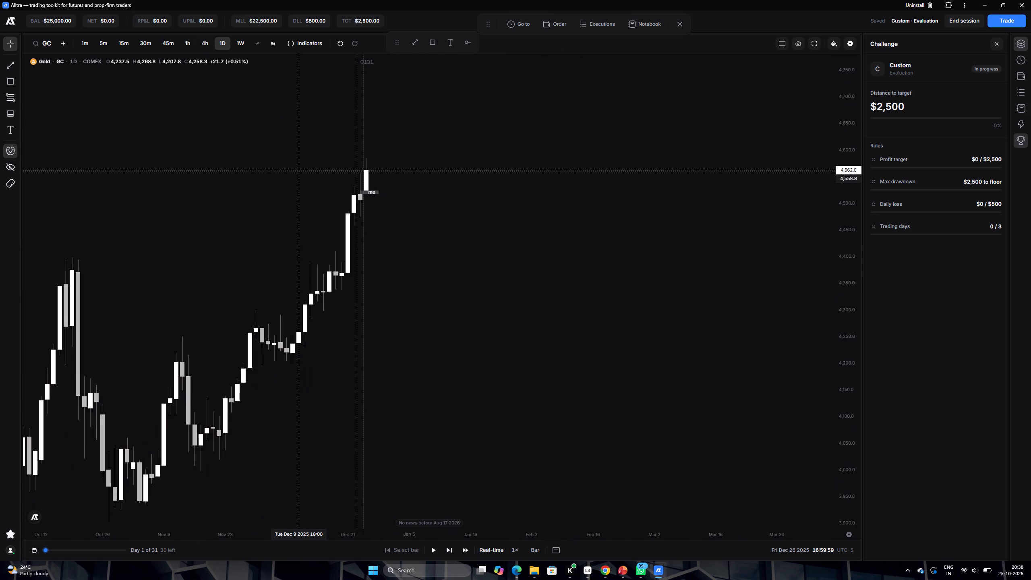
scroll(298, 172, "down", 12)
scroll(298, 174, "up", 15)
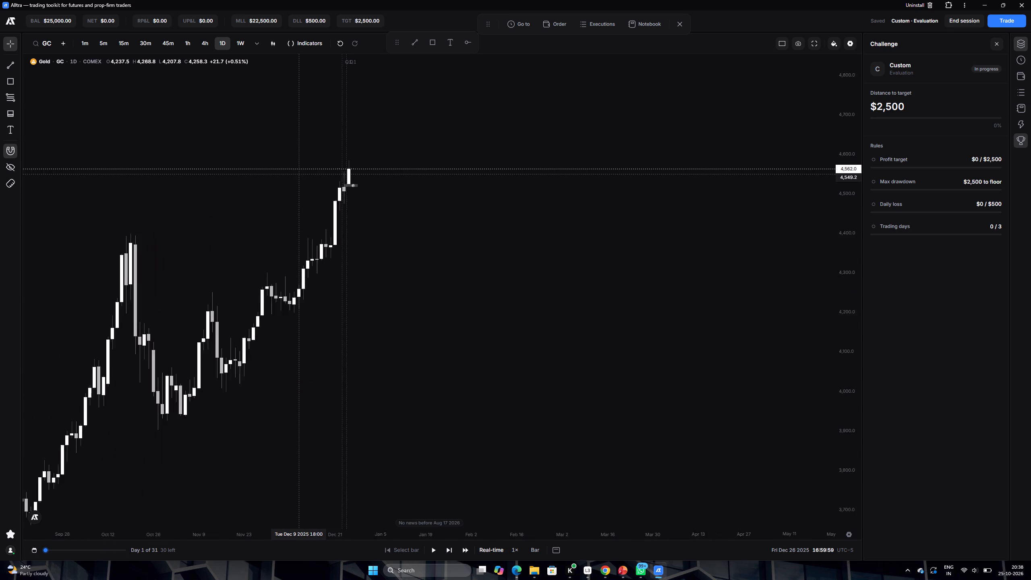
scroll(298, 174, "up", 16)
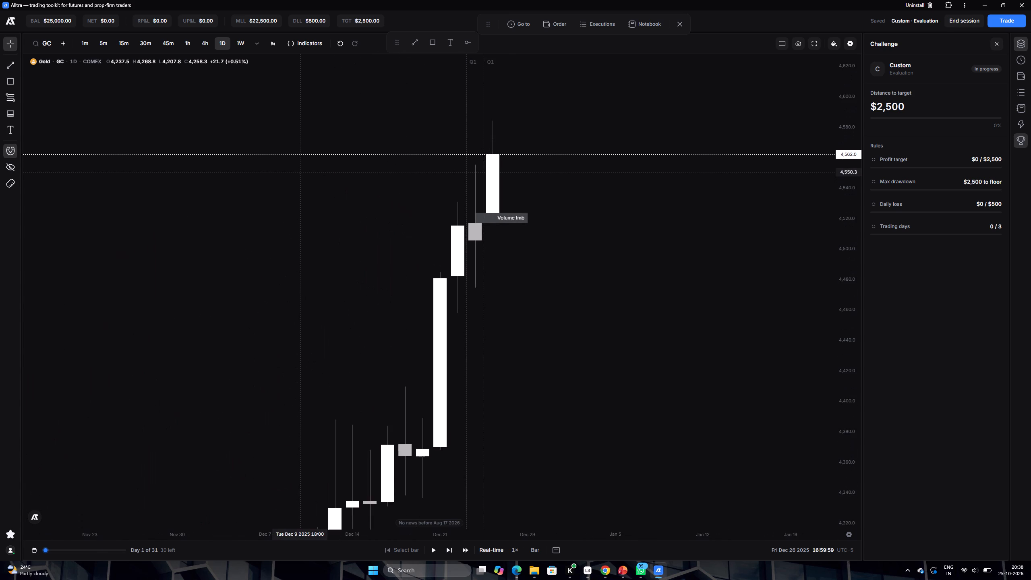
Switch the Gold chart to the 4h timeframe.
double_click(205, 44)
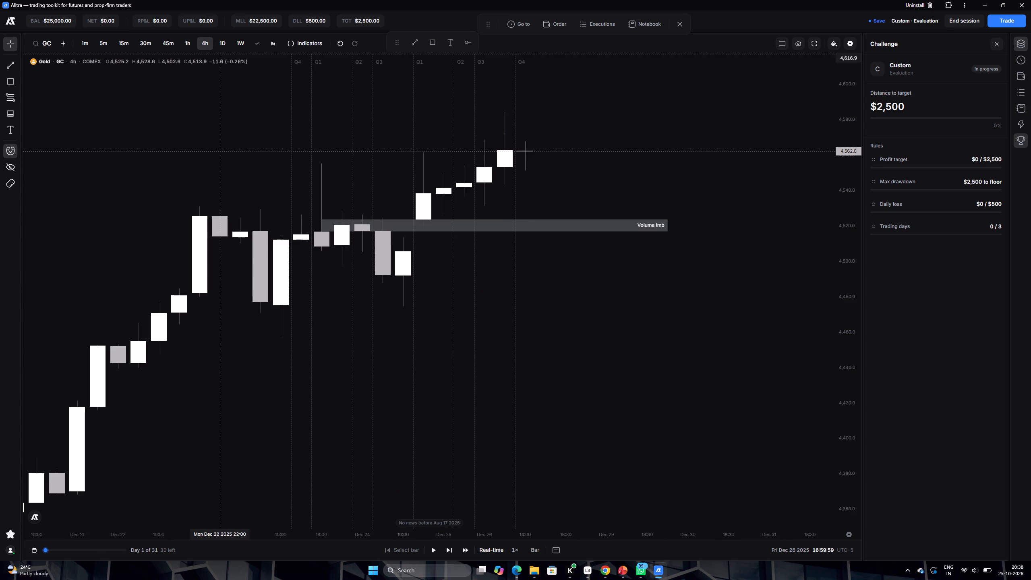
Examine the latest 4h candles and their highs above the Volume Imb zone.
scroll(509, 307, "down", 2)
left_click_drag(462, 285, 467, 288)
left_click_drag(469, 290, 499, 347)
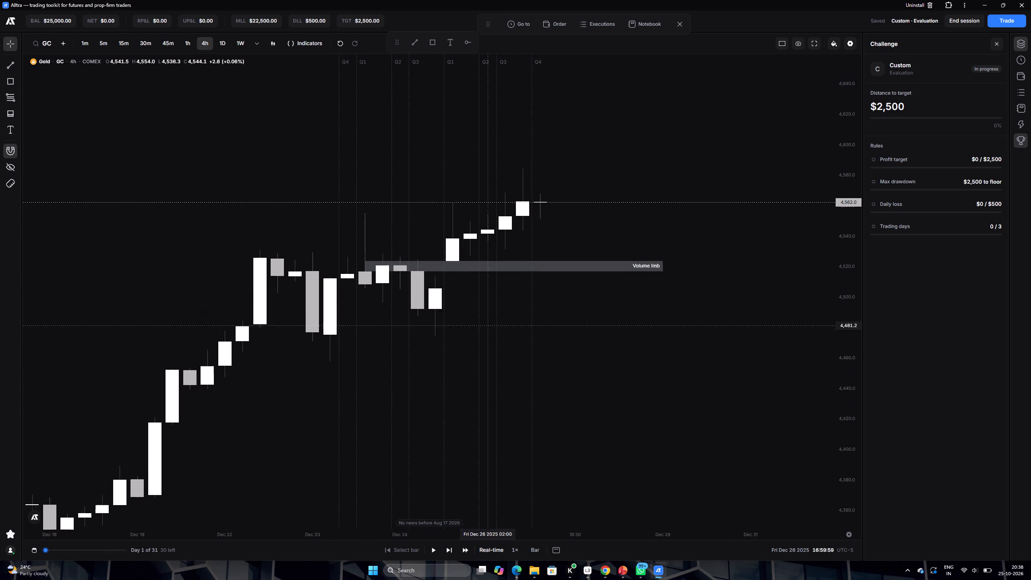
left_click_drag(499, 347, 501, 352)
left_click_drag(848, 369, 830, 234)
left_click_drag(823, 205, 821, 199)
left_click_drag(807, 207, 807, 217)
left_click_drag(807, 226, 807, 346)
left_click(807, 348)
left_click_drag(851, 348, 834, 256)
left_click(830, 250)
left_click_drag(780, 229, 780, 234)
left_click_drag(781, 240, 790, 373)
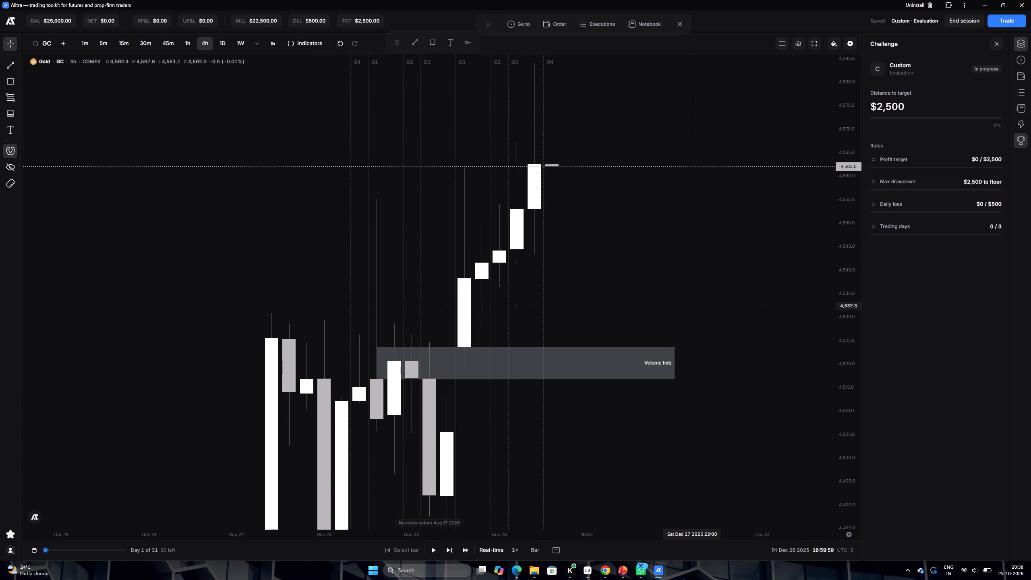
scroll(685, 306, "up", 1)
left_click_drag(681, 284, 681, 355)
left_click(681, 355)
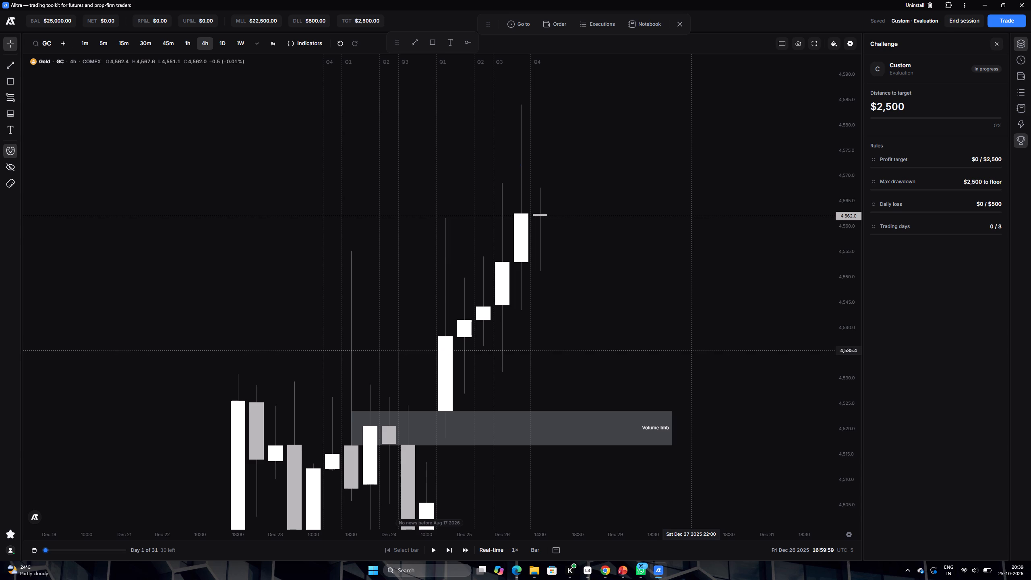
Draw a horizontal trend line at about 4,568.5 from the Dec 26 06:00 candle's high to Dec 26 18:00.
double_click(414, 43)
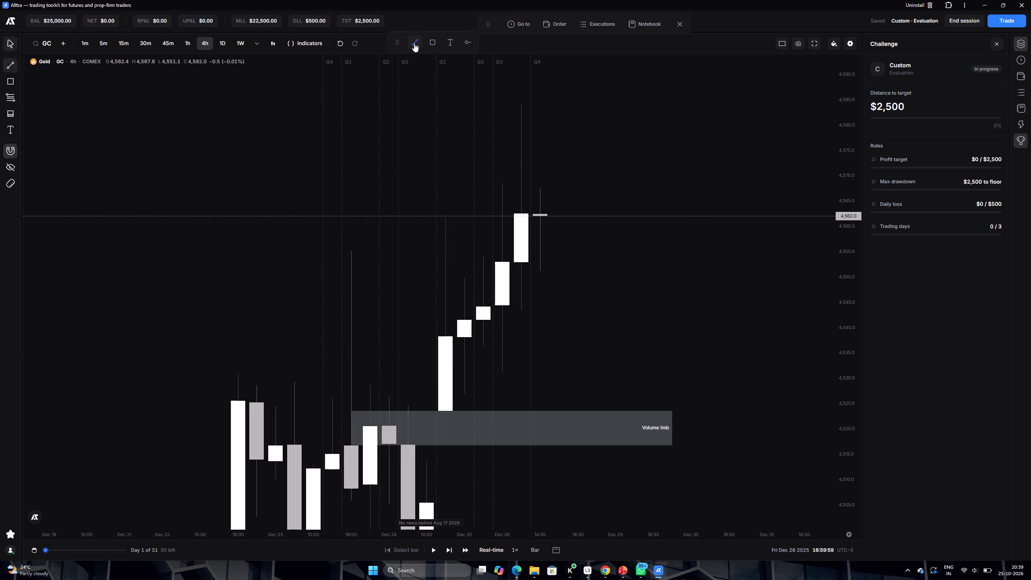
triple_click(502, 182)
left_click(615, 143)
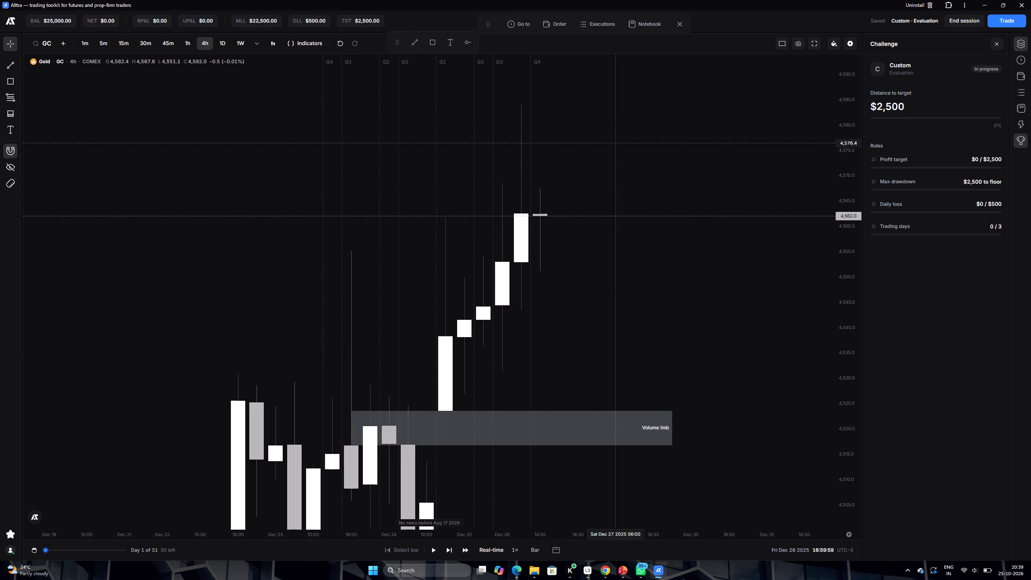
left_click_drag(503, 183, 555, 182)
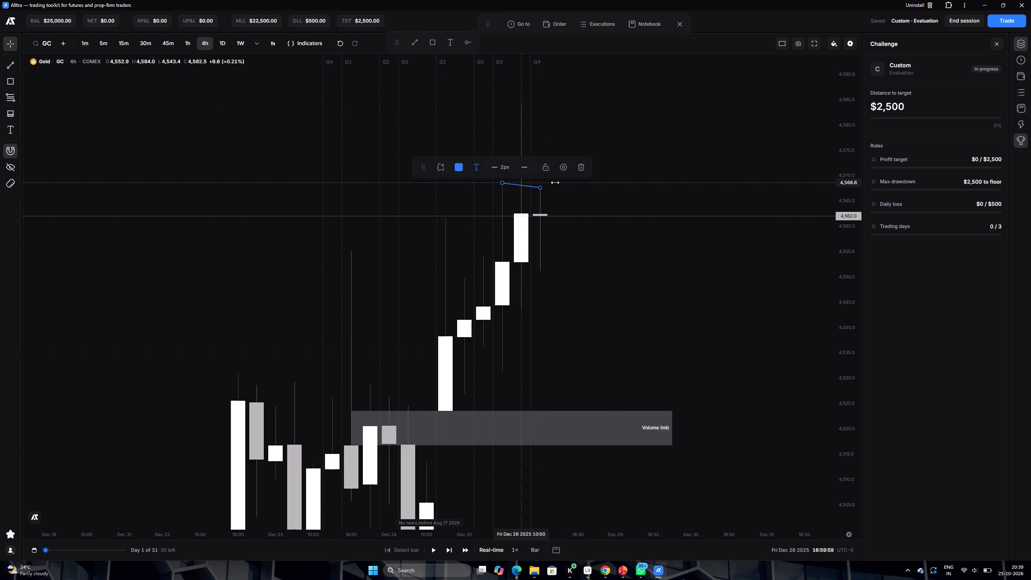
left_click_drag(555, 182, 565, 190)
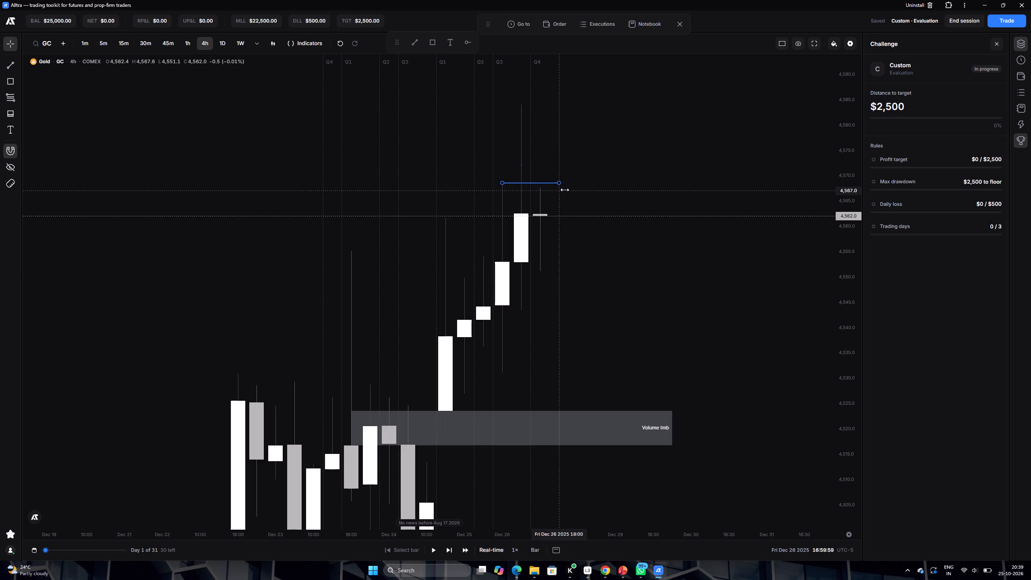
left_click_drag(565, 190, 565, 190)
left_click(565, 190, "shift")
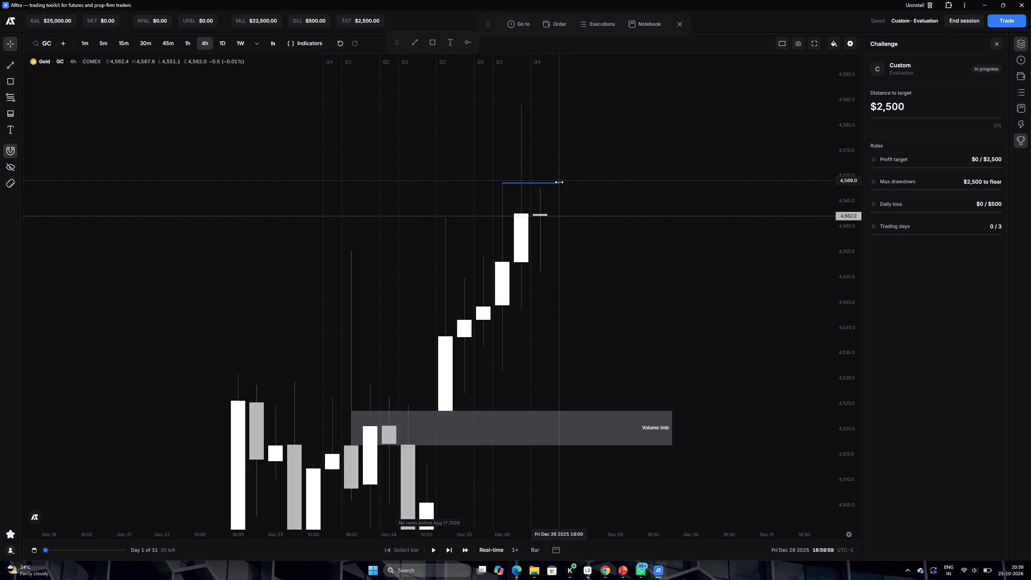
Restyle the new trend line with a 1 px width and white colour.
left_click(559, 183)
double_click(525, 165)
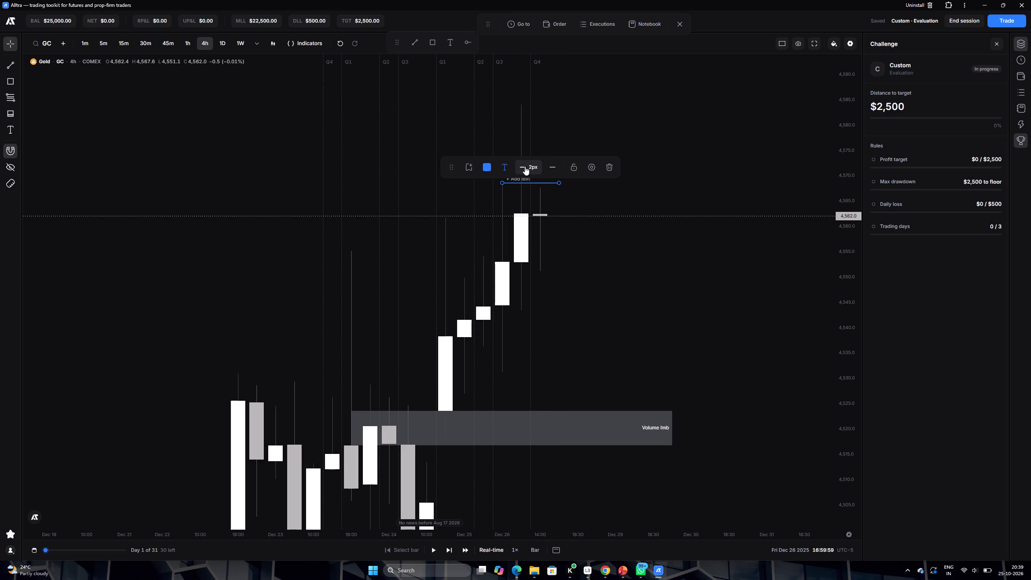
double_click(527, 167)
left_click(528, 167)
double_click(530, 167)
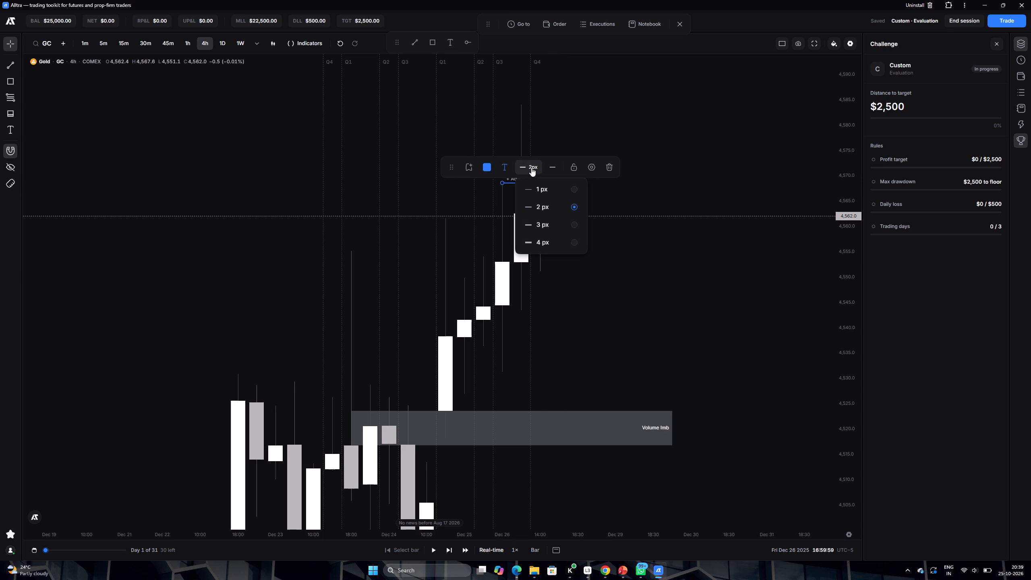
double_click(531, 186)
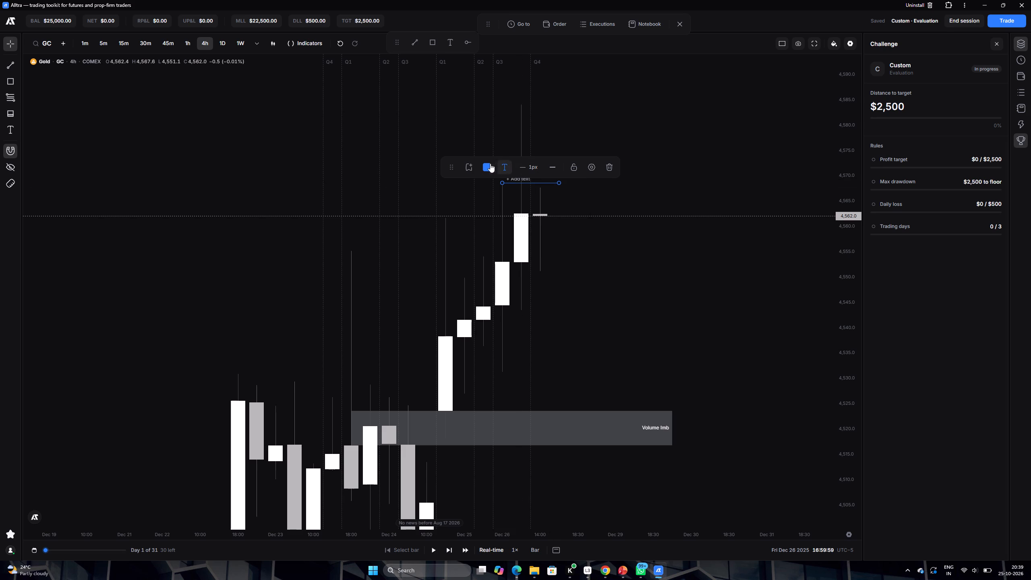
left_click(488, 165)
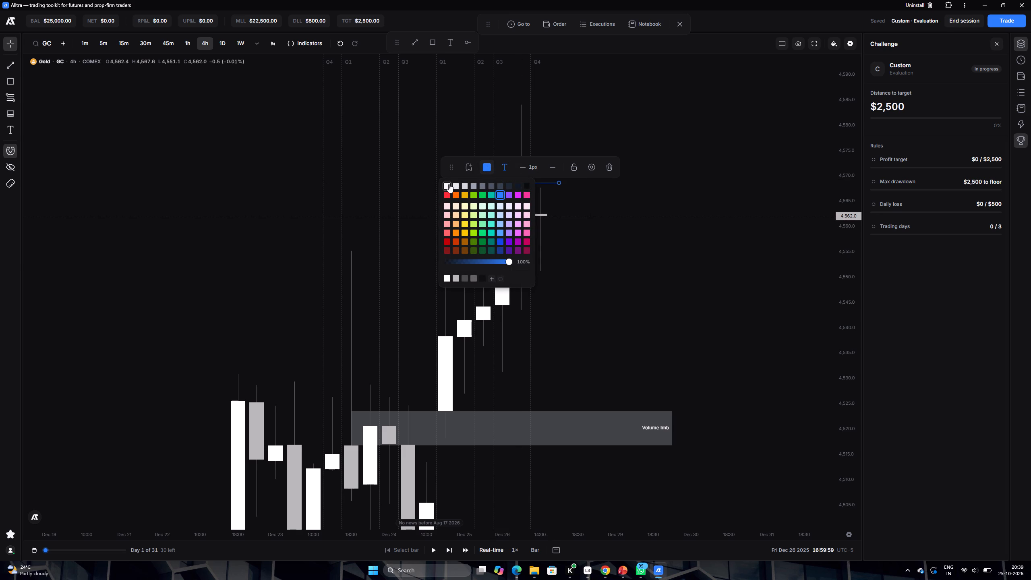
double_click(449, 184)
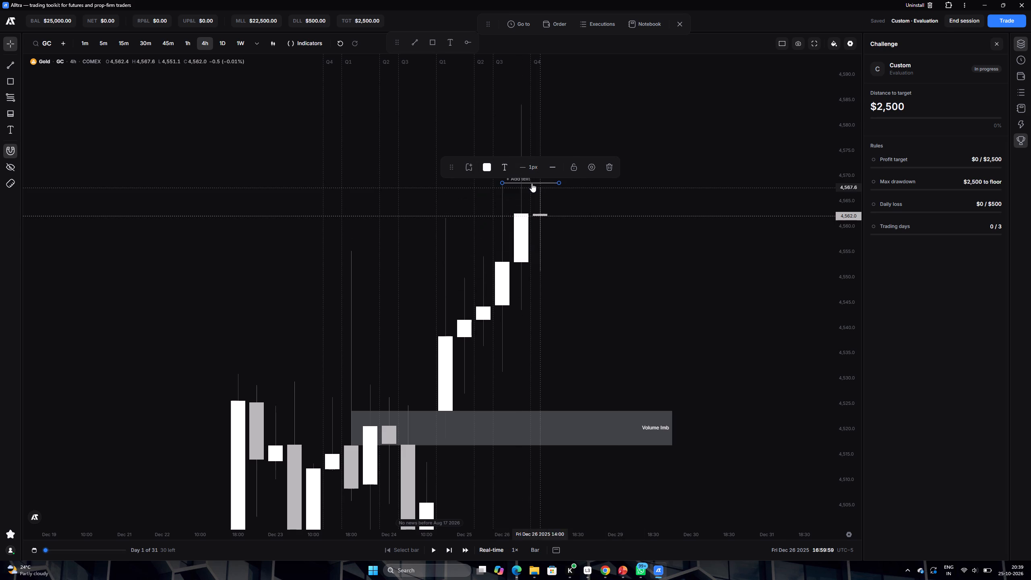
Label the trend line with the text "Ts+".
left_click(522, 178)
double_click(523, 180)
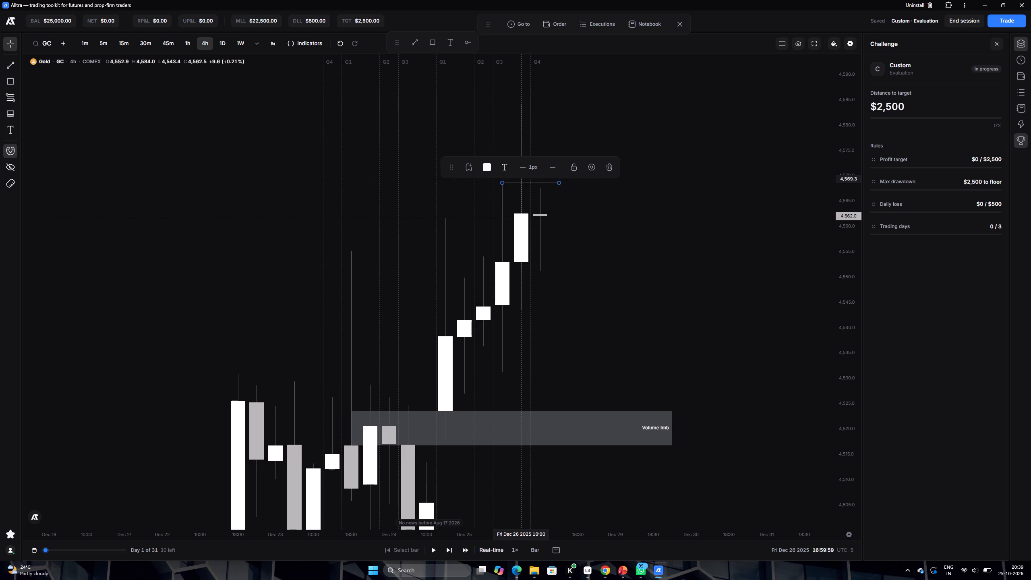
key("s")
key("shift+plus")
Set the horizontal position of the Ts+ trend line's label to Right.
triple_click(559, 182)
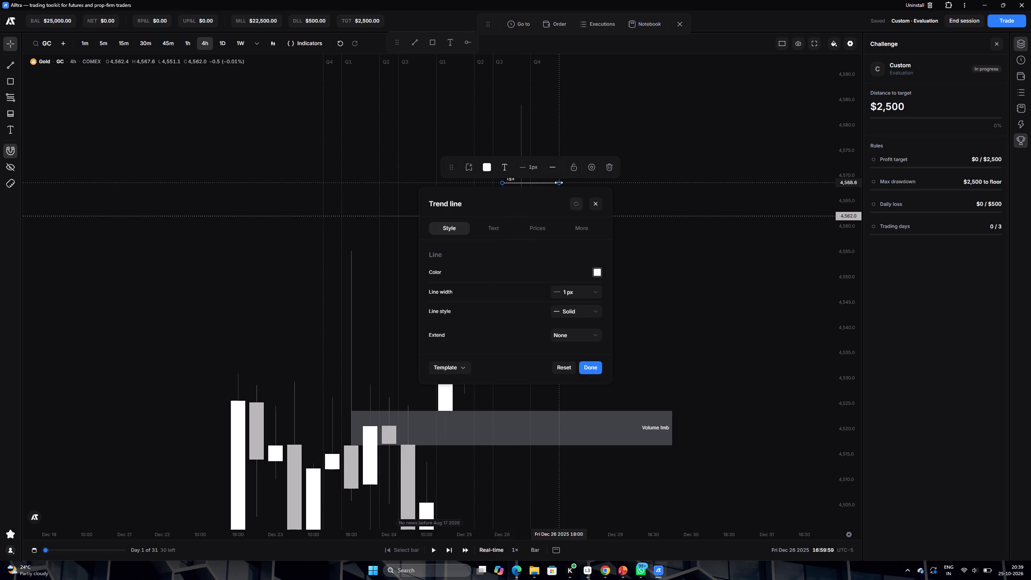
double_click(495, 225)
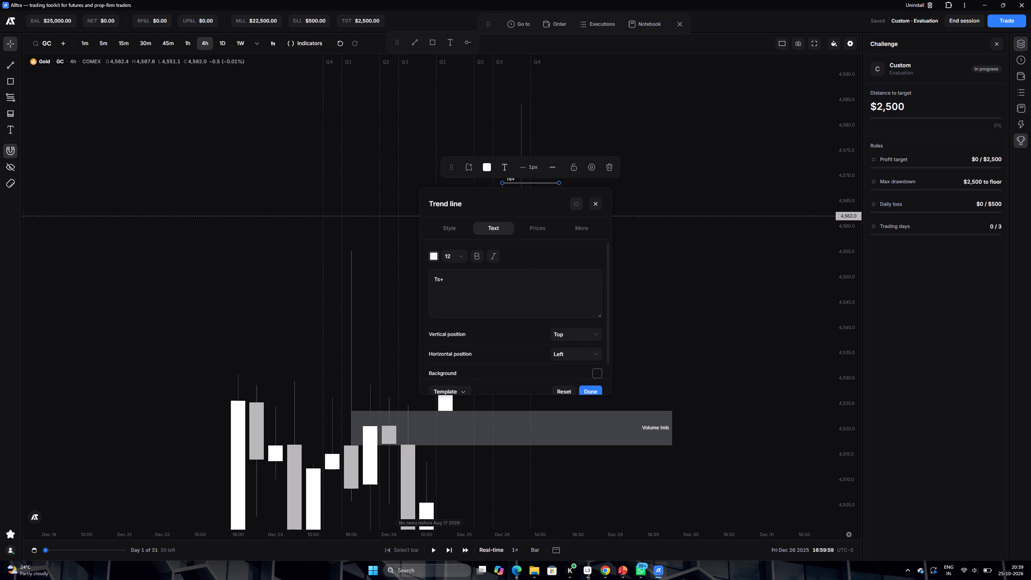
double_click(577, 335)
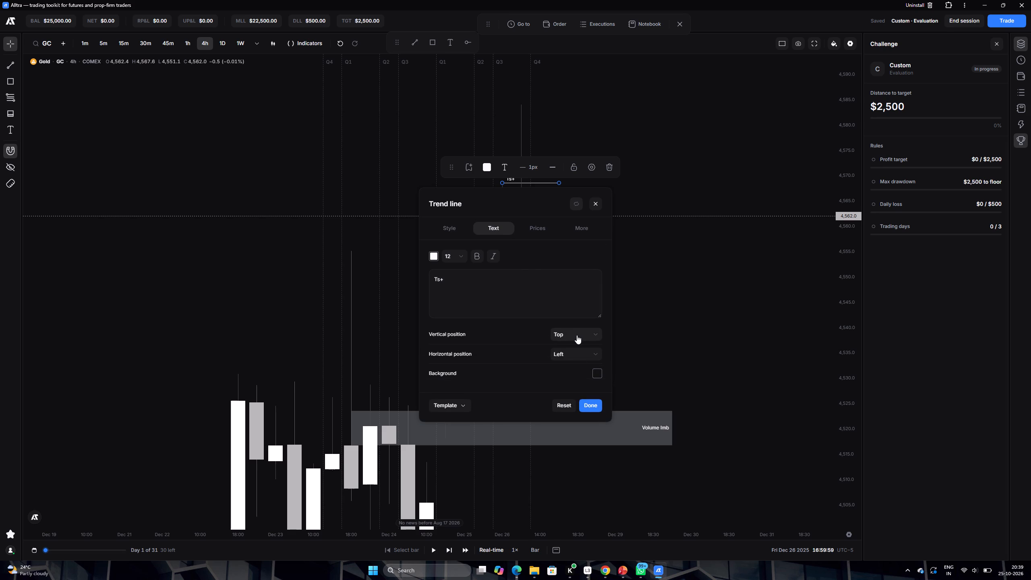
double_click(584, 356)
left_click(583, 356)
double_click(556, 409)
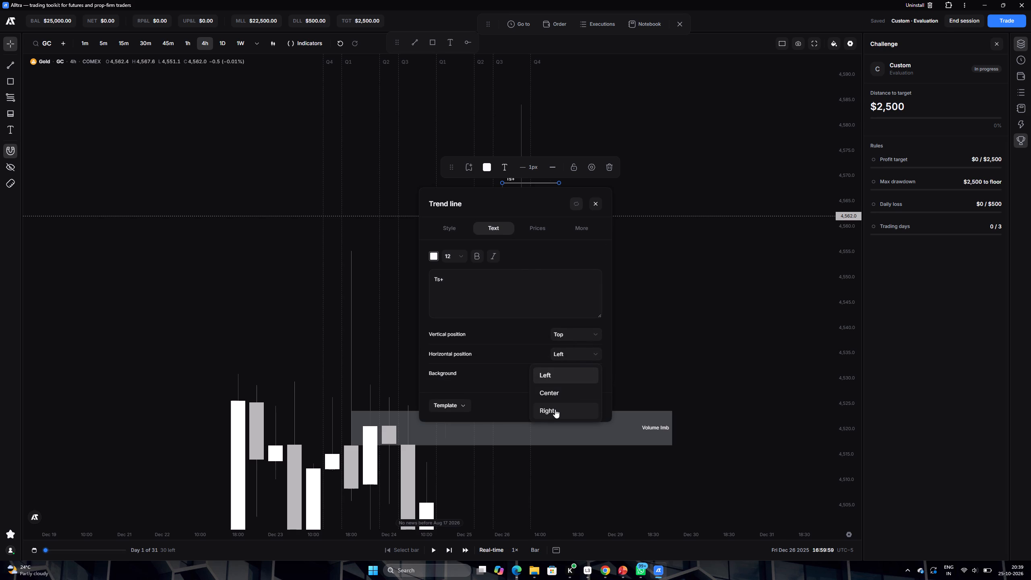
triple_click(587, 402)
Switch the chart to the 1h timeframe and examine the candles around the Ts+ line and the Volume Imb zone.
left_click(596, 295)
left_click_drag(596, 296, 596, 295)
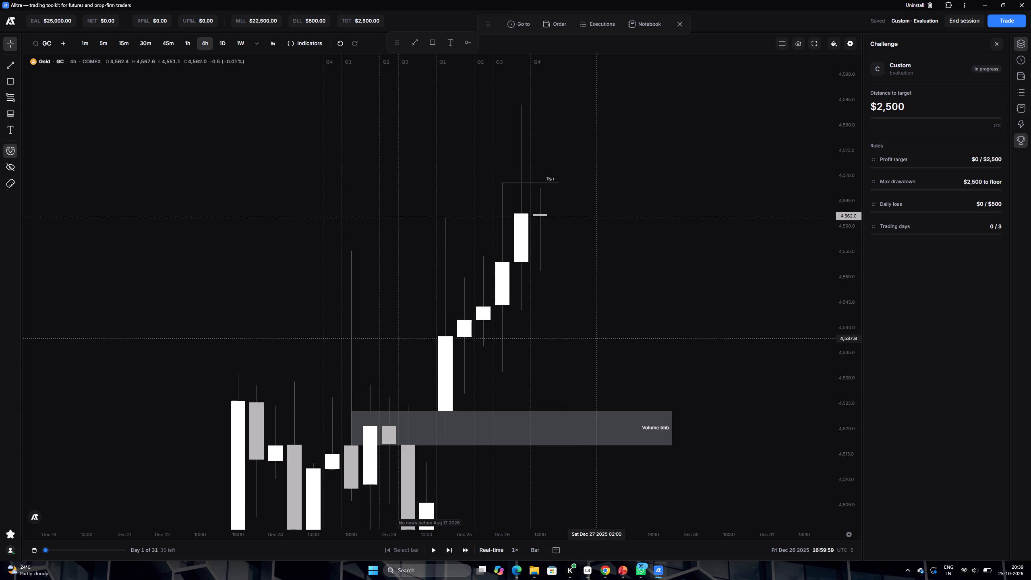
left_click_drag(596, 295, 615, 283)
left_click(615, 283)
scroll(611, 286, "up", 2)
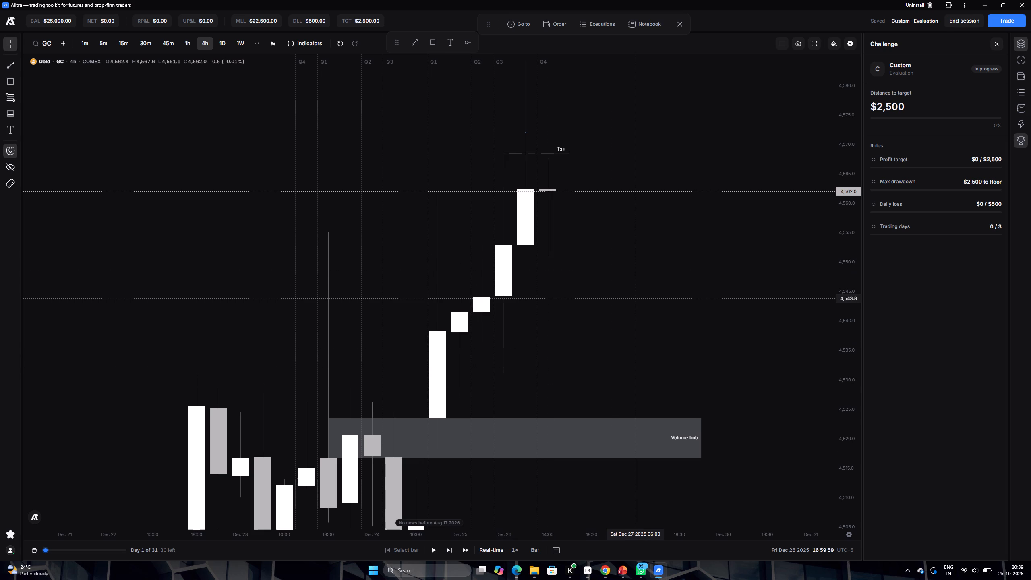
left_click_drag(632, 299, 637, 327)
left_click(637, 327)
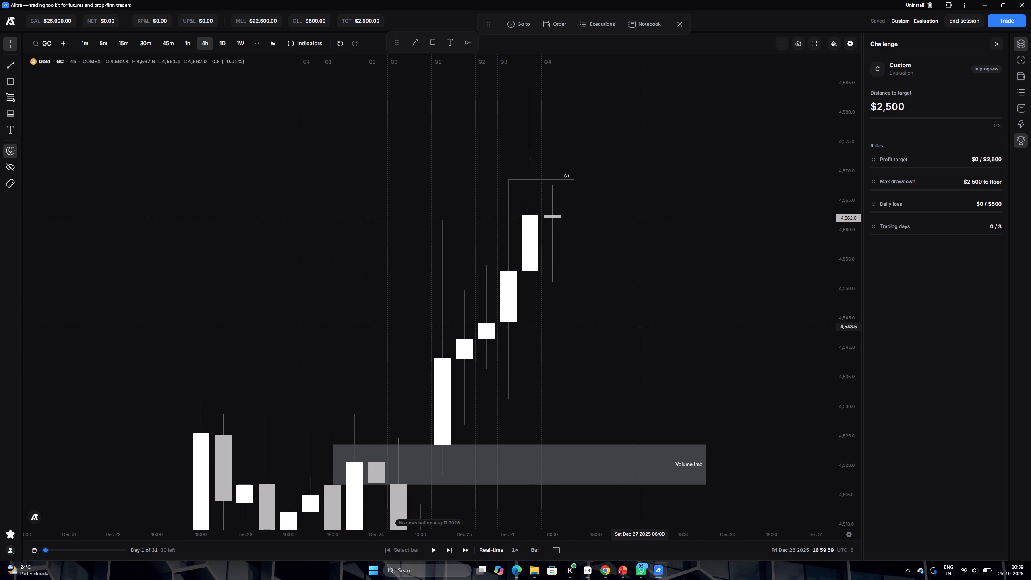
left_click(188, 39)
left_click(186, 39)
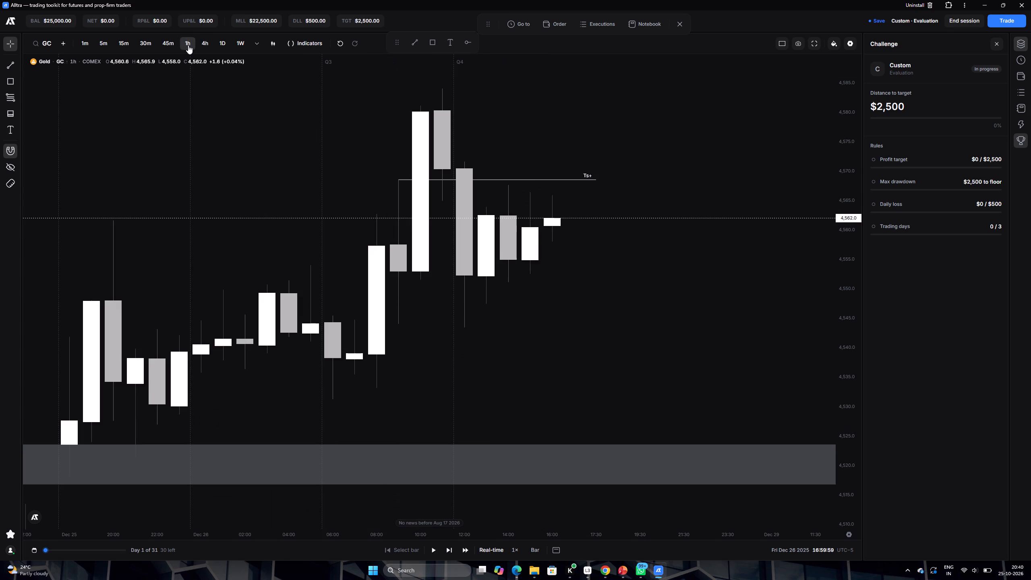
scroll(416, 211, "down", 2)
left_click(531, 252)
left_click_drag(528, 255, 517, 274)
left_click(517, 274)
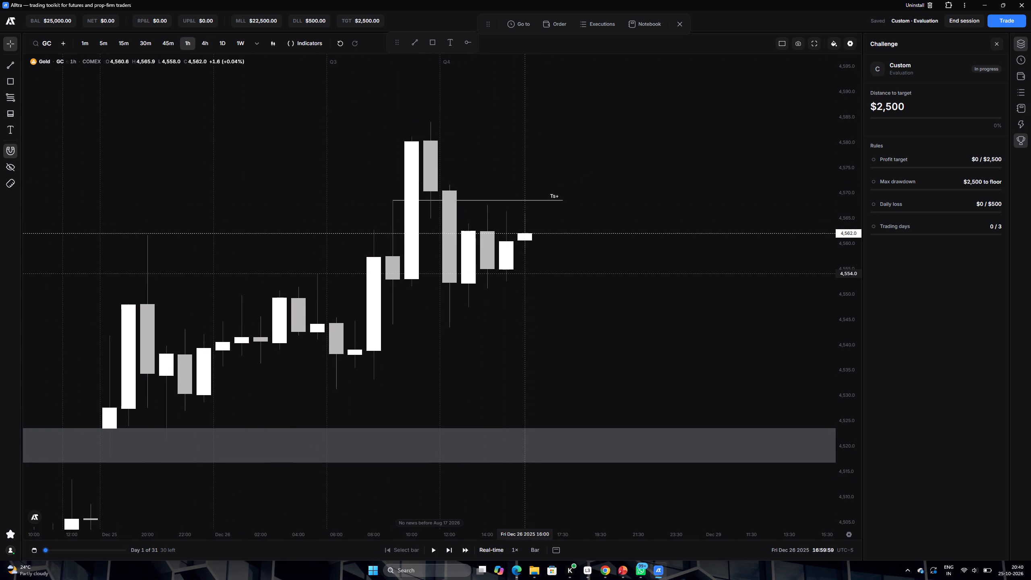
scroll(543, 262, "down", 1)
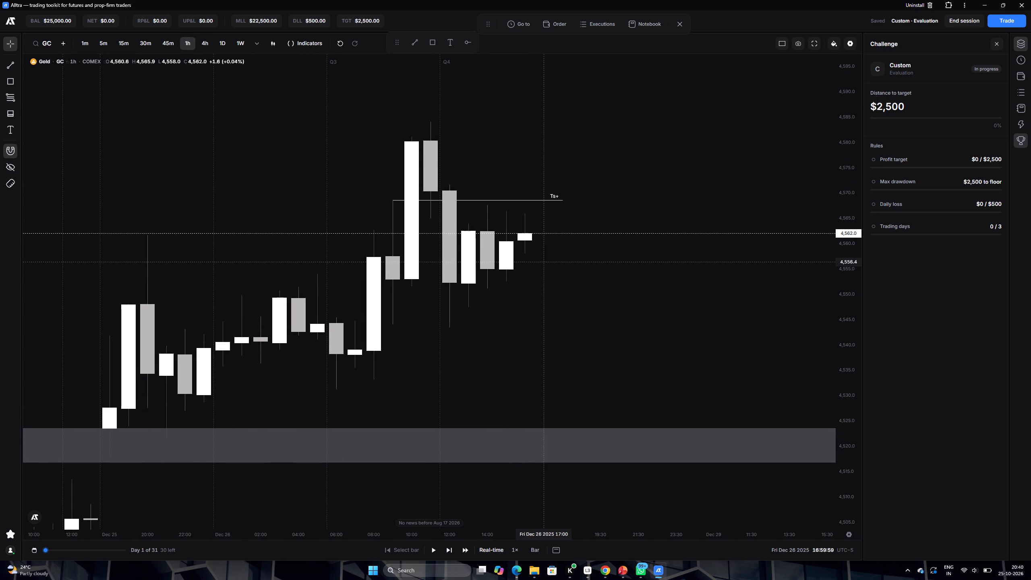
scroll(543, 262, "down", 8)
scroll(538, 265, "up", 3)
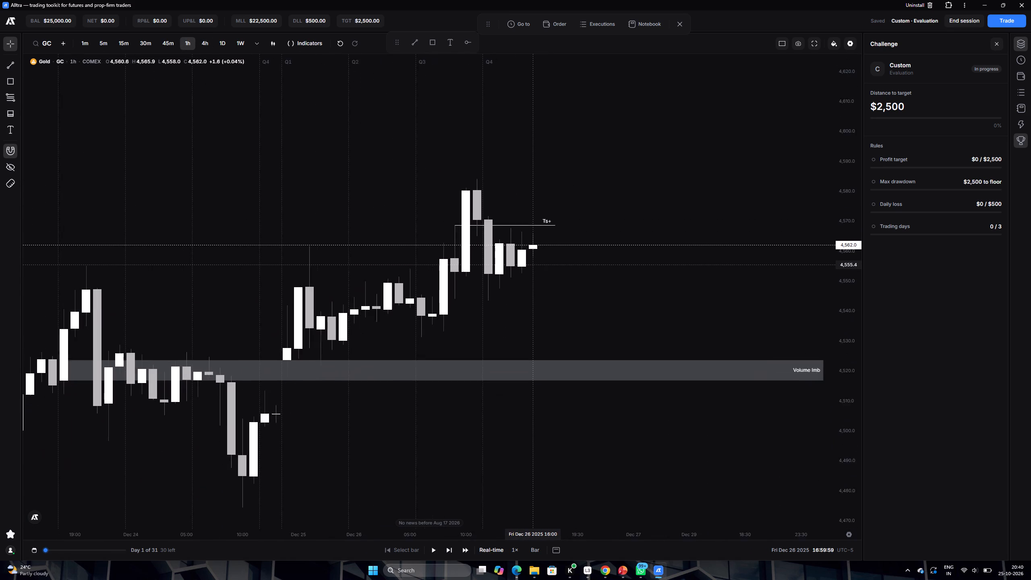
scroll(537, 264, "up", 5)
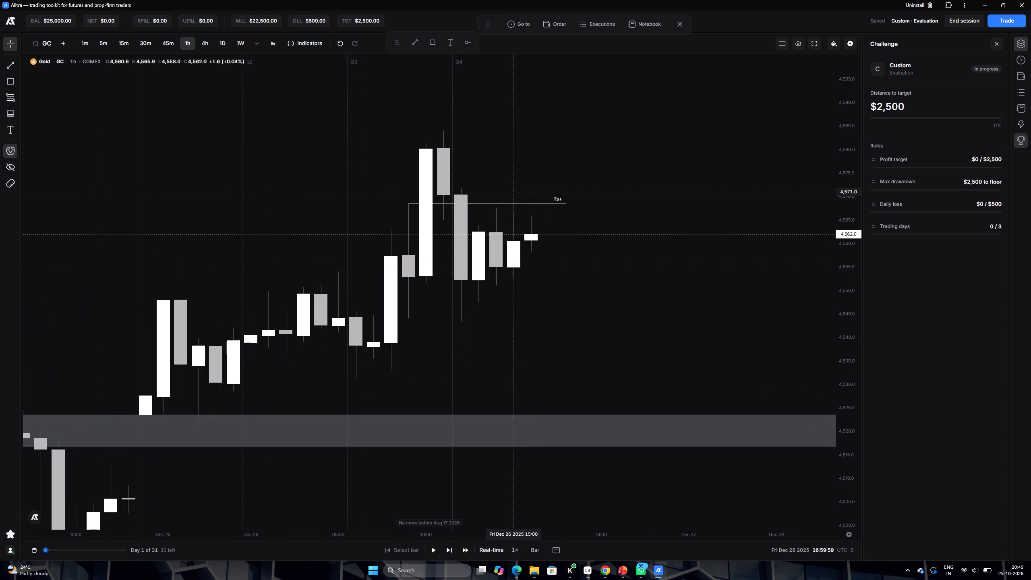
Draw a rectangle over the gap between the Dec 26 11:00 candle's low and the 13:00 candle's high, about 4,564 to 4,565.
left_click(433, 46)
left_click(435, 46)
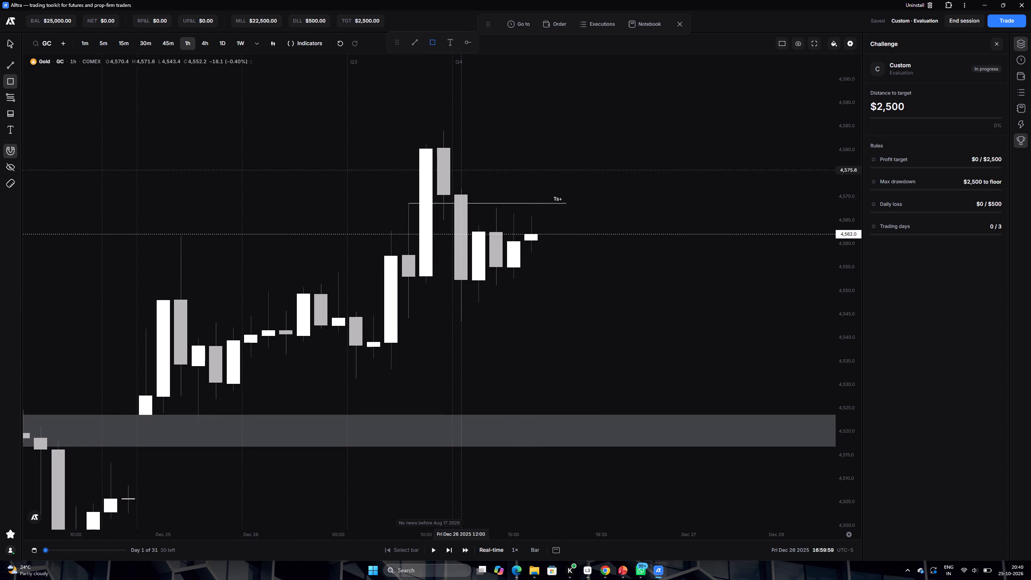
triple_click(445, 220)
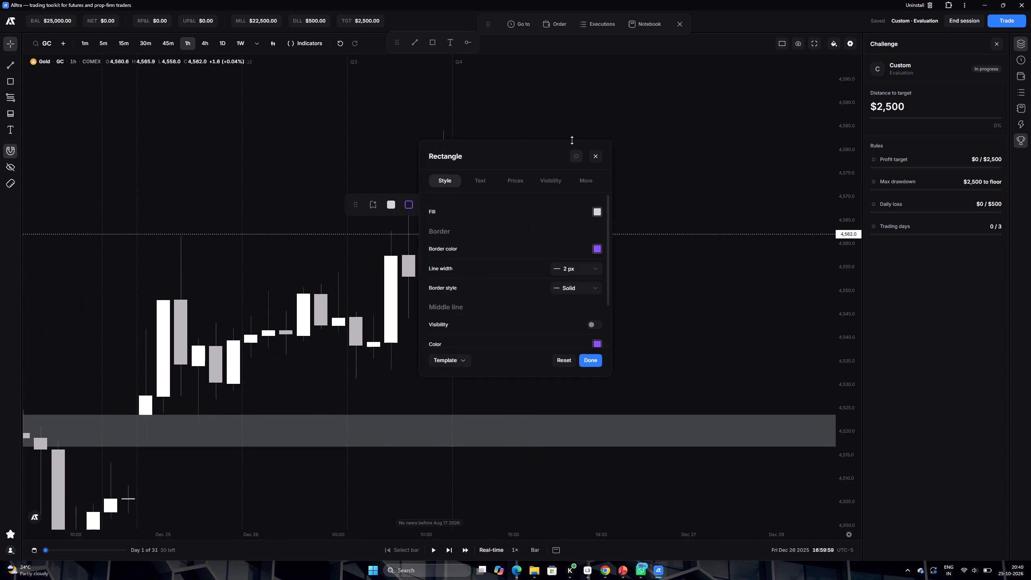
double_click(595, 160)
left_click(598, 160)
left_click_drag(443, 220, 478, 224)
left_click(478, 224)
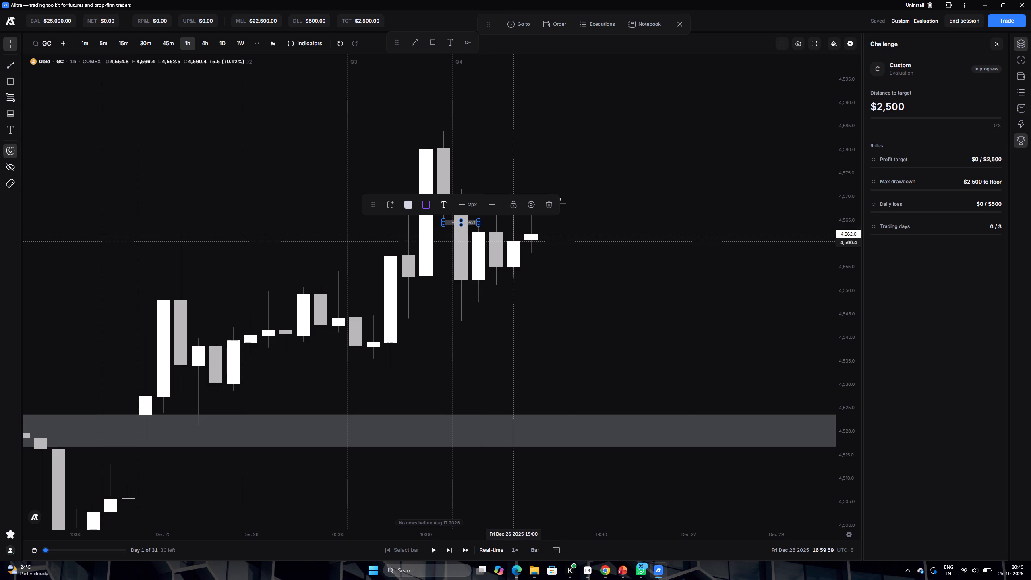
Extend the new rectangle's end to Dec 26 18:00, level with the end of the Ts+ line.
left_click(846, 315)
left_click_drag(846, 316, 829, 123)
left_click(829, 122)
left_click_drag(711, 182, 805, 141)
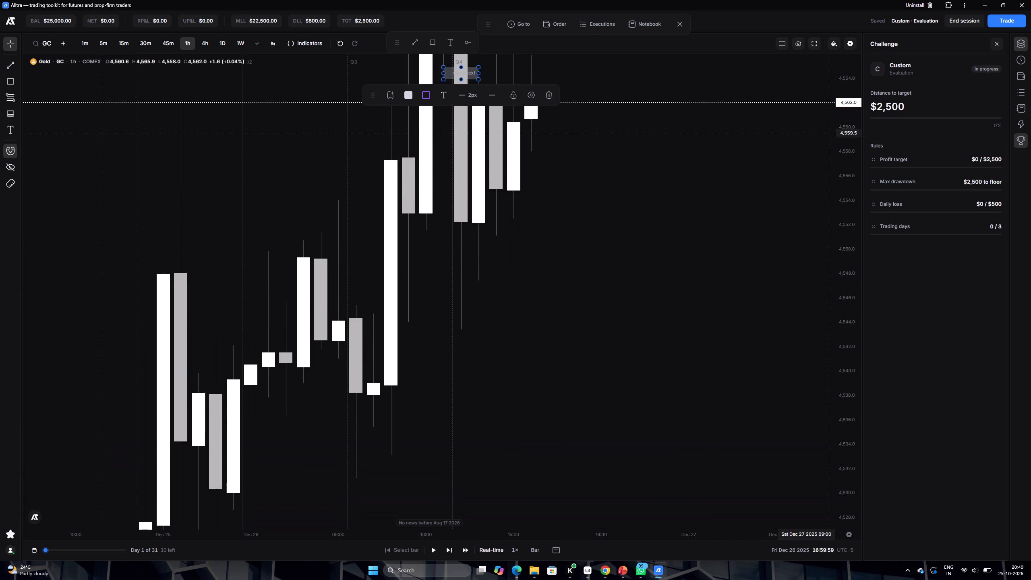
left_click_drag(805, 141, 734, 355)
left_click(733, 356)
left_click_drag(497, 240, 541, 241)
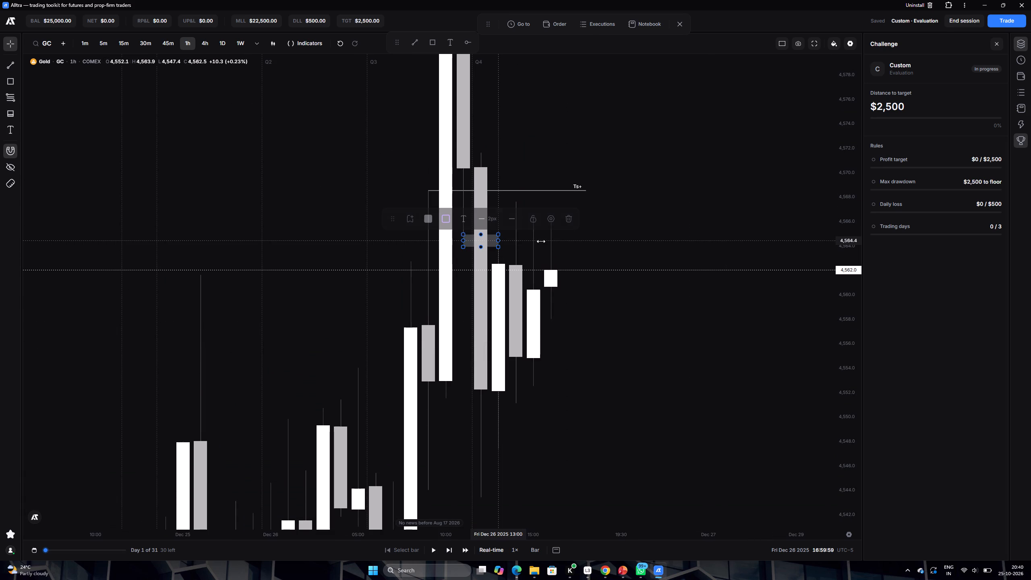
left_click_drag(541, 241, 588, 243)
left_click(588, 243)
Label the extended rectangle with the text "FVG".
double_click(573, 237)
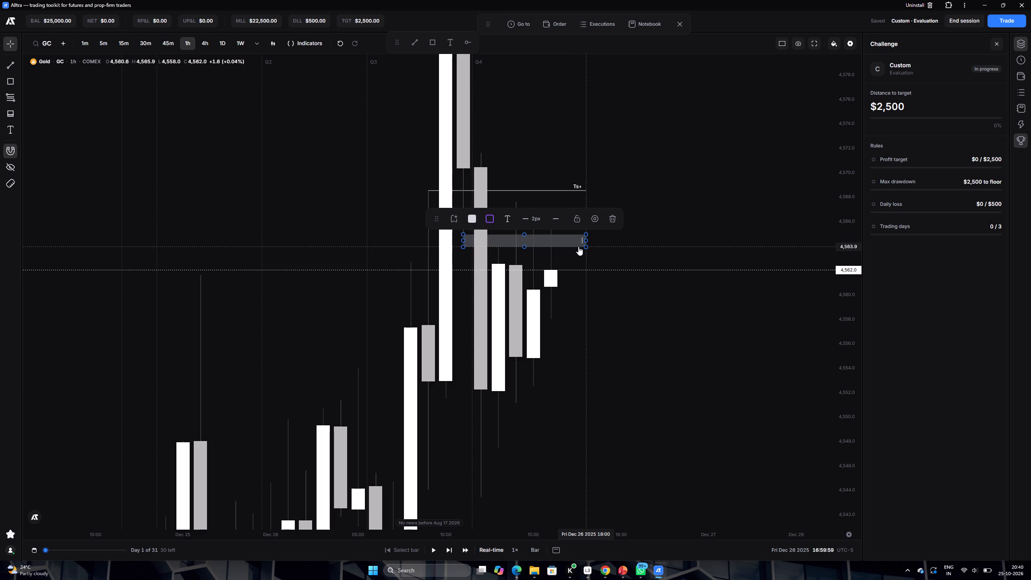
type("FVH")
key("BackSpace")
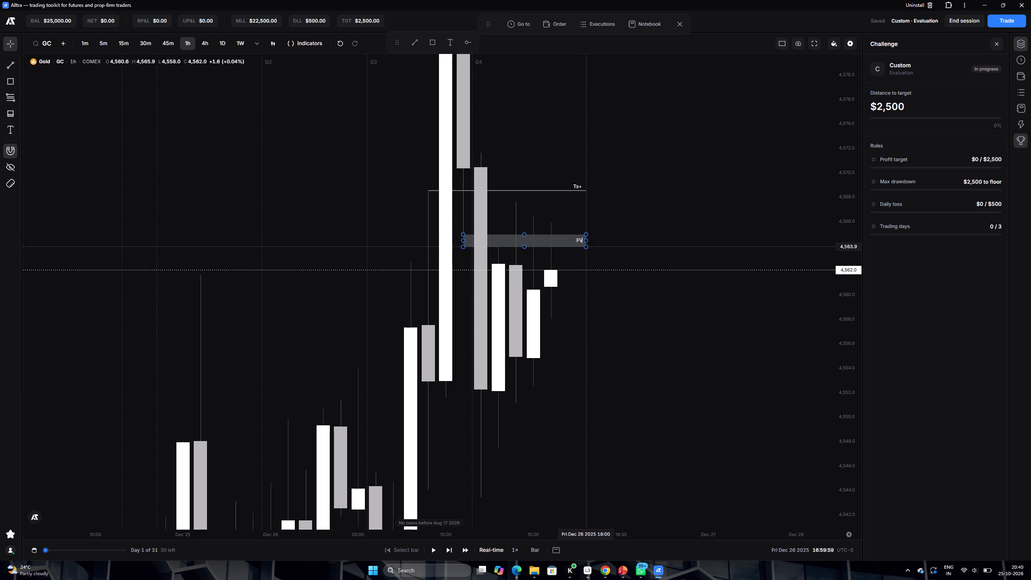
key("g")
double_click(610, 269)
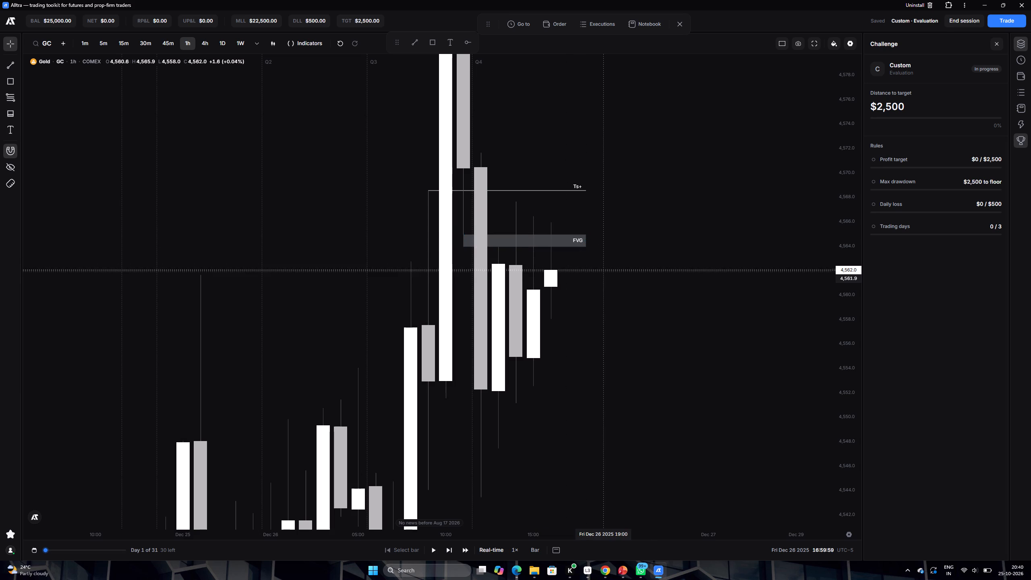
Examine the price action around the Ts+ line and FVG zone on the 1h chart and on the 30m timeframe.
left_click_drag(843, 186, 829, 339)
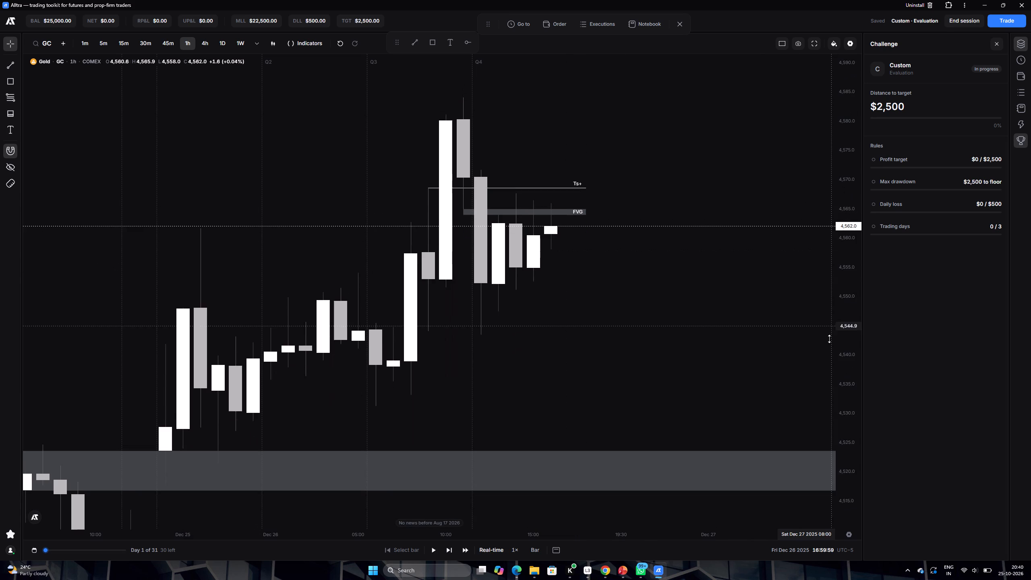
left_click(761, 309)
left_click_drag(756, 308, 714, 308)
left_click(713, 308)
scroll(706, 307, "down", 1)
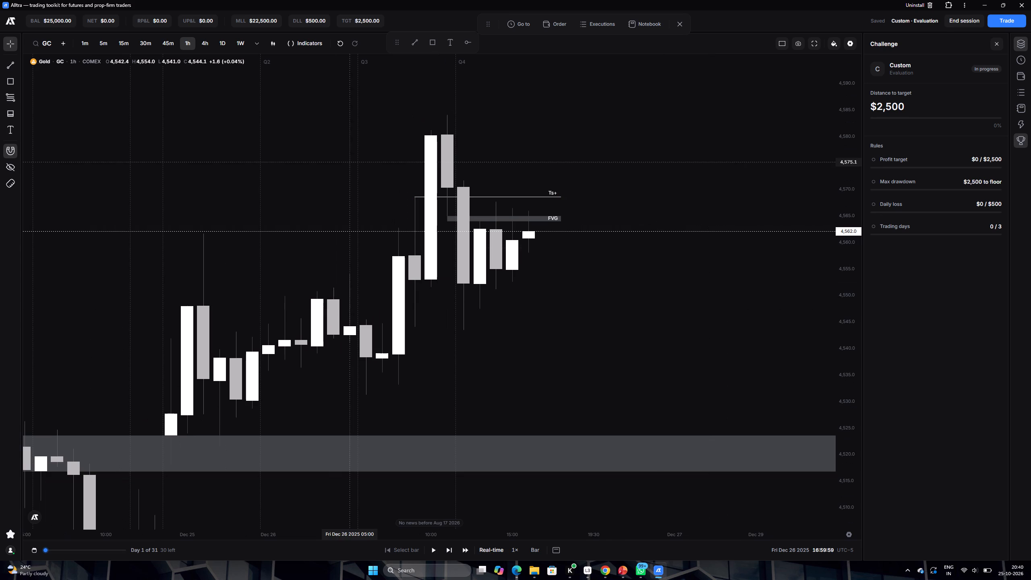
scroll(370, 224, "down", 1)
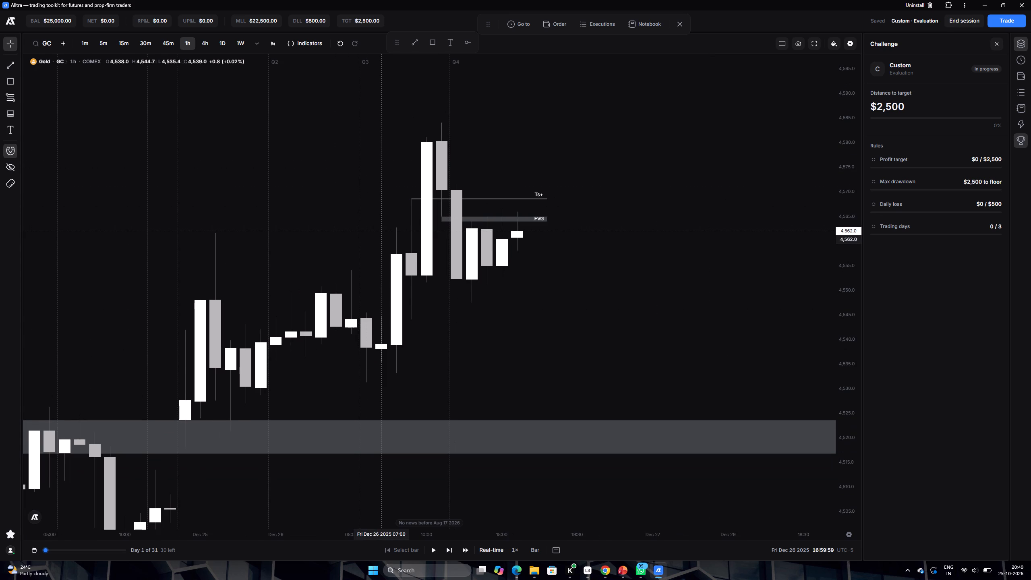
double_click(146, 43)
scroll(505, 289, "down", 1)
left_click(850, 324)
left_click_drag(850, 324, 841, 284)
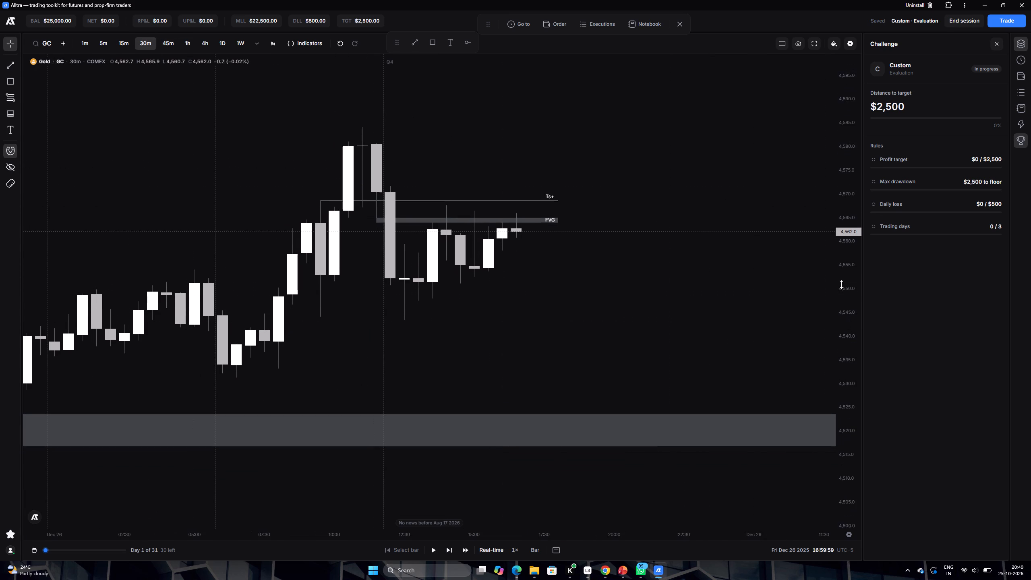
left_click_drag(841, 284, 837, 261)
left_click_drag(836, 255, 823, 230)
scroll(715, 233, "down", 2)
left_click_drag(703, 229, 689, 314)
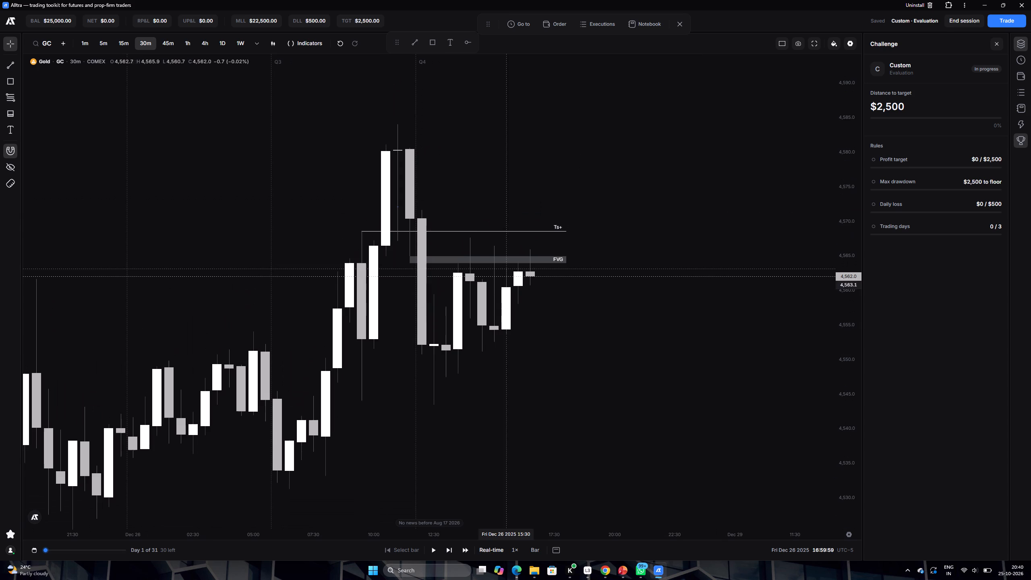
Switch the chart to the 15m timeframe and examine the candles around the Ts+ line and FVG zone.
double_click(120, 40)
scroll(535, 321, "down", 3)
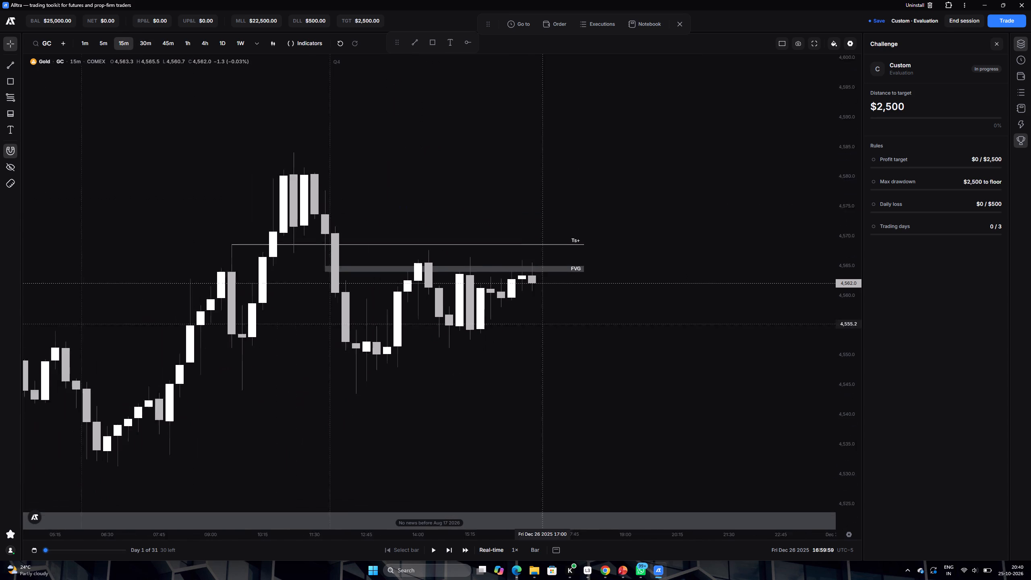
left_click_drag(851, 354, 828, 279)
left_click_drag(823, 267, 813, 251)
scroll(758, 275, "down", 3)
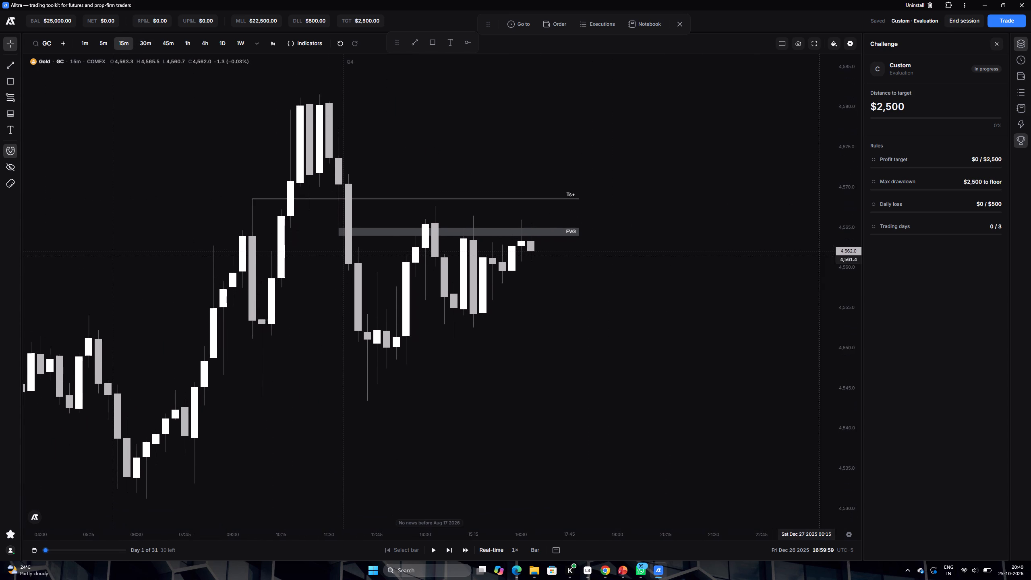
scroll(759, 274, "down", 3)
left_click_drag(852, 339, 838, 276)
left_click_drag(838, 273, 819, 265)
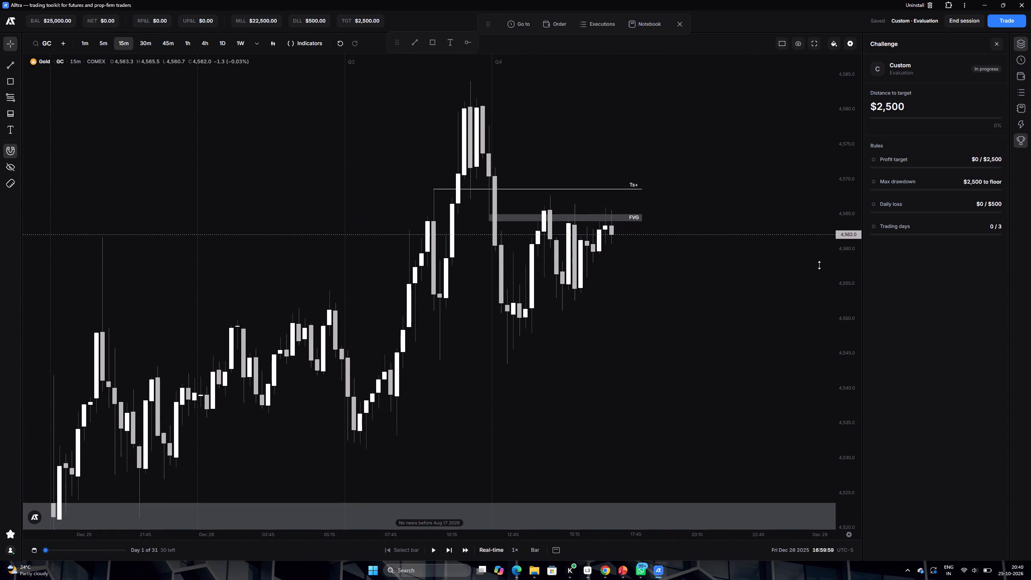
left_click_drag(819, 265, 834, 266)
left_click_drag(645, 291, 644, 295)
left_click_drag(644, 297, 631, 329)
left_click(631, 329)
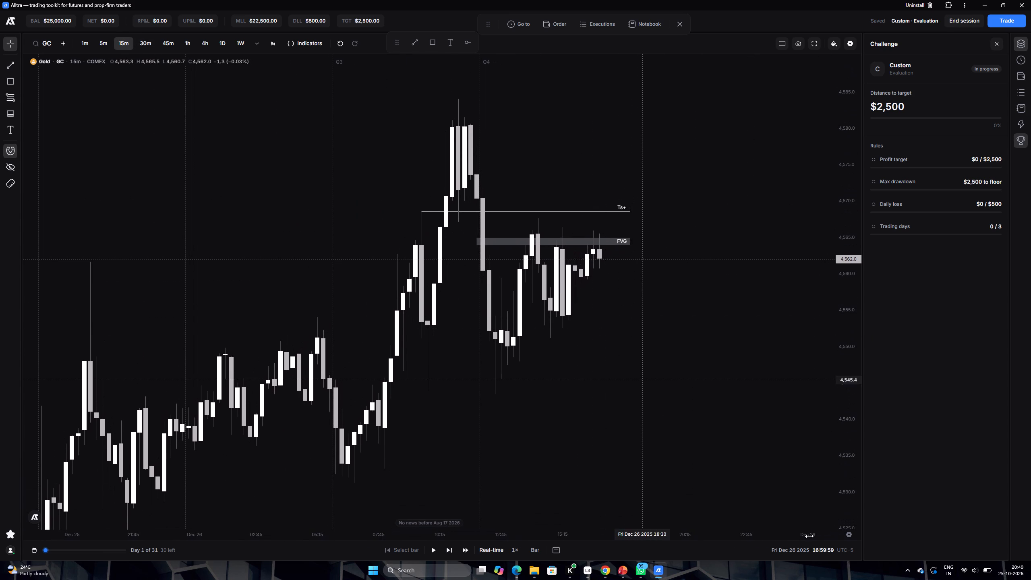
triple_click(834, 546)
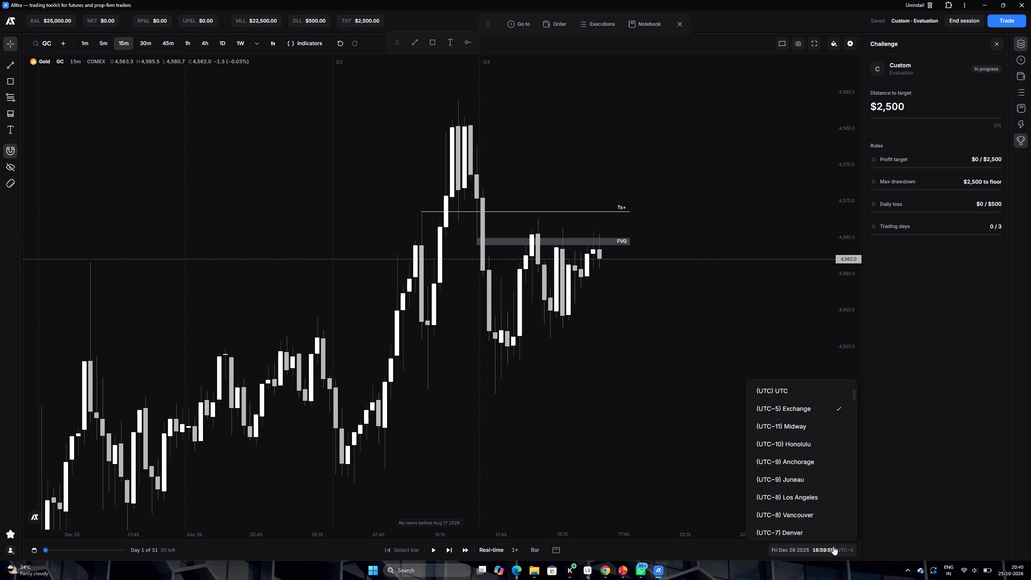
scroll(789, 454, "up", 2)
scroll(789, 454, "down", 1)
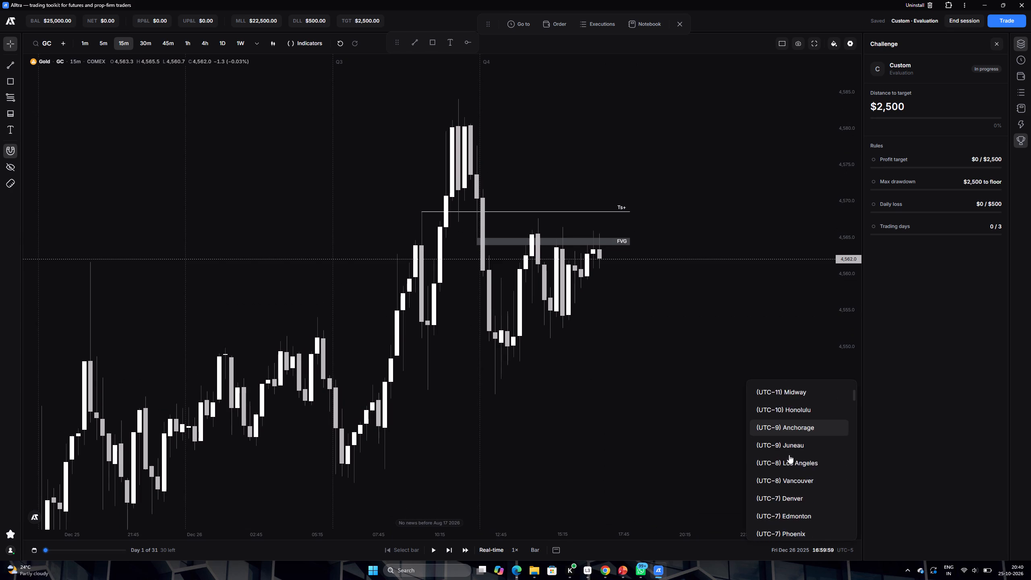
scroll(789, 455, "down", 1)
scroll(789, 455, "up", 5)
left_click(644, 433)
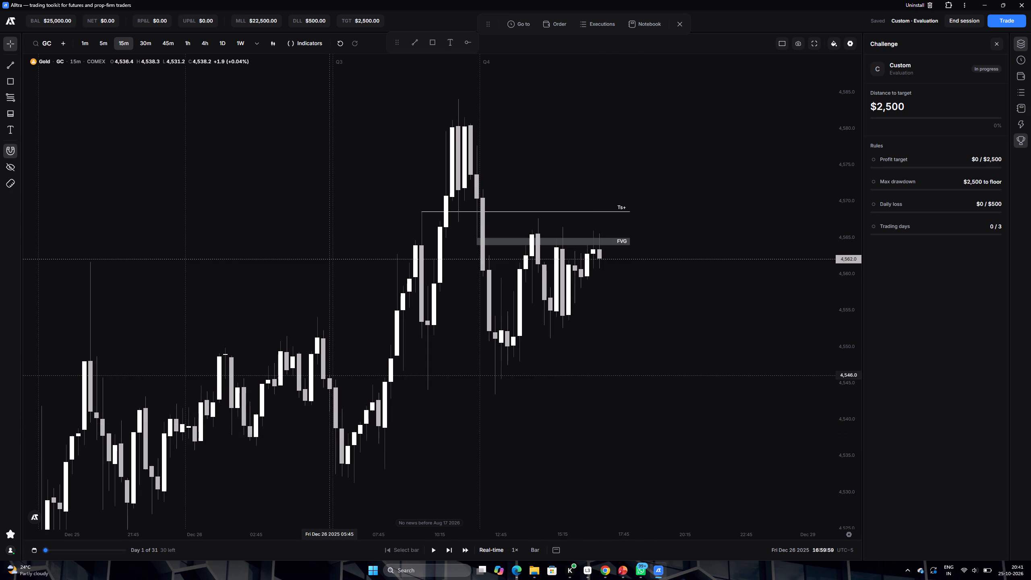
Examine the 15m Gold candles around and below the Ts+ line and FVG zone.
scroll(460, 345, "up", 3)
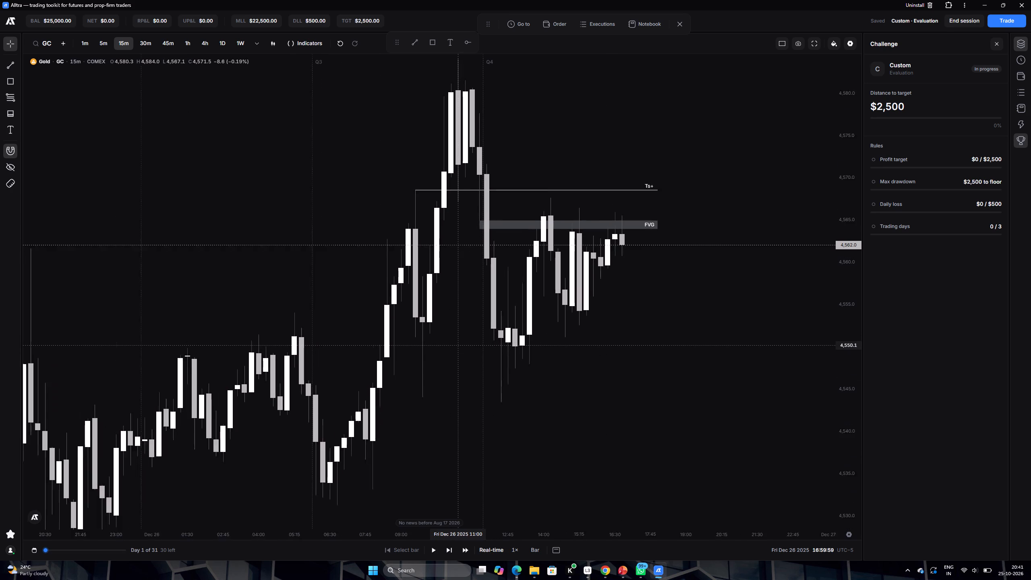
scroll(460, 345, "up", 1)
left_click_drag(494, 336, 479, 349)
left_click(479, 349)
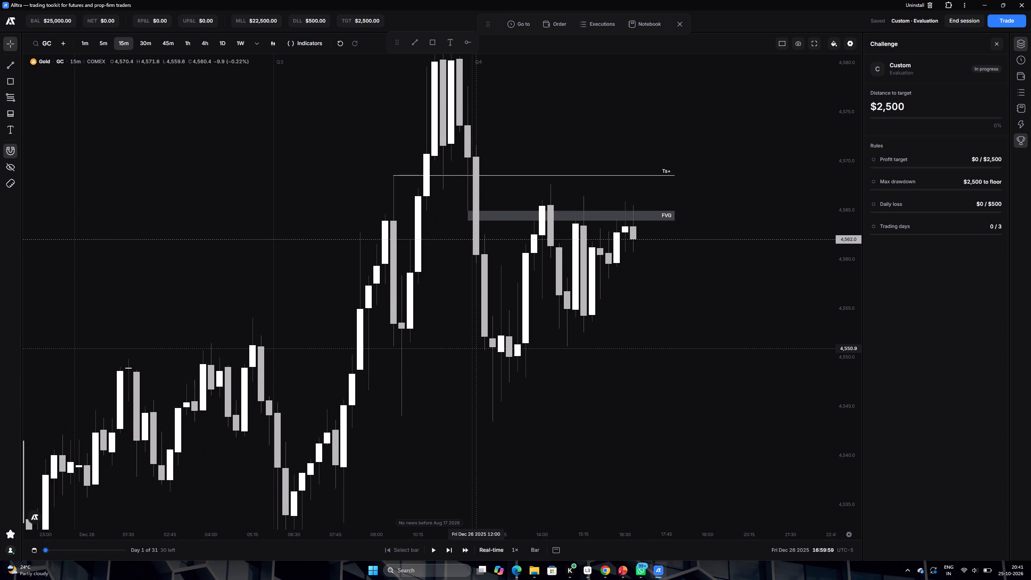
left_click(544, 291)
left_click_drag(543, 294, 503, 302)
left_click(503, 302)
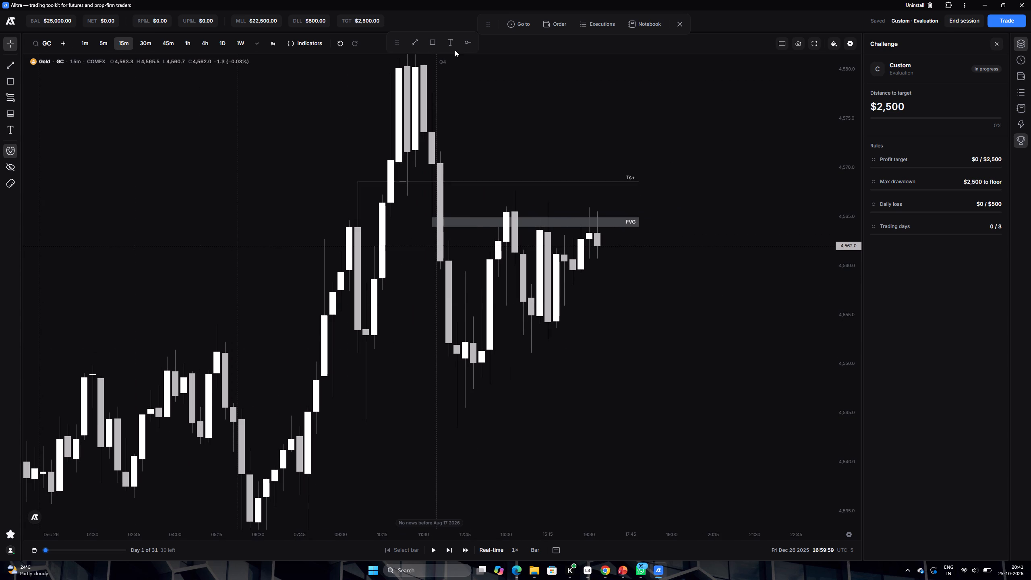
Split the chart layout into two side-by-side charts.
triple_click(781, 42)
triple_click(688, 79)
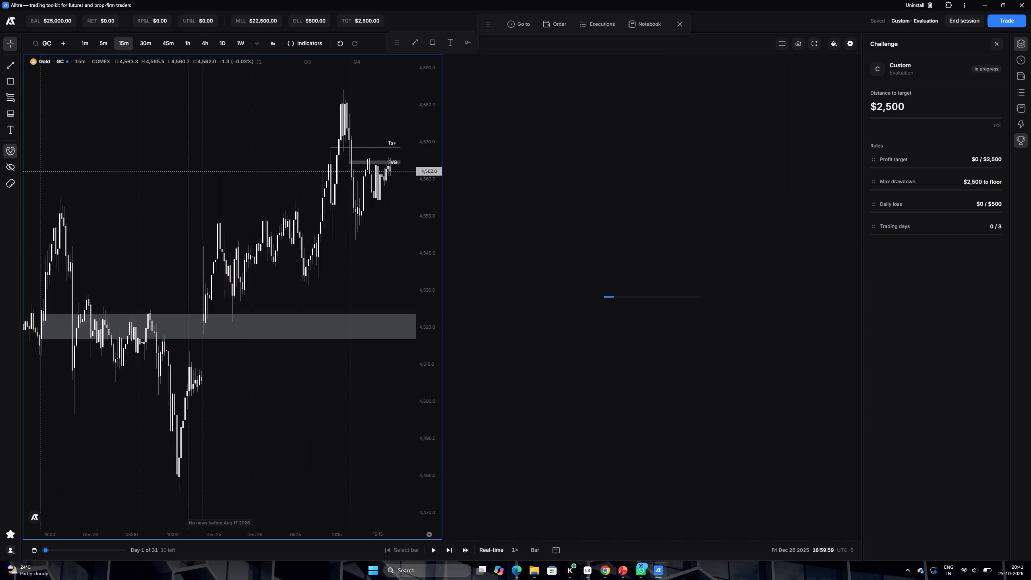
Change the second chart's symbol to SI, Silver on COMEX, by searching for "si".
left_click_drag(582, 194, 622, 191)
left_click(622, 191)
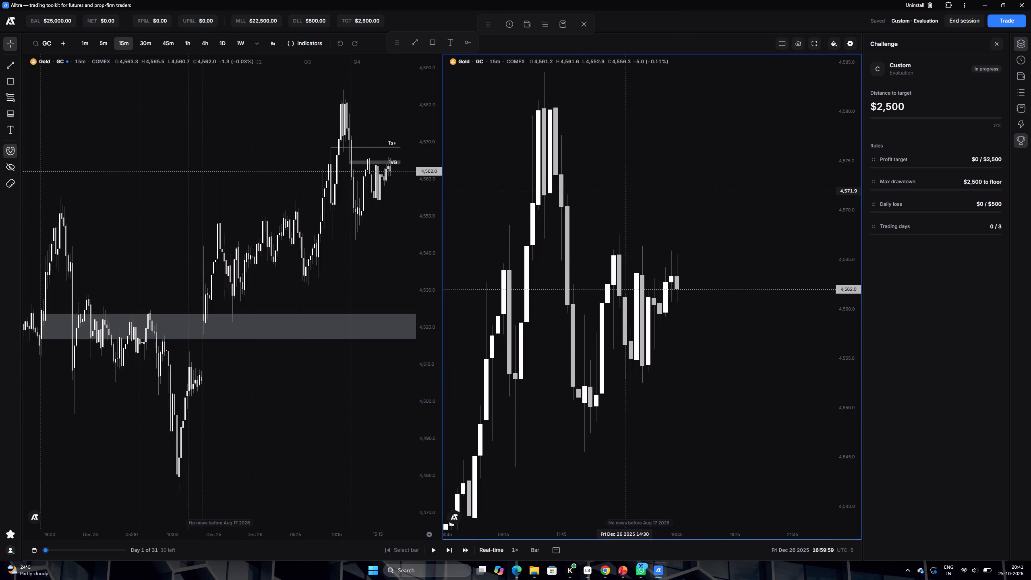
double_click(46, 45)
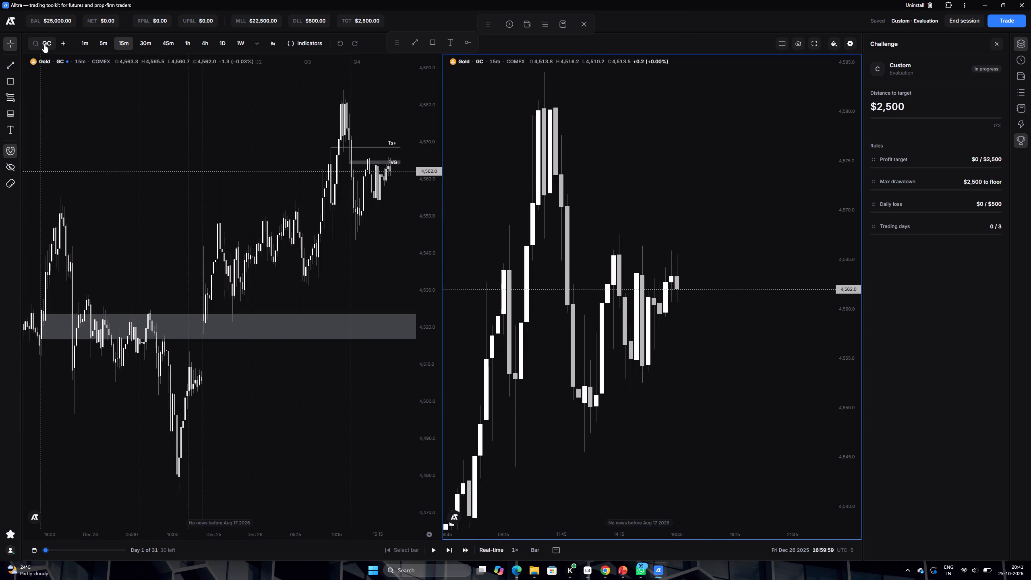
left_click(37, 41)
left_click(35, 41)
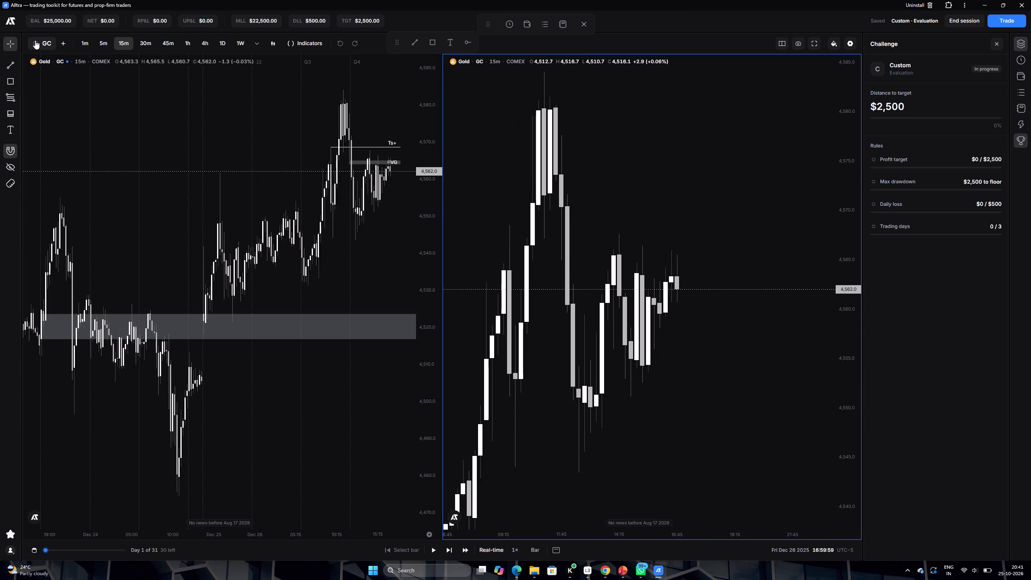
triple_click(35, 40)
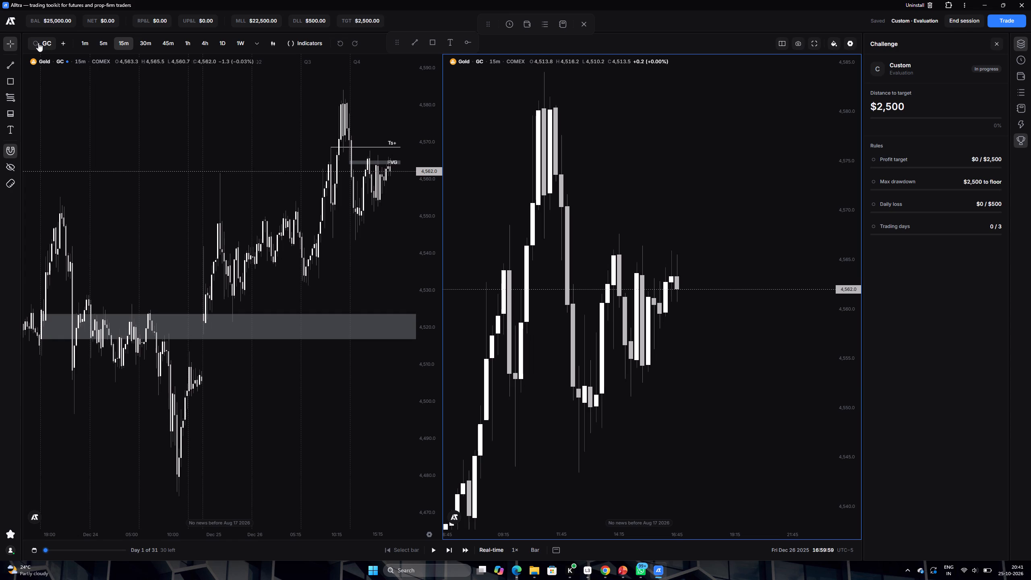
double_click(38, 42)
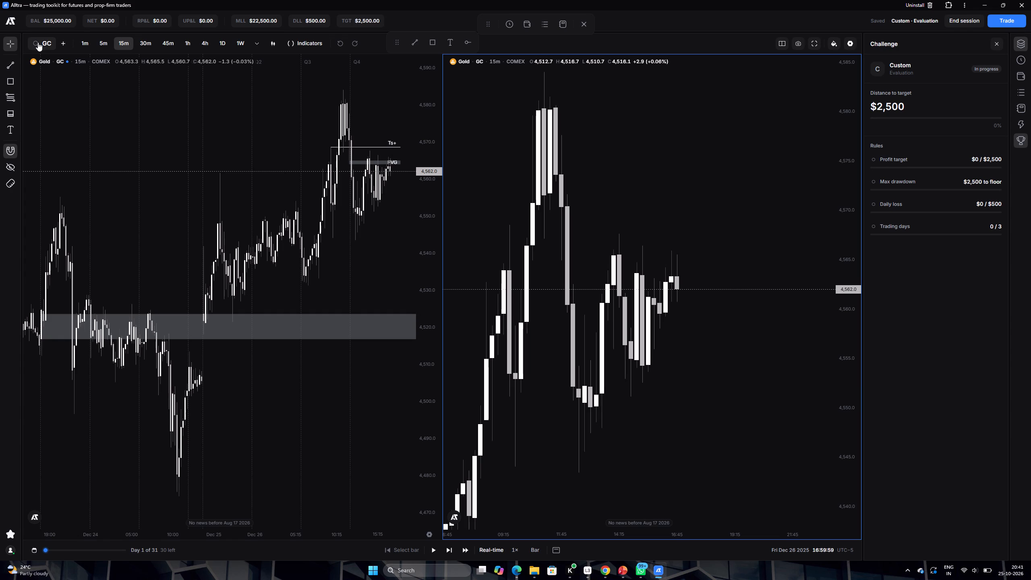
left_click(38, 42)
left_click(34, 42)
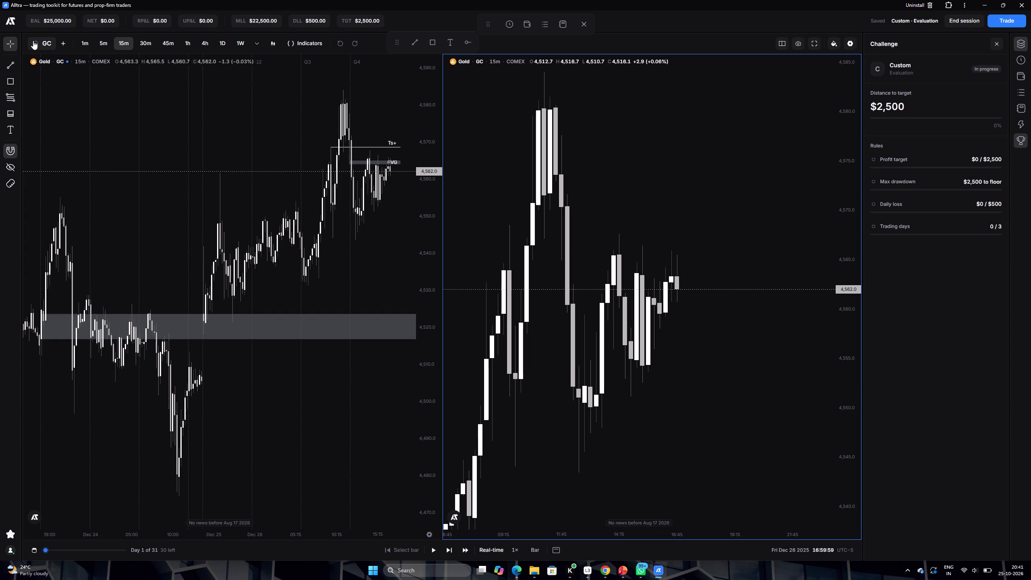
left_click(34, 42)
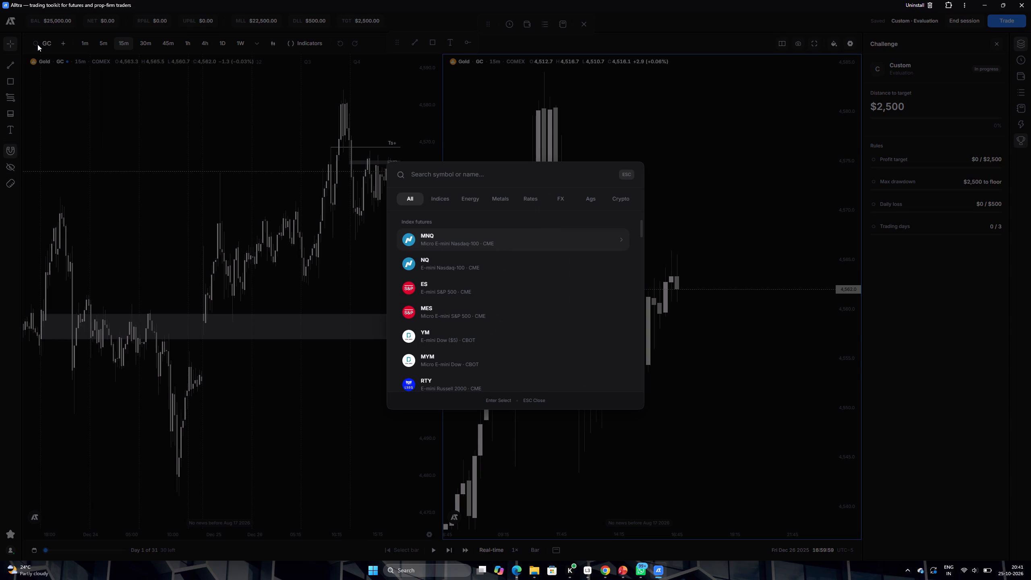
key("s")
key("i")
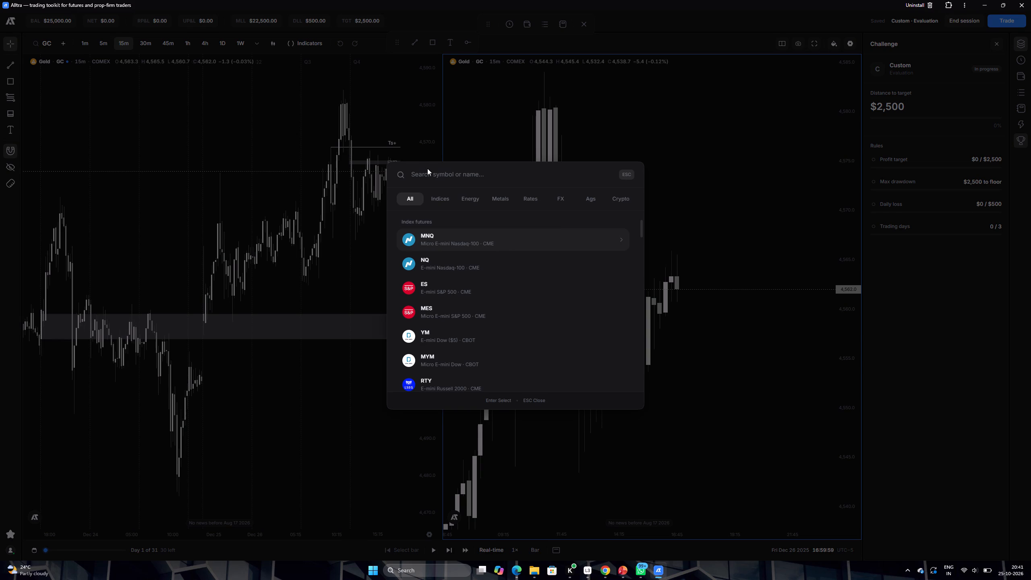
double_click(429, 174)
type("si")
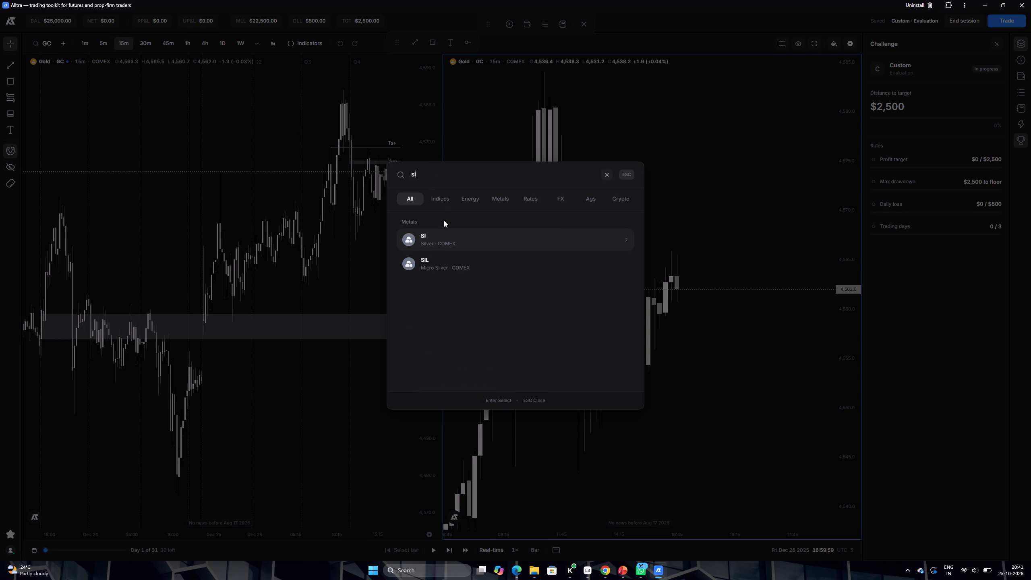
left_click(462, 242)
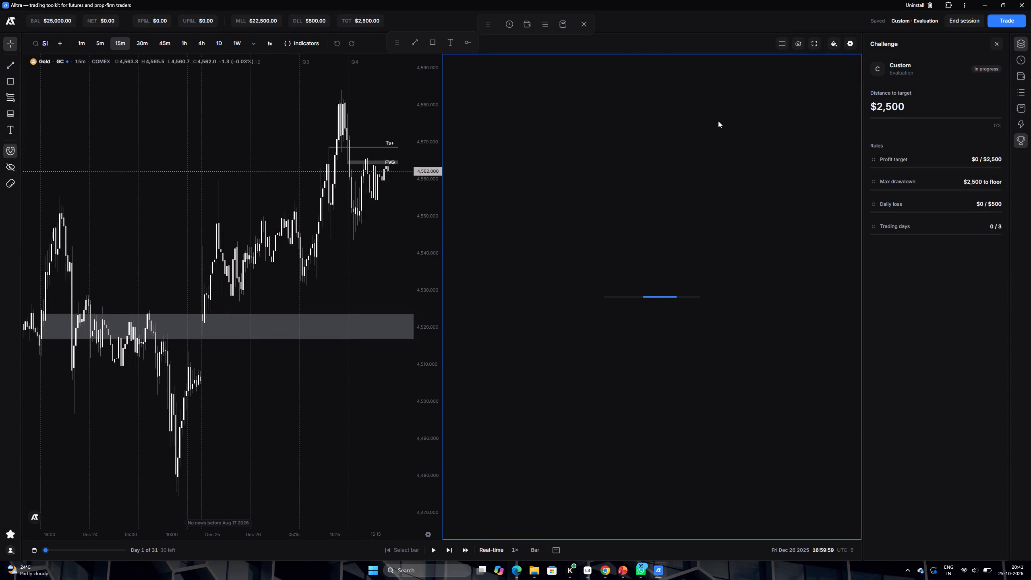
Close the Challenge details to give the two charts more room.
double_click(993, 46)
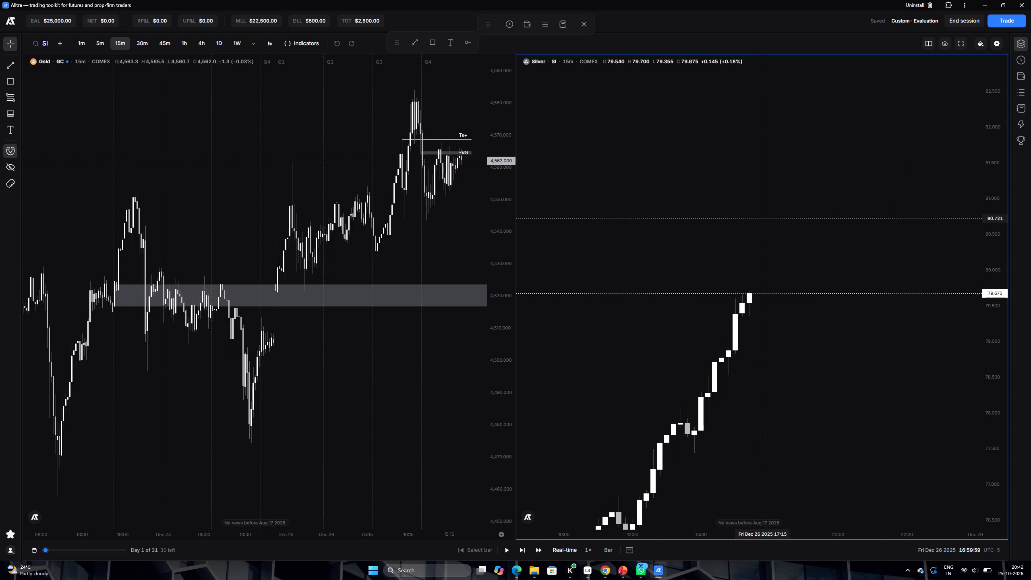
Compare the recent 15m price action of Gold and Silver side by side.
scroll(767, 222, "down", 6)
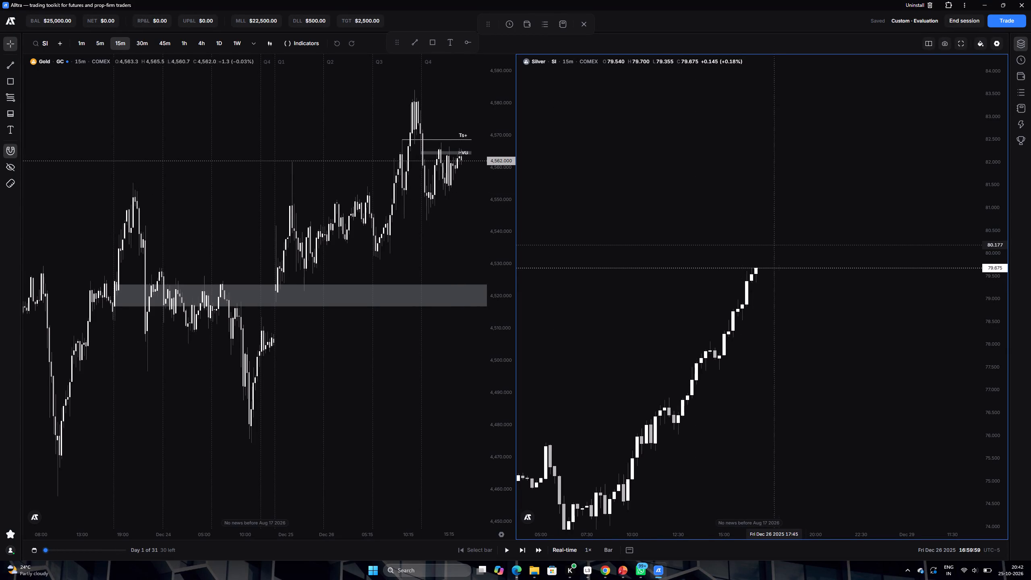
scroll(402, 207, "up", 5)
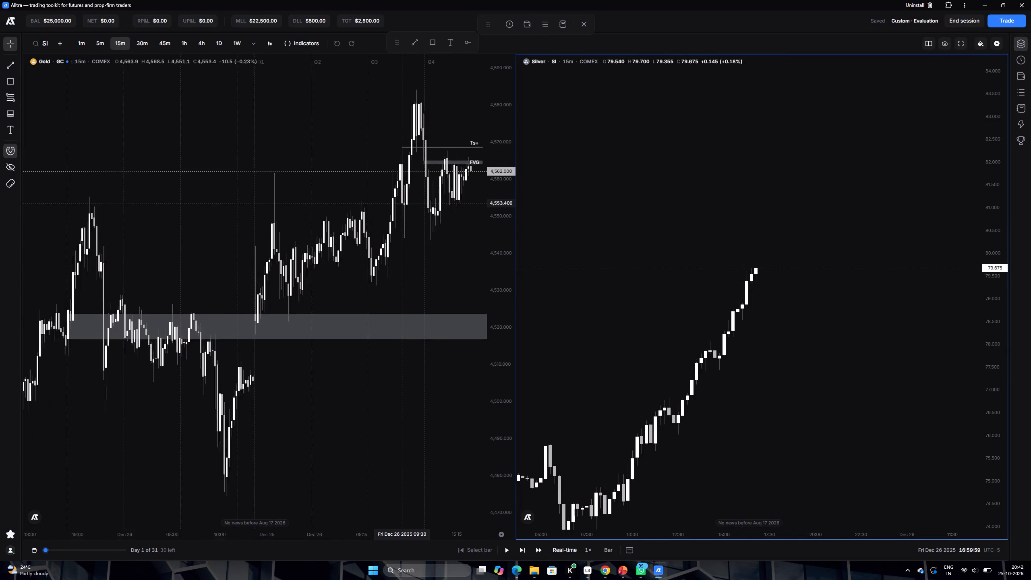
scroll(402, 207, "up", 3)
left_click_drag(416, 215, 326, 224)
left_click(319, 224)
scroll(703, 276, "up", 3)
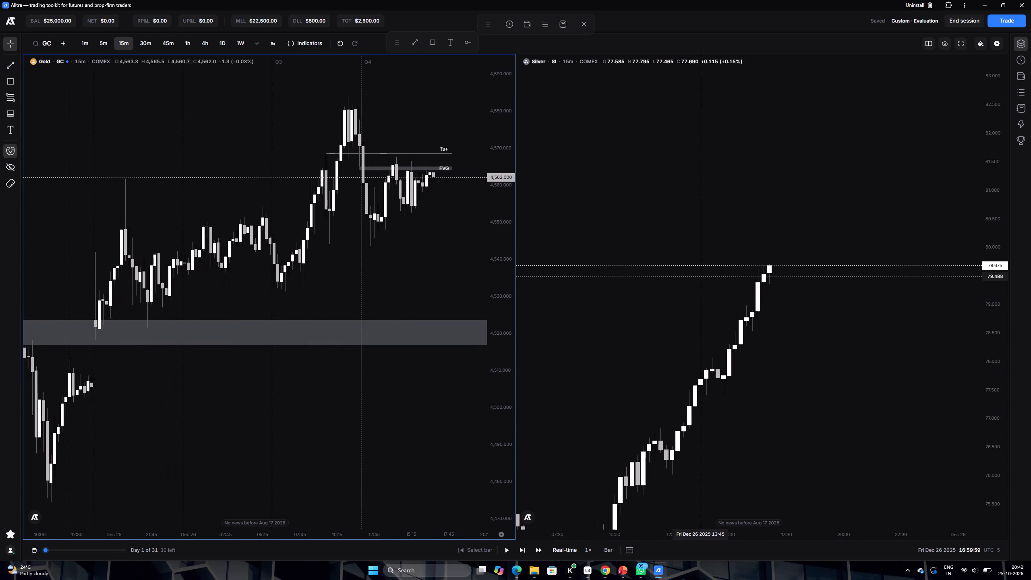
scroll(706, 282, "down", 20)
scroll(739, 288, "up", 7)
scroll(758, 307, "down", 5)
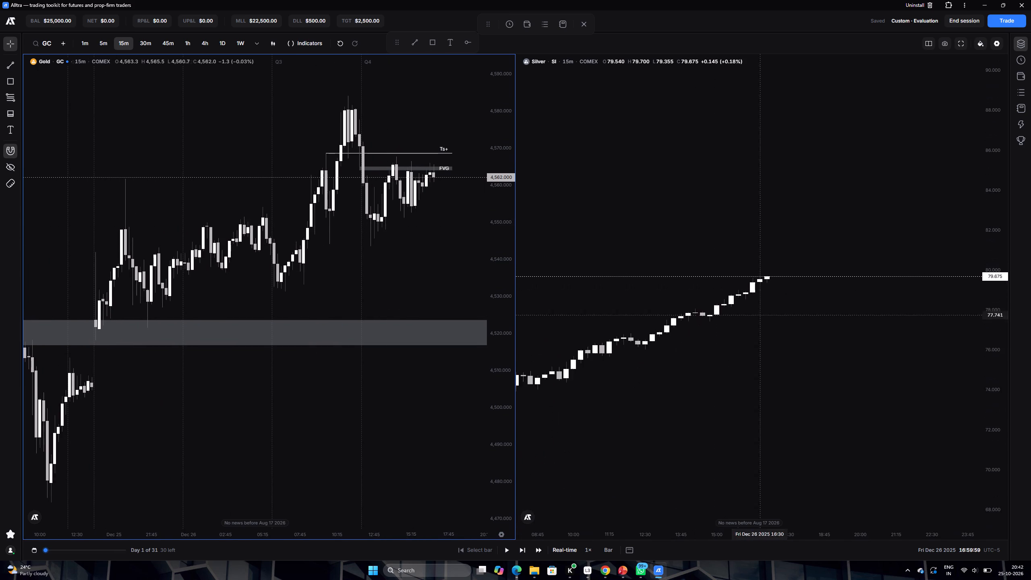
Examine Silver's Dec 26 price action on the 15m chart at a readable price and time scale.
left_click_drag(992, 382, 959, 152)
scroll(821, 286, "down", 5)
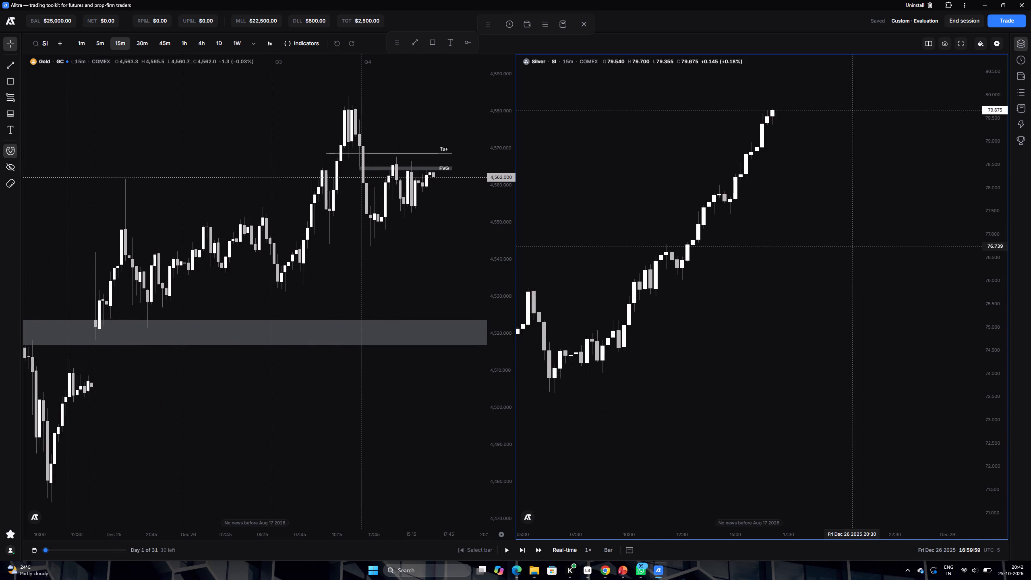
scroll(820, 287, "down", 3)
left_click_drag(658, 532, 712, 533)
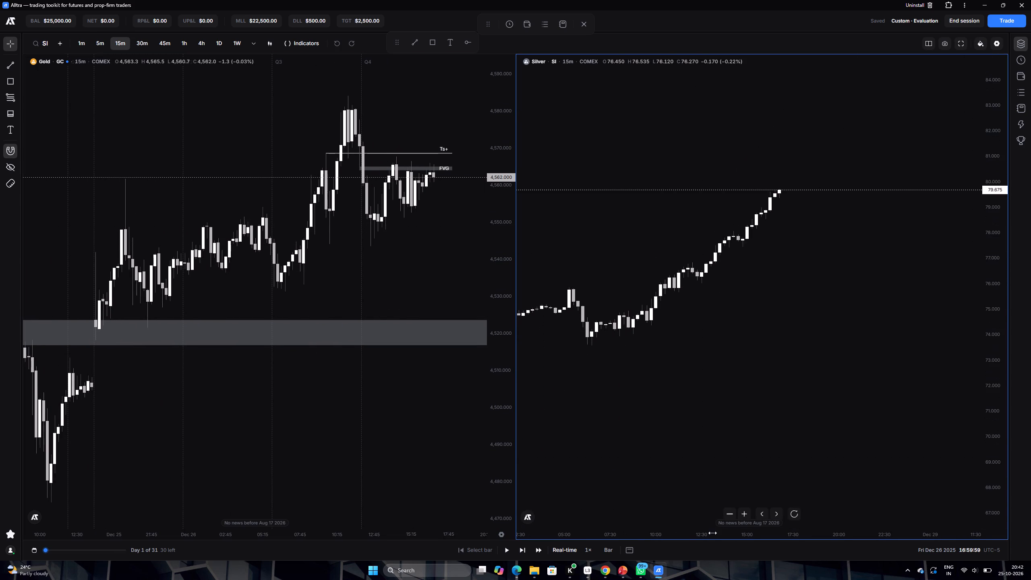
left_click_drag(712, 533, 723, 532)
left_click_drag(705, 537, 810, 531)
left_click_drag(745, 537, 745, 537)
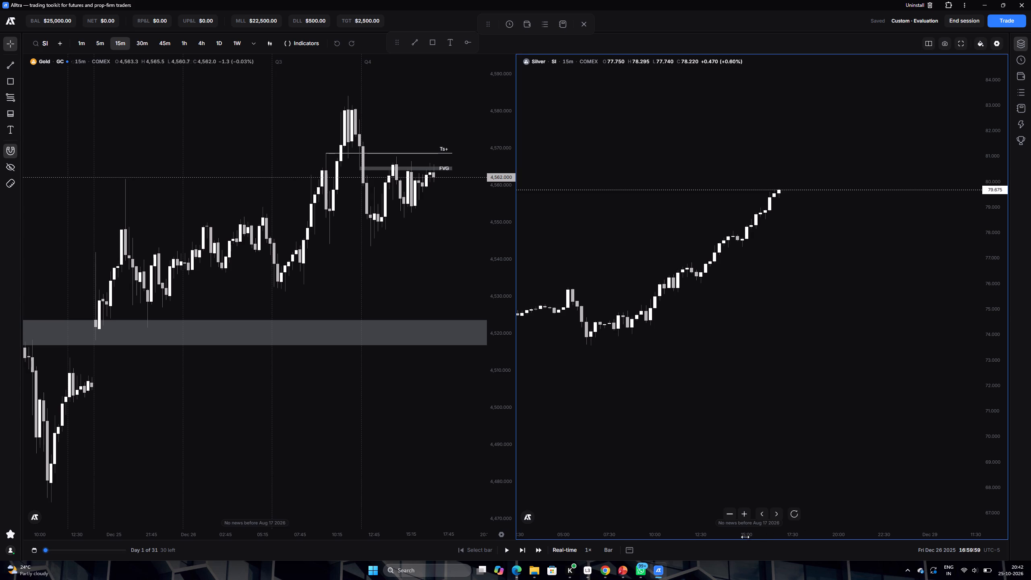
left_click_drag(745, 537, 853, 535)
left_click(853, 532)
scroll(856, 327, "up", 5)
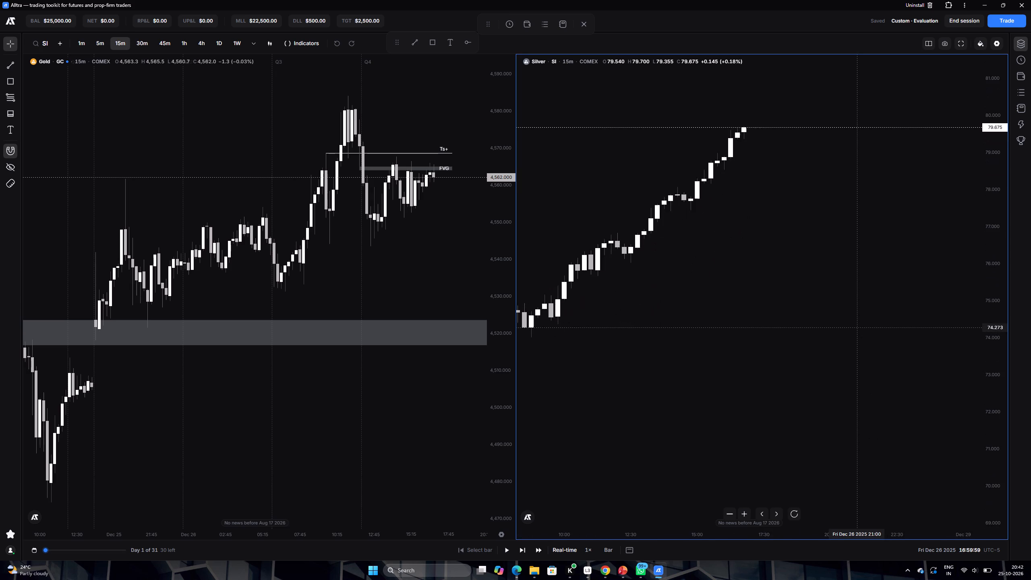
left_click(756, 302)
left_click_drag(762, 307, 864, 454)
left_click_drag(869, 457, 880, 457)
left_click(1000, 415)
left_click_drag(1000, 414, 987, 342)
left_click(986, 341)
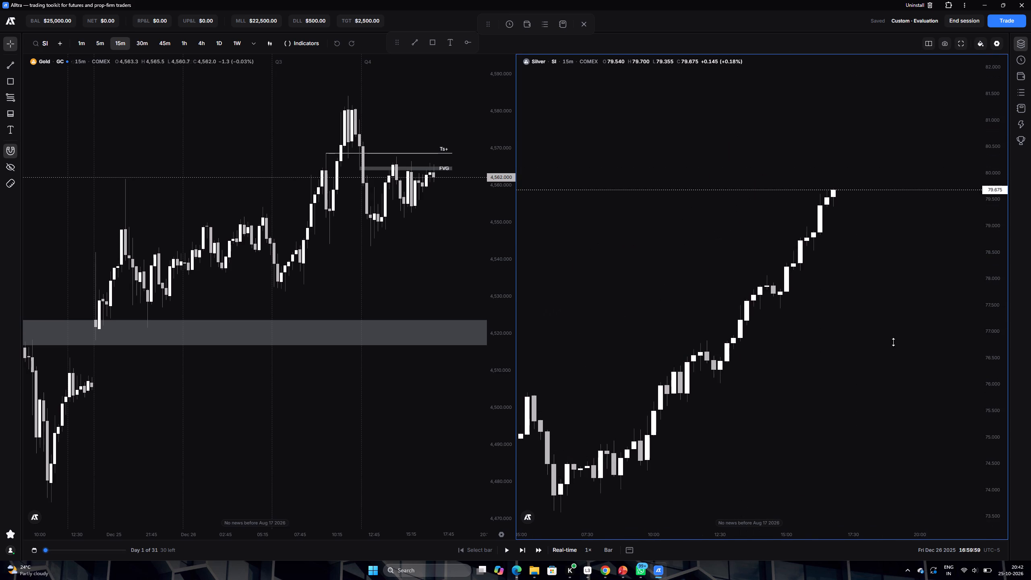
Examine the Gold chart's Dec 26 candles around the Ts+ line and FVG zone against the Silver chart.
scroll(384, 258, "up", 2)
left_click_drag(395, 252, 370, 309)
left_click(369, 309)
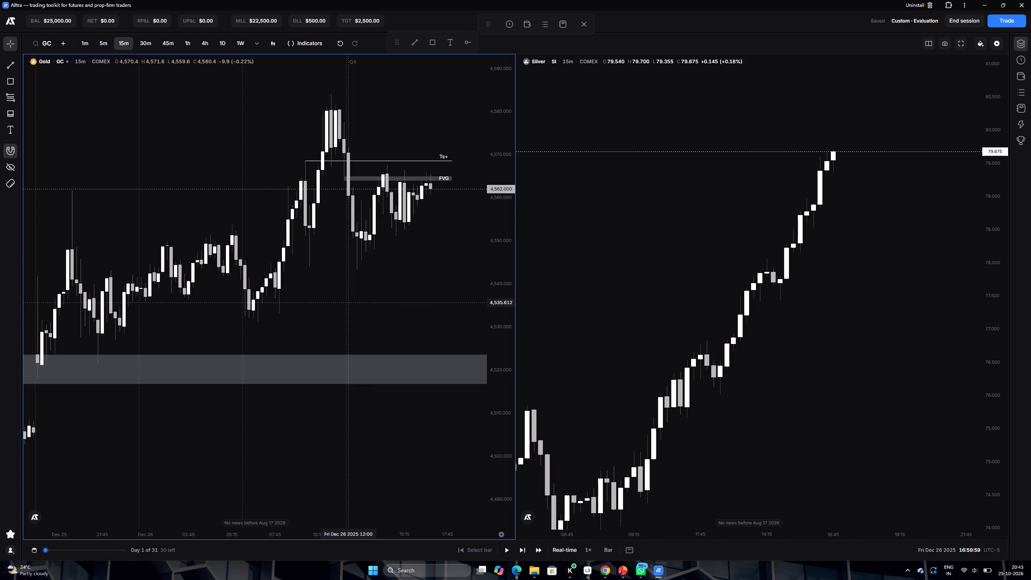
scroll(361, 261, "up", 2)
left_click_drag(402, 260, 356, 278)
left_click(356, 278)
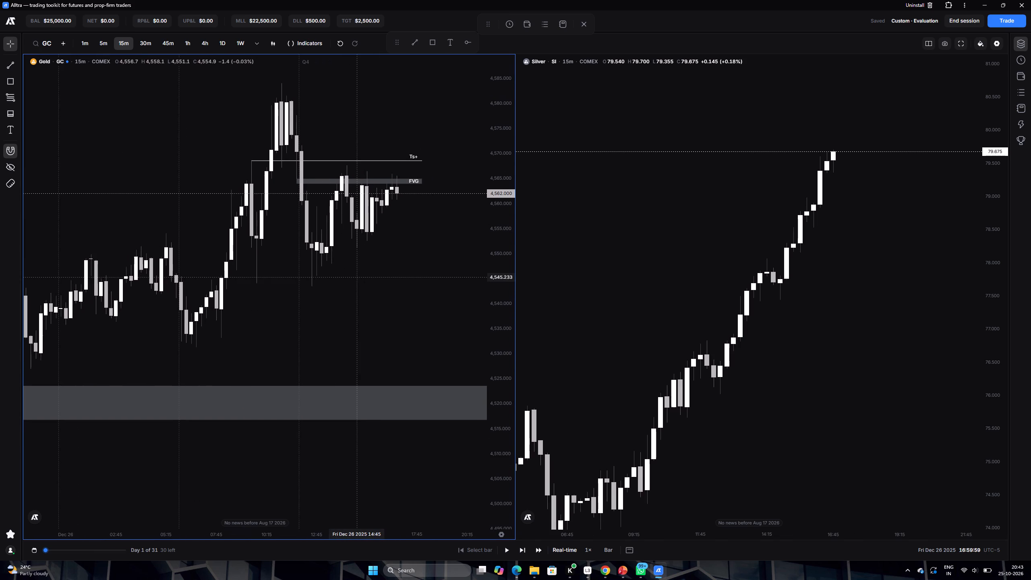
scroll(355, 278, "up", 4)
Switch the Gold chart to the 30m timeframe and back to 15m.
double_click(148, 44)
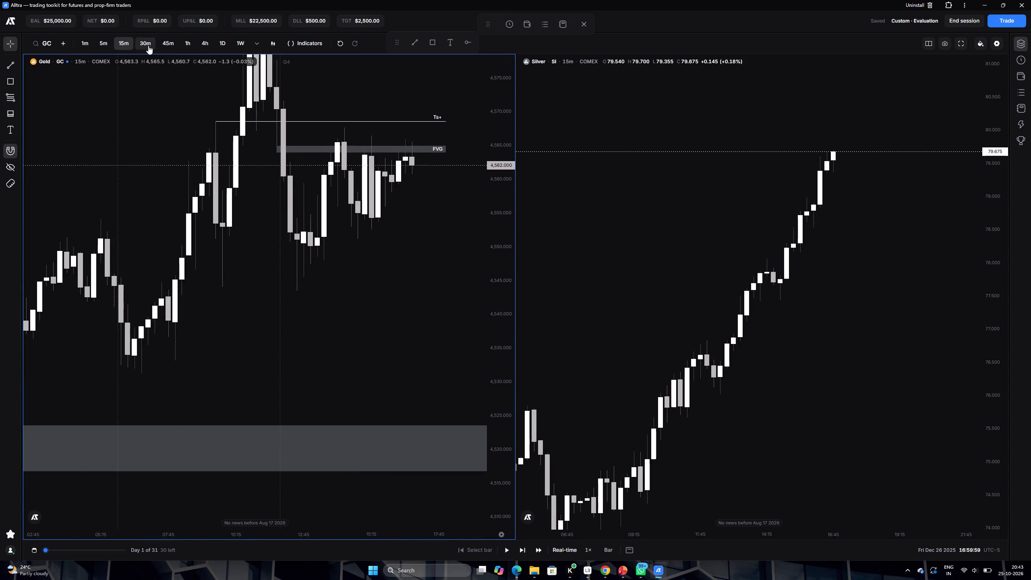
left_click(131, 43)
Turn on interval and crosshair syncing for the two-chart Gold and Silver layout.
triple_click(579, 229)
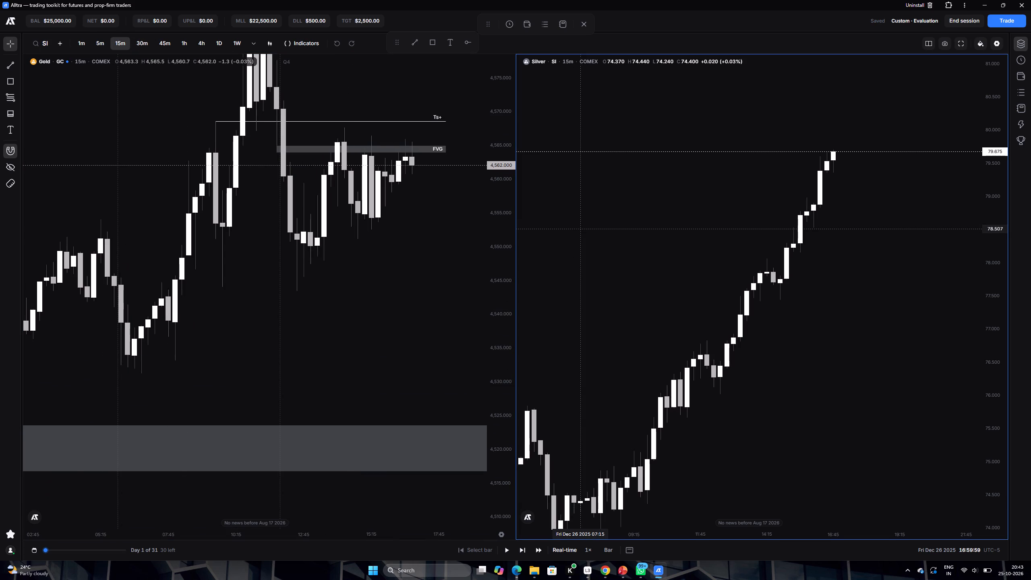
double_click(927, 43)
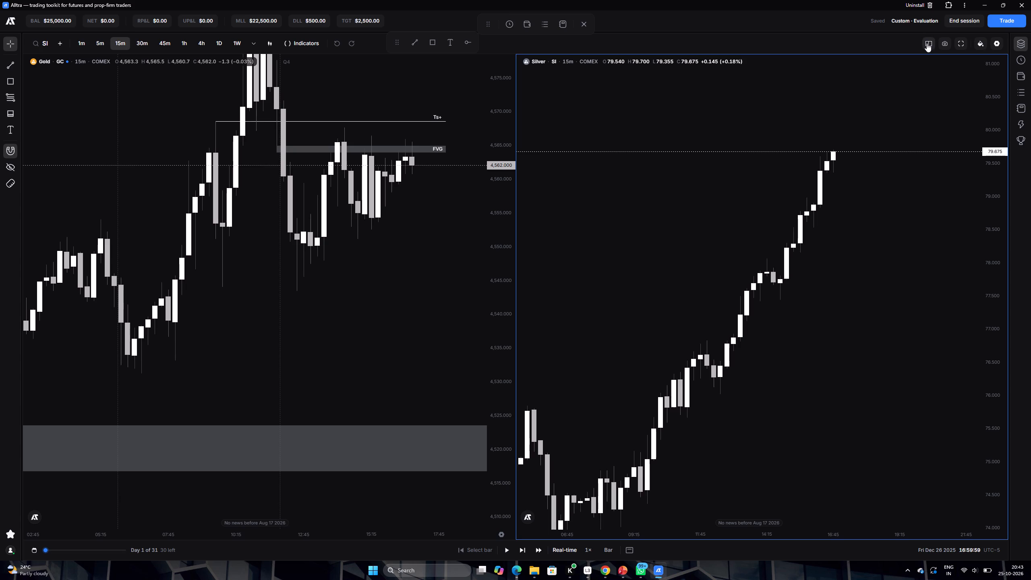
double_click(927, 44)
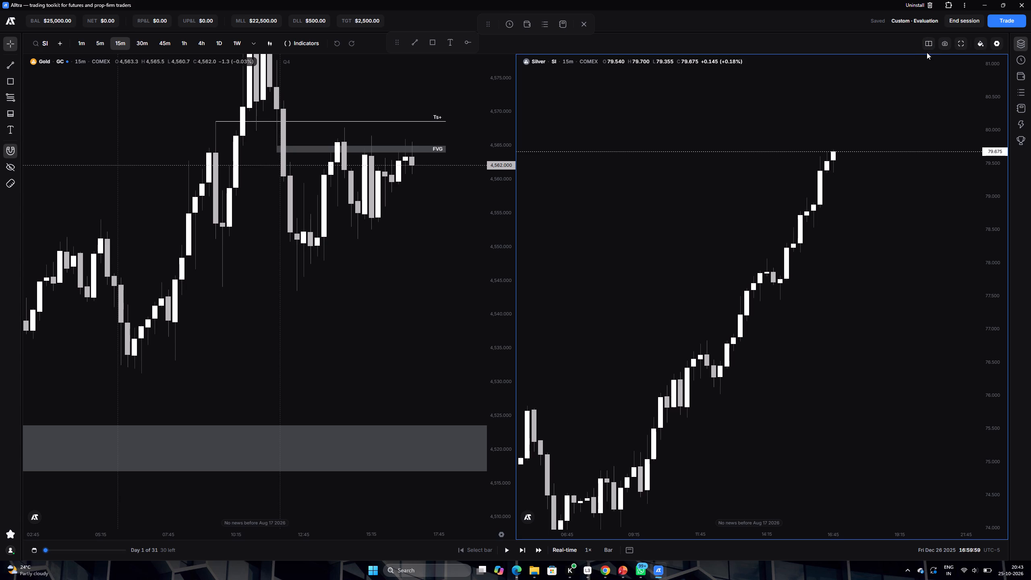
left_click(927, 43)
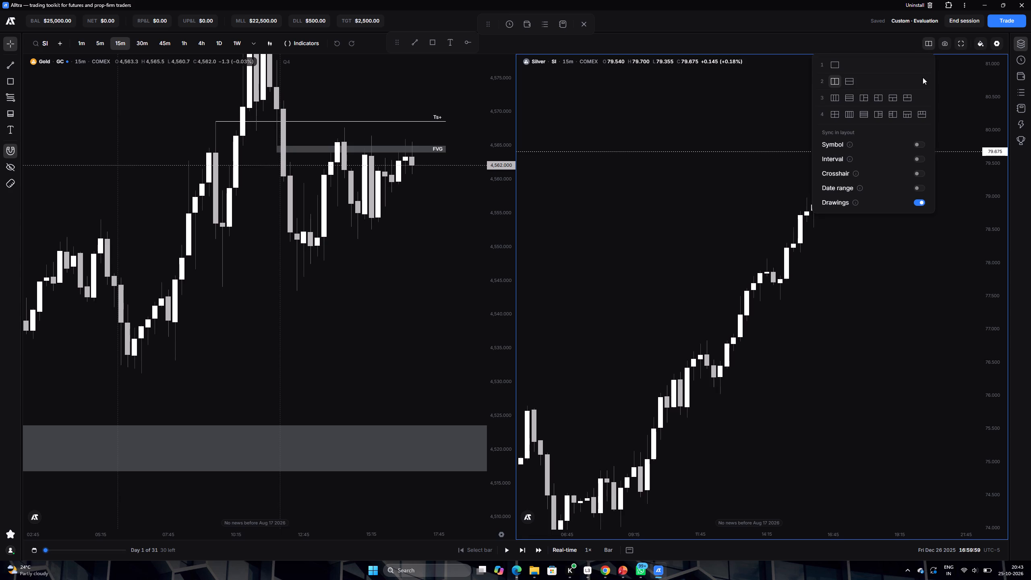
double_click(917, 159)
left_click(917, 160)
left_click(917, 173)
left_click(743, 275)
Turn on date range syncing for the Gold and Silver layout.
scroll(741, 274, "down", 3)
scroll(419, 264, "down", 1)
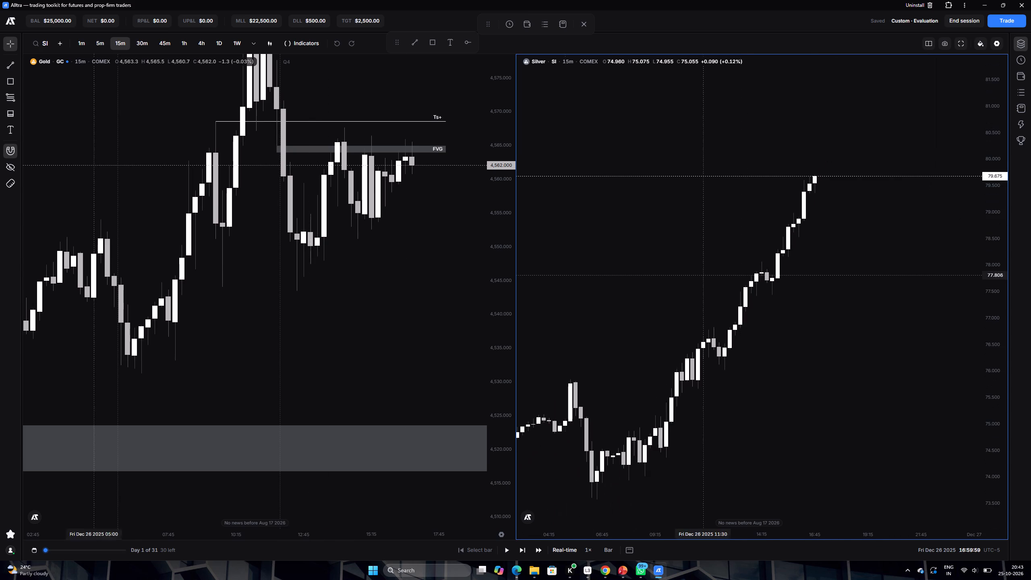
scroll(419, 264, "down", 2)
scroll(419, 264, "up", 3)
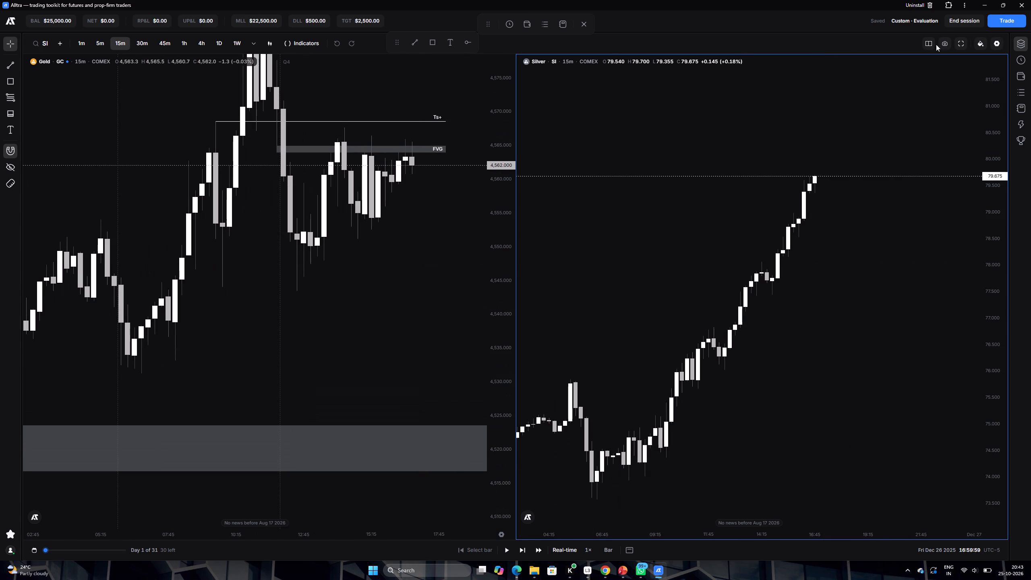
left_click(927, 42)
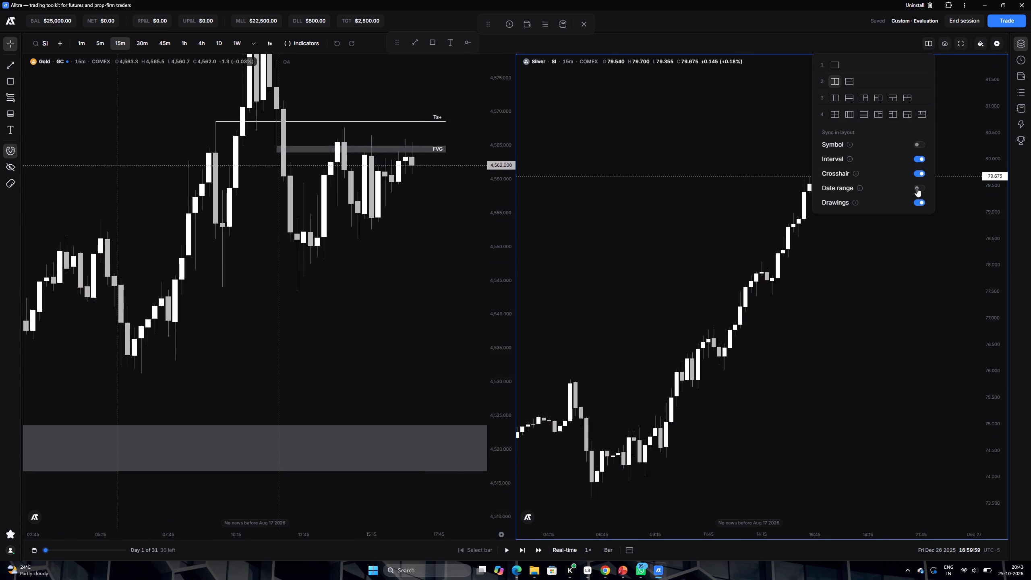
left_click(916, 188)
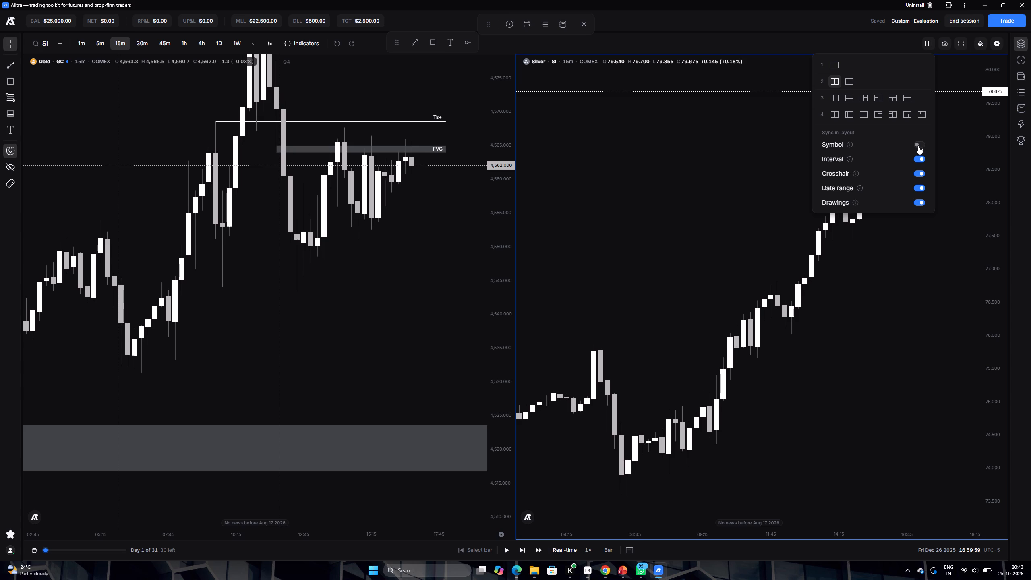
left_click(739, 223)
Compare Gold's 15m candles around the Ts+ line and FVG zone with Silver over the synced date range.
scroll(738, 222, "down", 1)
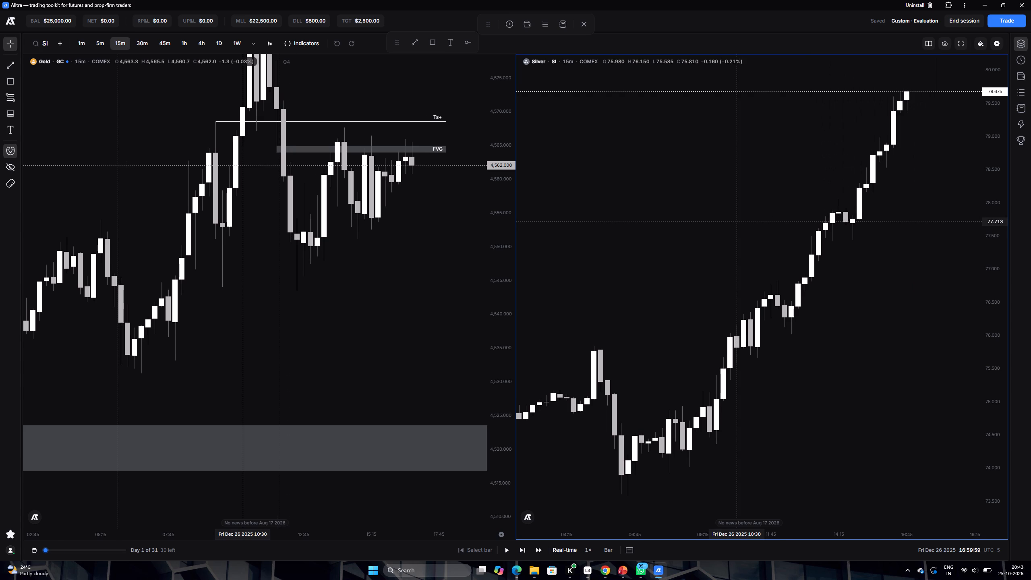
scroll(738, 222, "down", 1)
scroll(383, 226, "up", 3)
left_click(497, 268)
left_click_drag(497, 268, 498, 257)
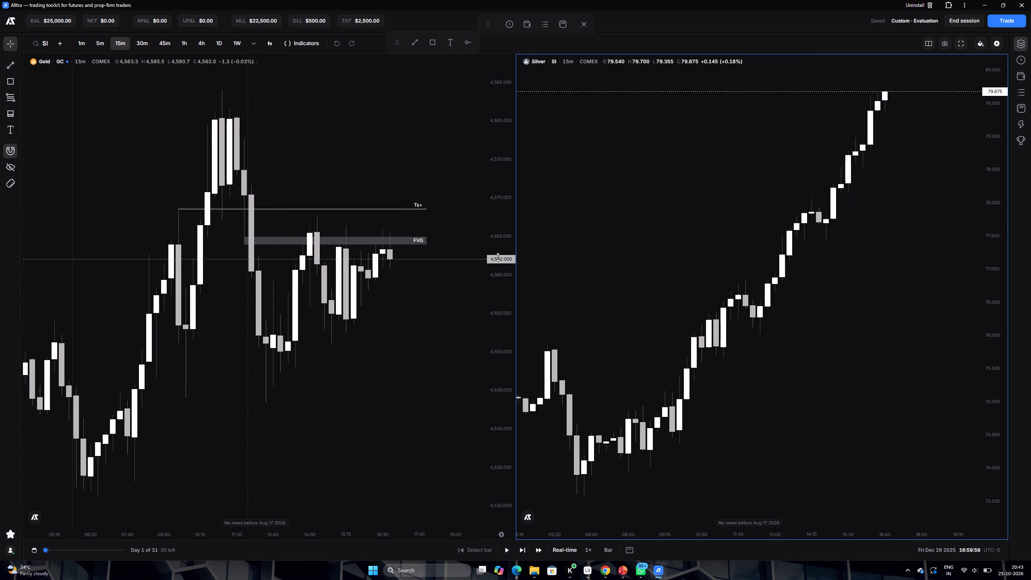
left_click_drag(498, 257, 499, 215)
left_click_drag(473, 198, 478, 232)
left_click(478, 232)
left_click_drag(494, 238, 494, 220)
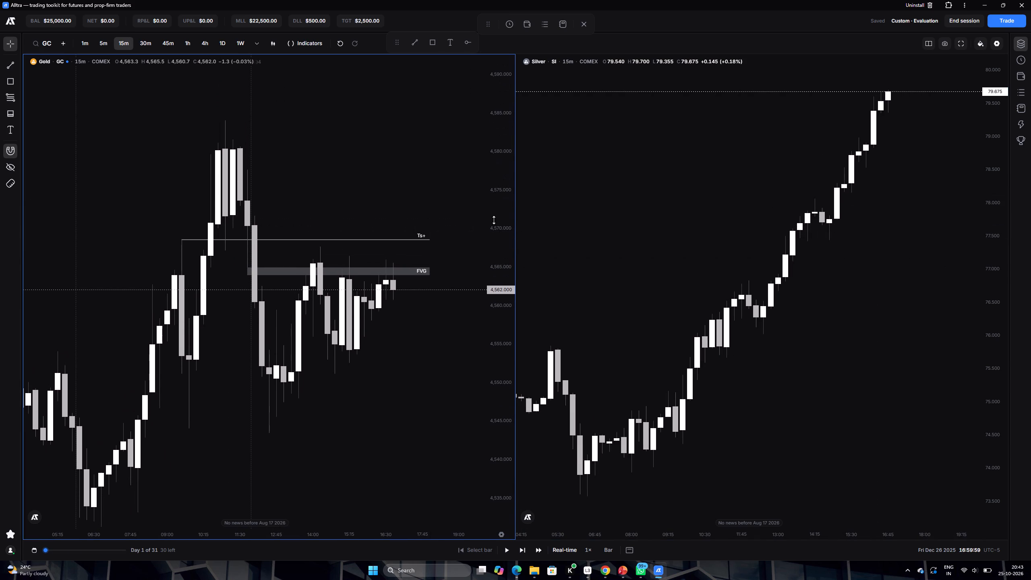
left_click_drag(494, 220, 492, 214)
left_click(492, 214)
scroll(439, 227, "up", 3)
scroll(439, 227, "down", 1)
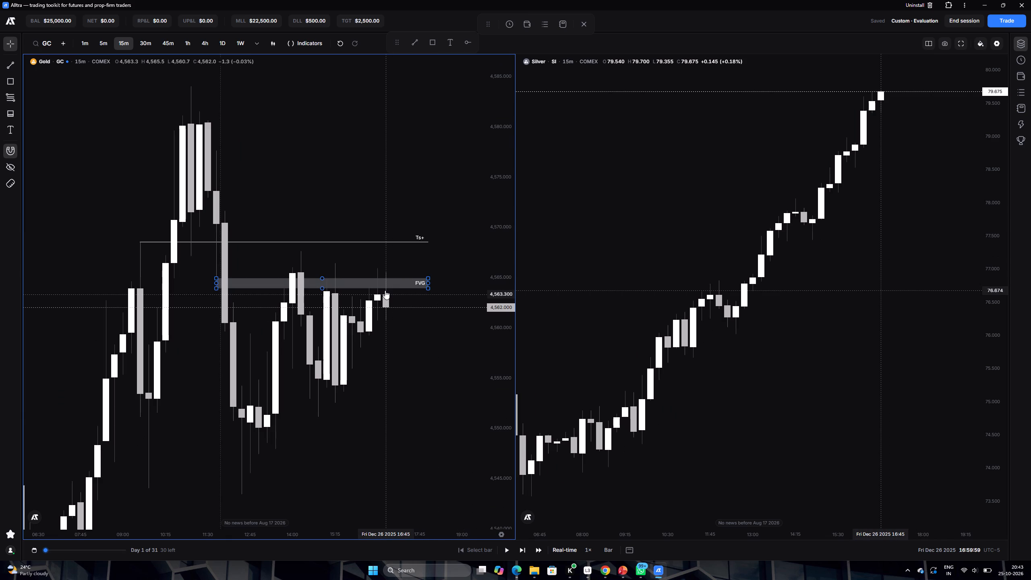
left_click_drag(444, 257, 438, 225)
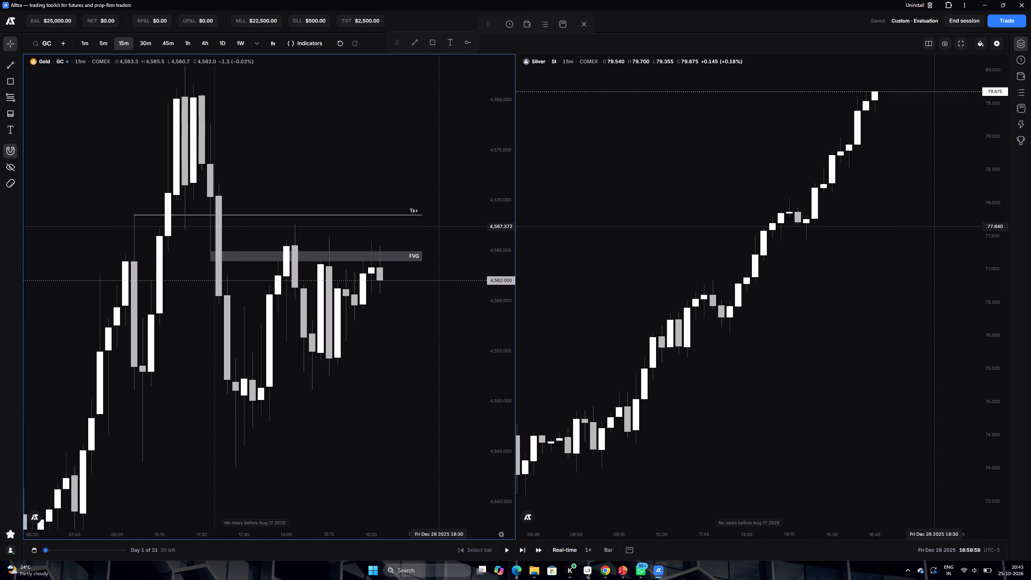
Switch the synced charts to the 5m timeframe and frame Gold's recent candles around the Ts+ line and FVG zone.
double_click(104, 42)
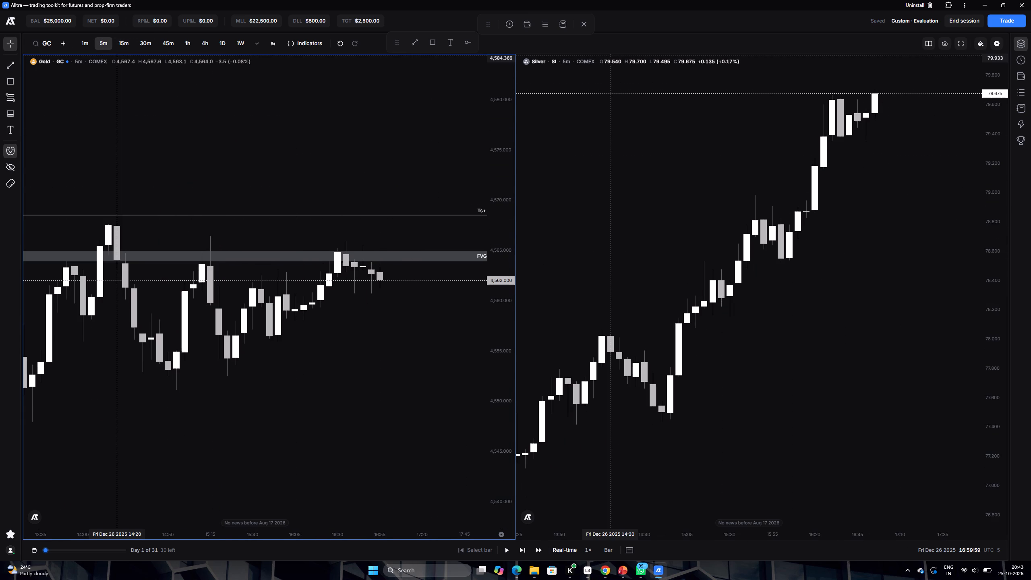
scroll(137, 81, "down", 1)
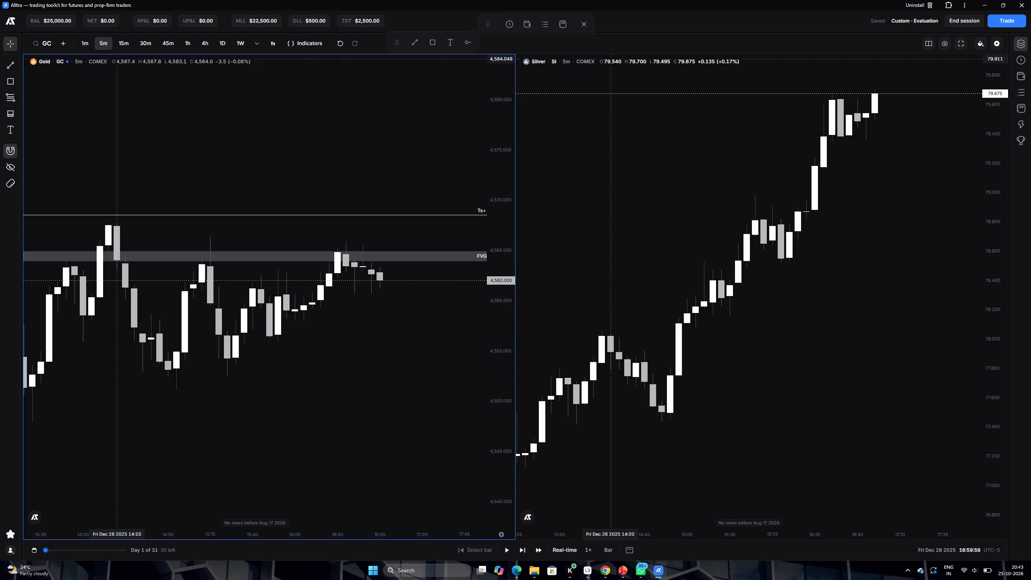
scroll(287, 281, "down", 4)
left_click_drag(509, 341, 502, 301)
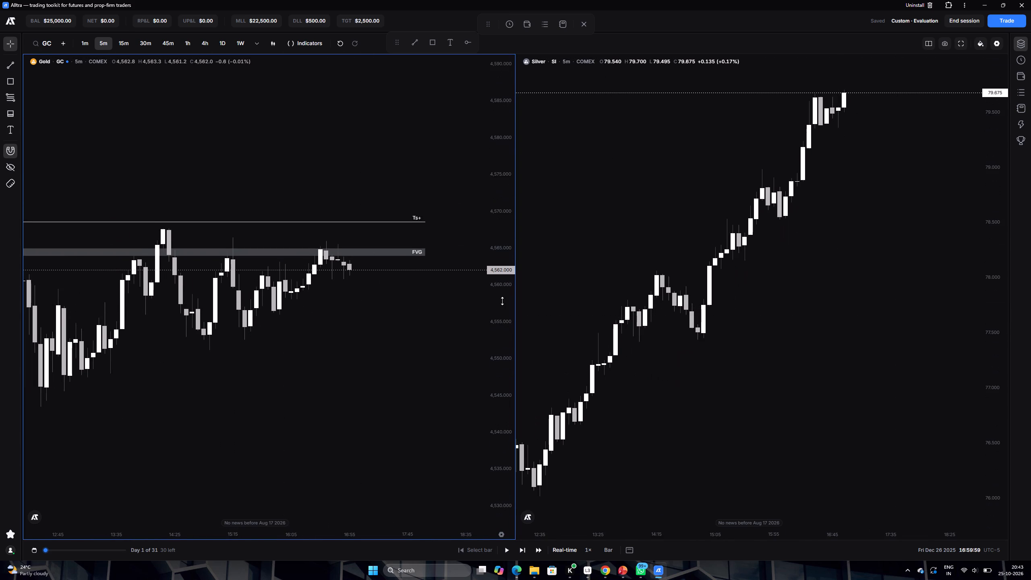
left_click_drag(502, 301, 486, 194)
scroll(394, 269, "down", 2)
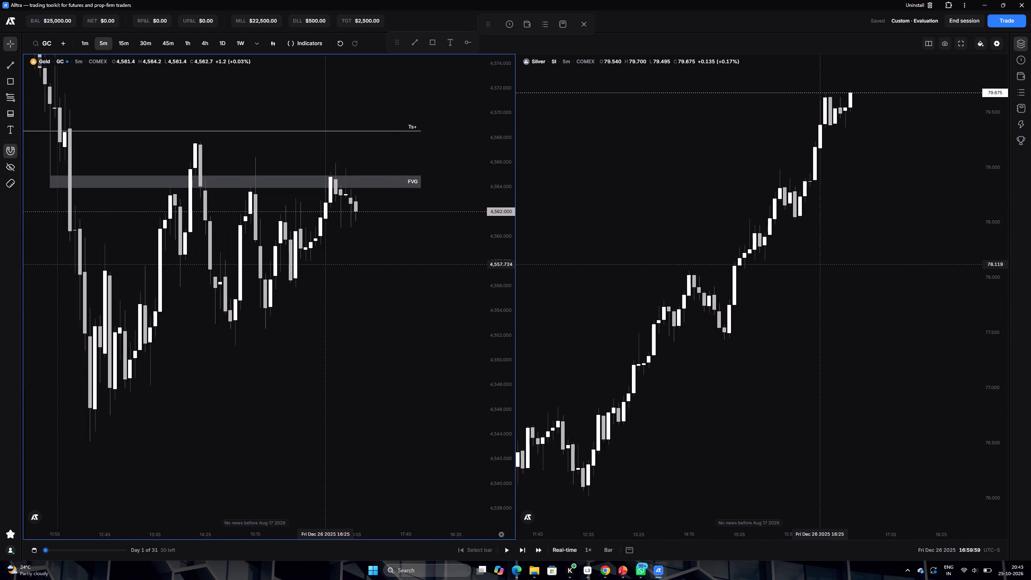
double_click(320, 233)
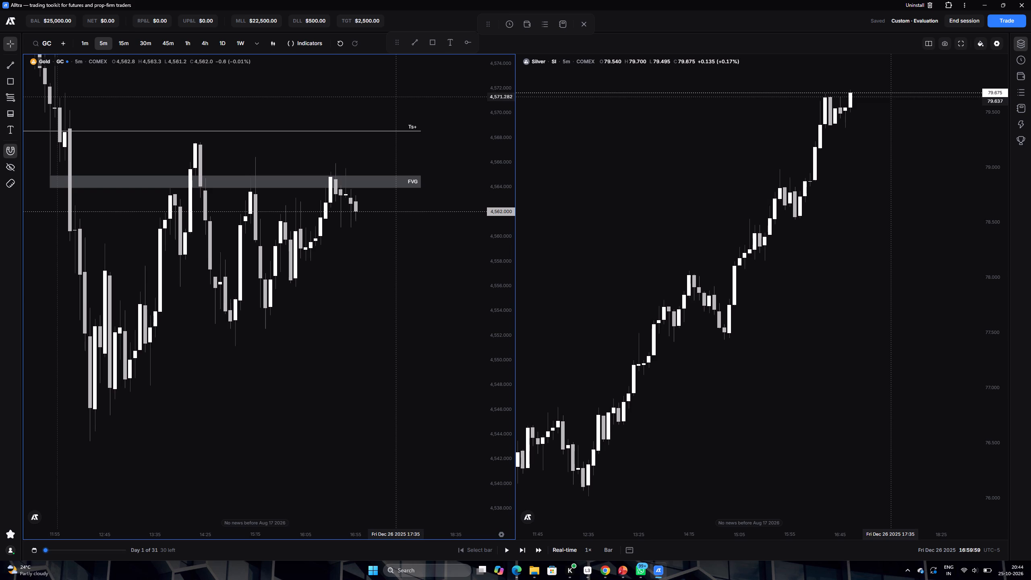
double_click(389, 236)
left_click(386, 240)
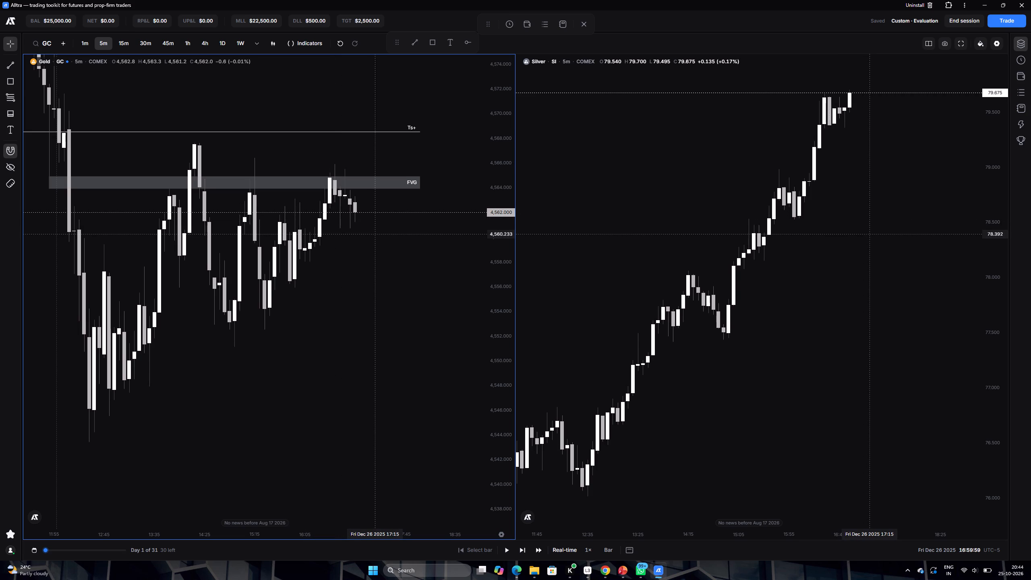
Play the replay forward and pause it at 18:29:59 on Sun Dec 28 2025.
left_click(507, 551)
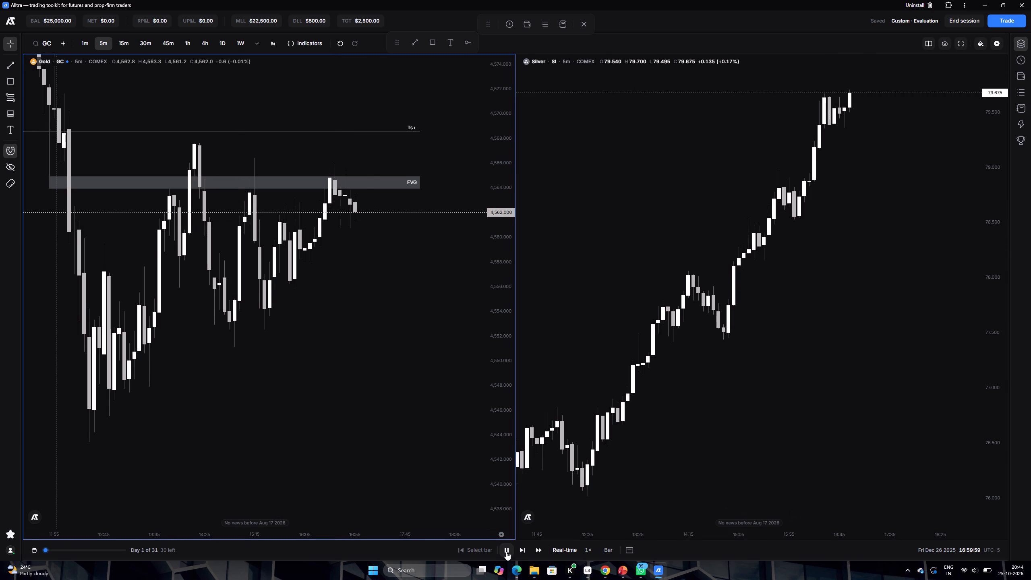
left_click(506, 551)
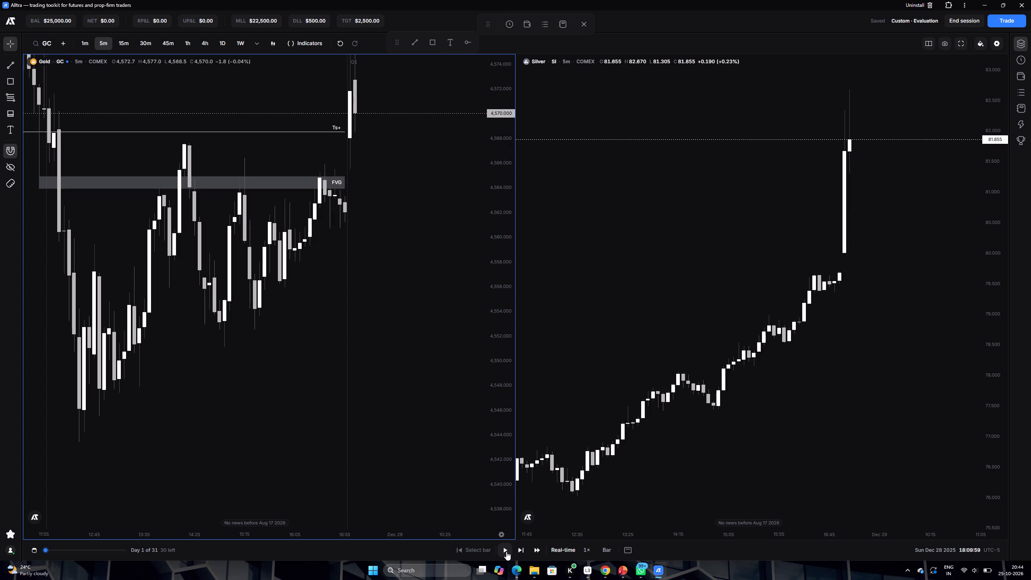
double_click(506, 552)
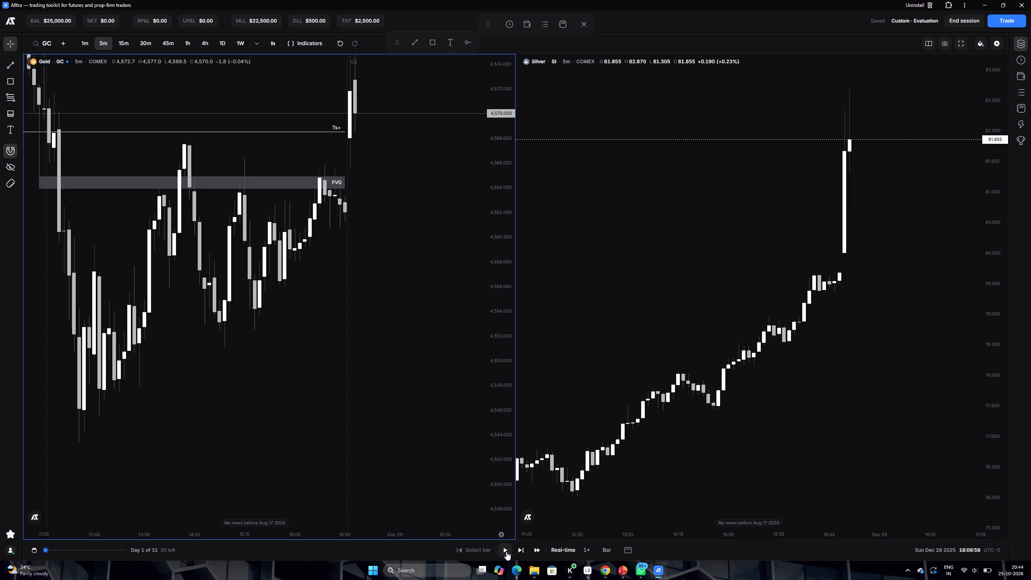
double_click(506, 551)
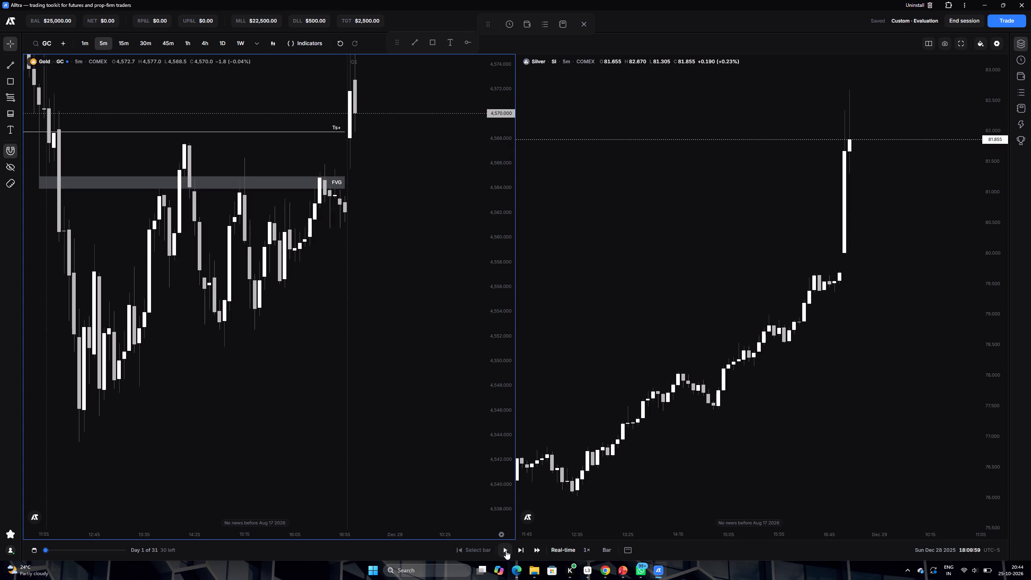
left_click(504, 549)
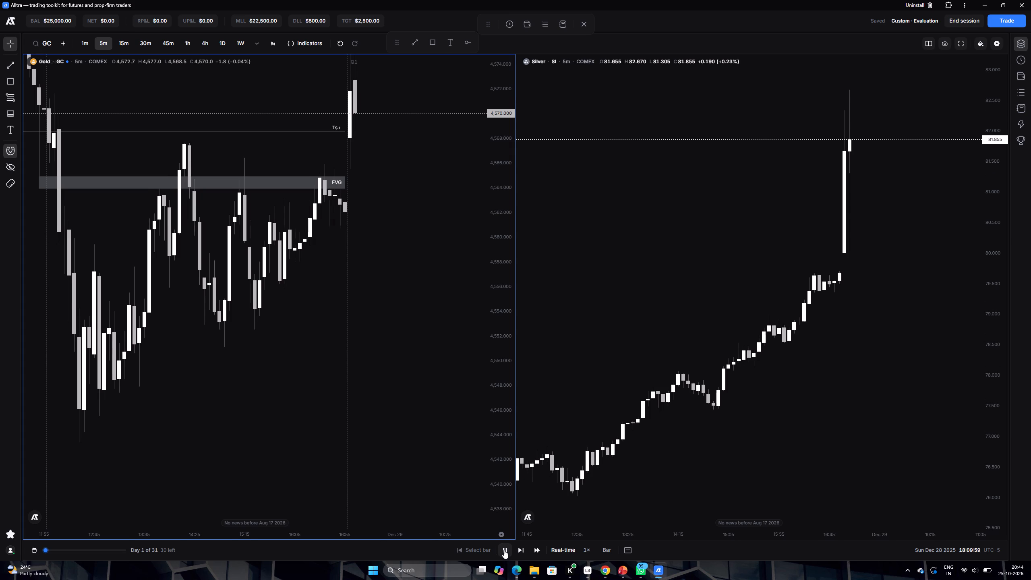
double_click(504, 550)
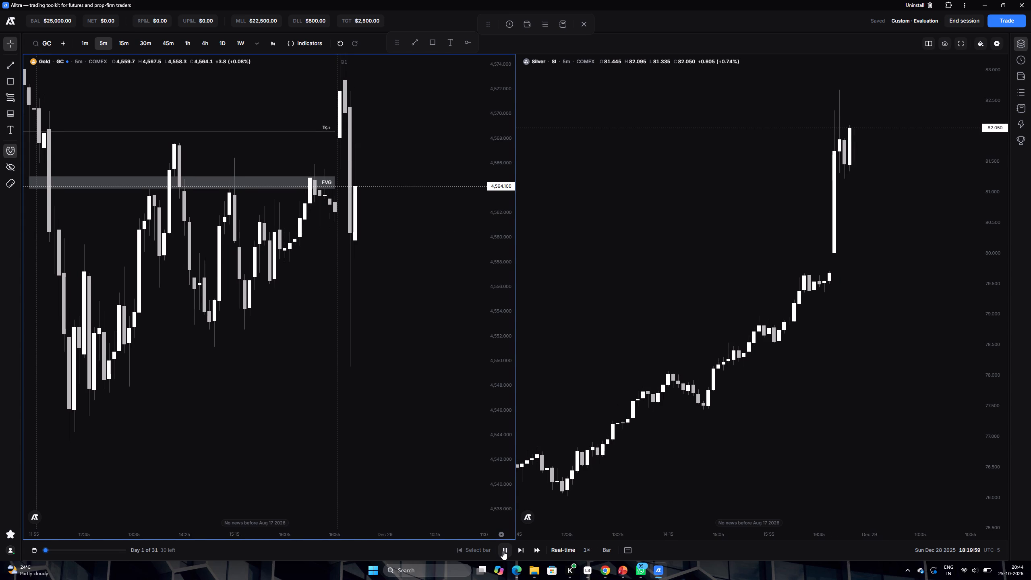
double_click(503, 551)
left_click(504, 551)
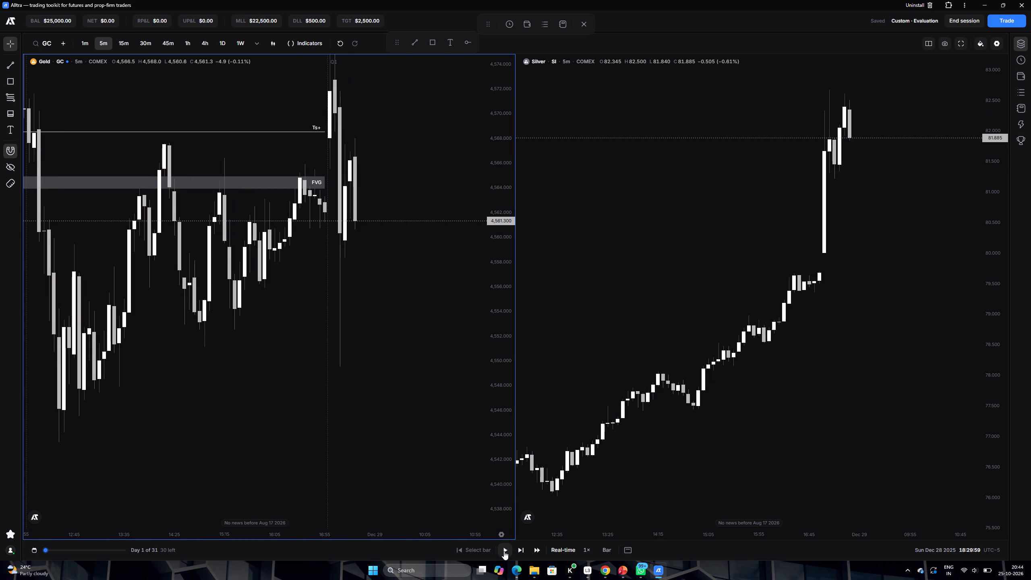
Examine Gold's 5m candles from the Dec 28 open against the Ts+ line, the FVG zone and Silver.
left_click_drag(501, 323, 503, 368)
left_click(503, 368)
scroll(449, 354, "down", 2)
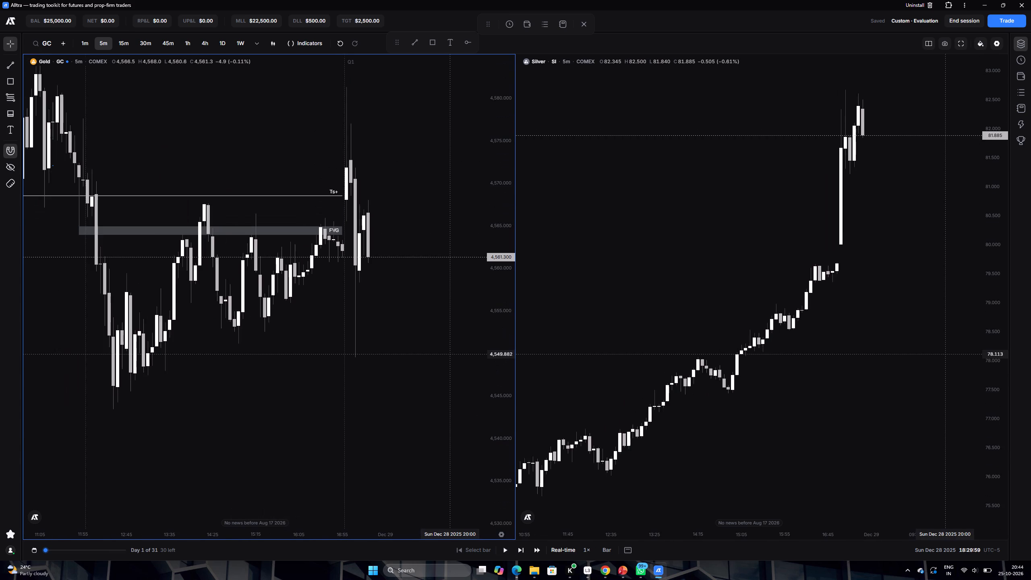
scroll(449, 354, "down", 2)
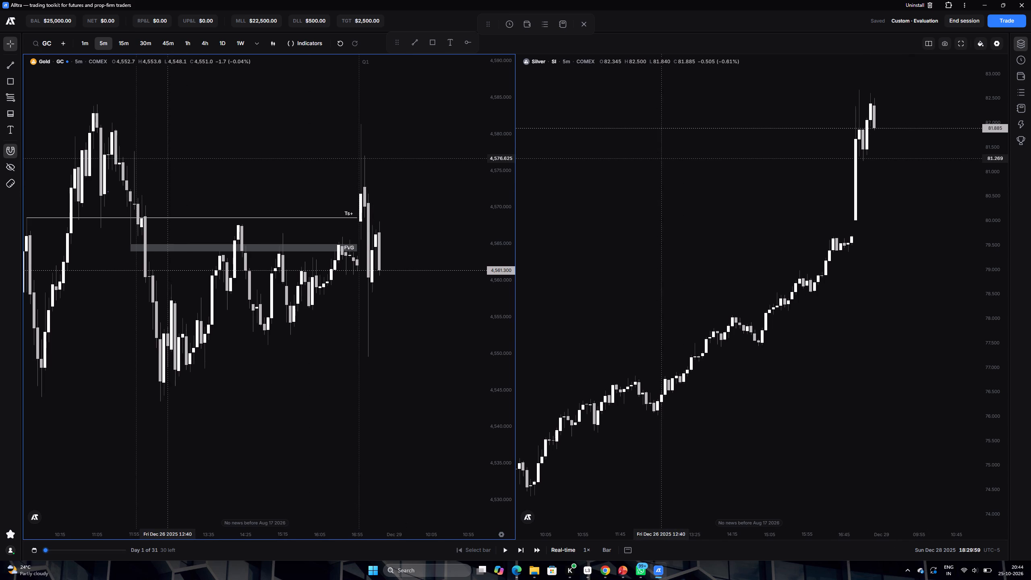
scroll(249, 164, "up", 1)
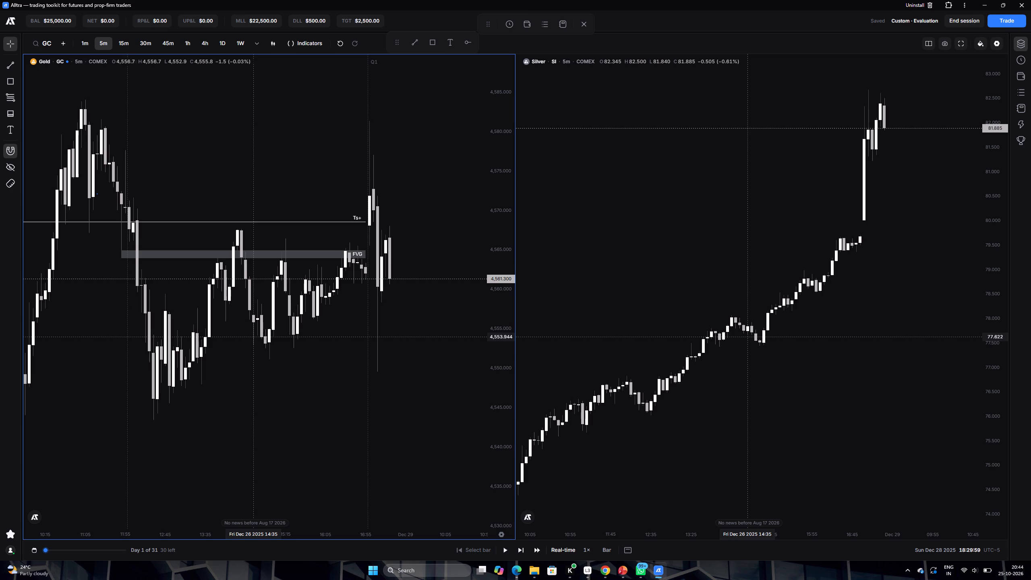
scroll(333, 324, "up", 3)
scroll(334, 325, "down", 2)
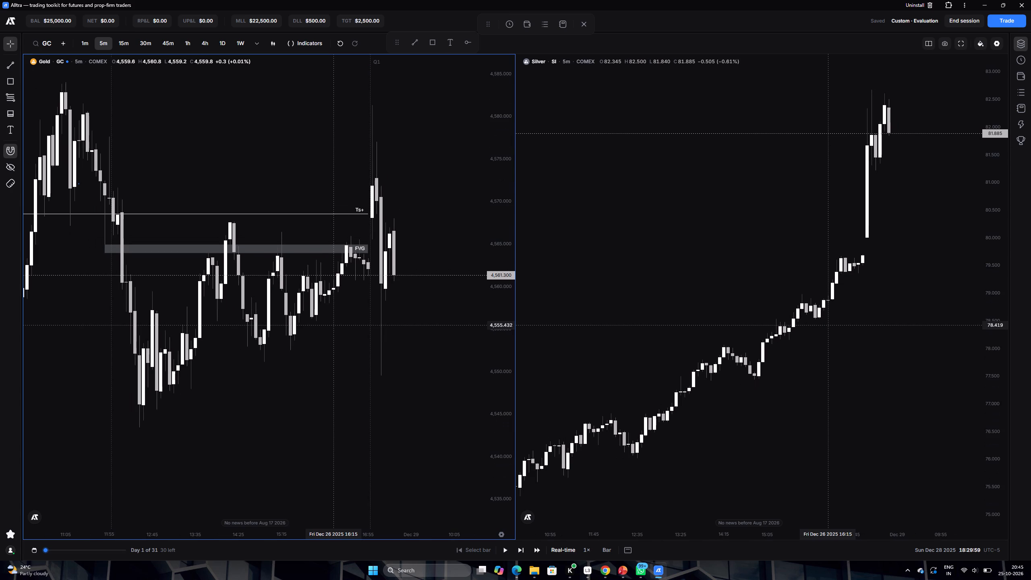
scroll(333, 326, "down", 2)
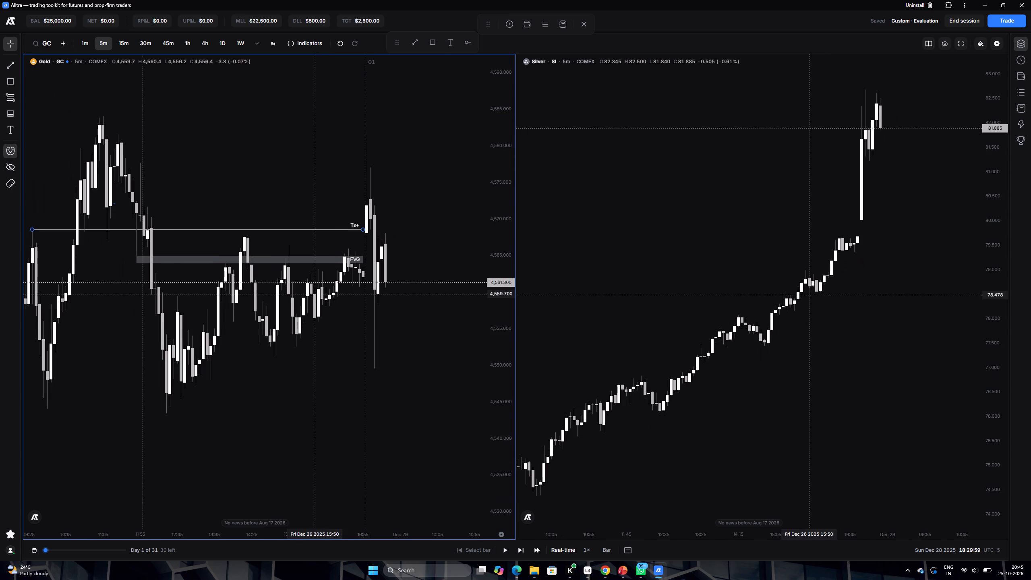
Switch the synced Gold and Silver charts to the 1h timeframe.
left_click(188, 41)
scroll(271, 195, "up", 5)
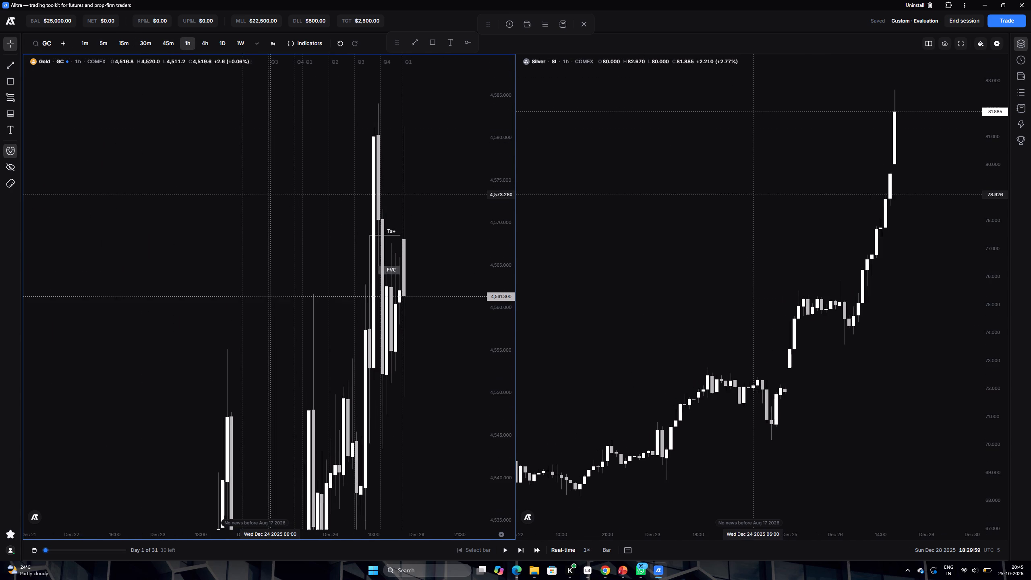
Draw a horizontal line on Gold at 4,580.1 from the Dec 26 10:00 candle past the latest candle and label it "Key level".
scroll(332, 192, "up", 6)
left_click_drag(331, 191, 257, 197)
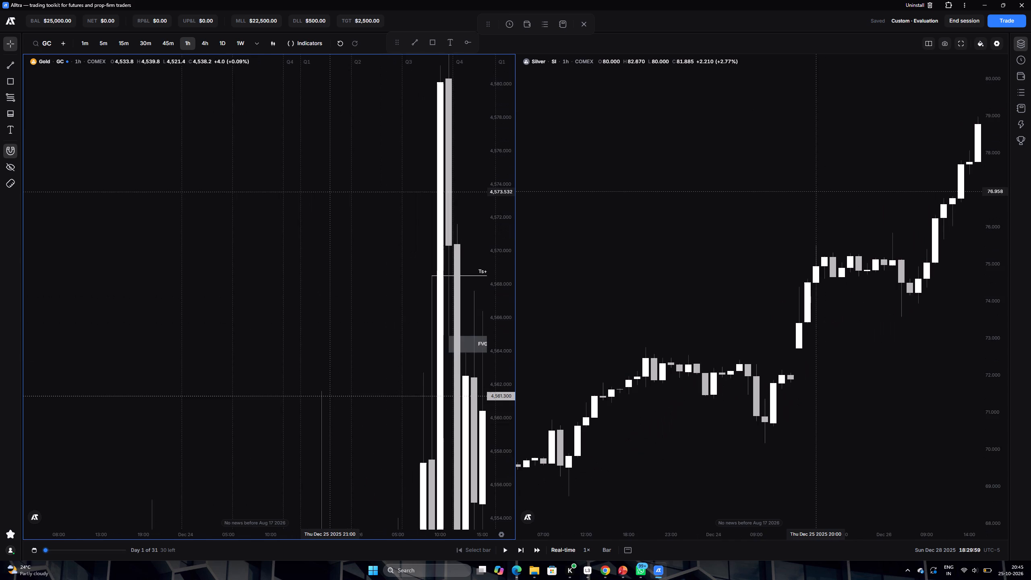
left_click_drag(257, 197, 199, 199)
right_click_drag(244, 198, 199, 199)
left_click(199, 199)
left_click_drag(490, 168, 488, 245)
left_click(488, 245)
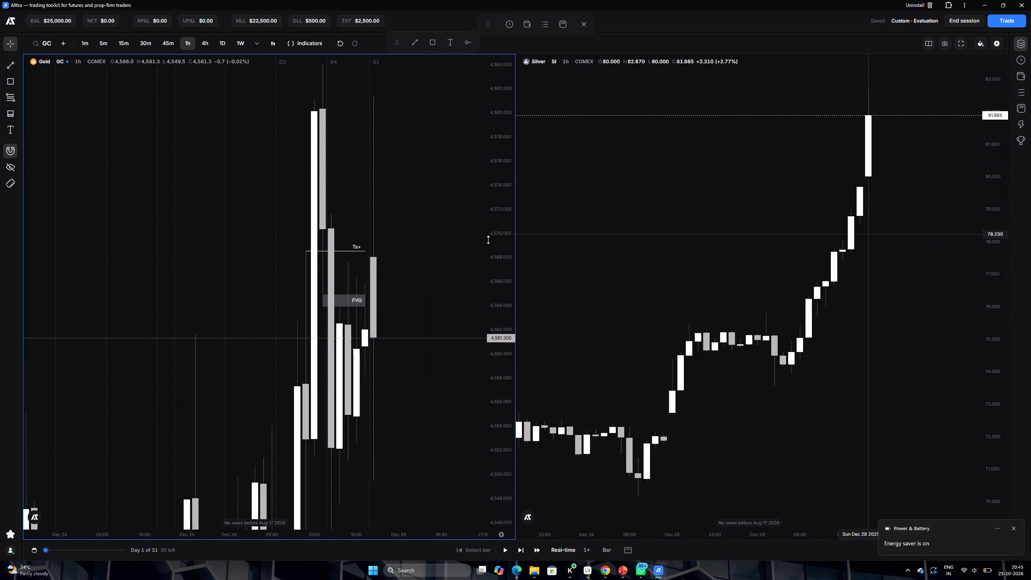
left_click_drag(496, 228, 488, 311)
left_click(413, 39)
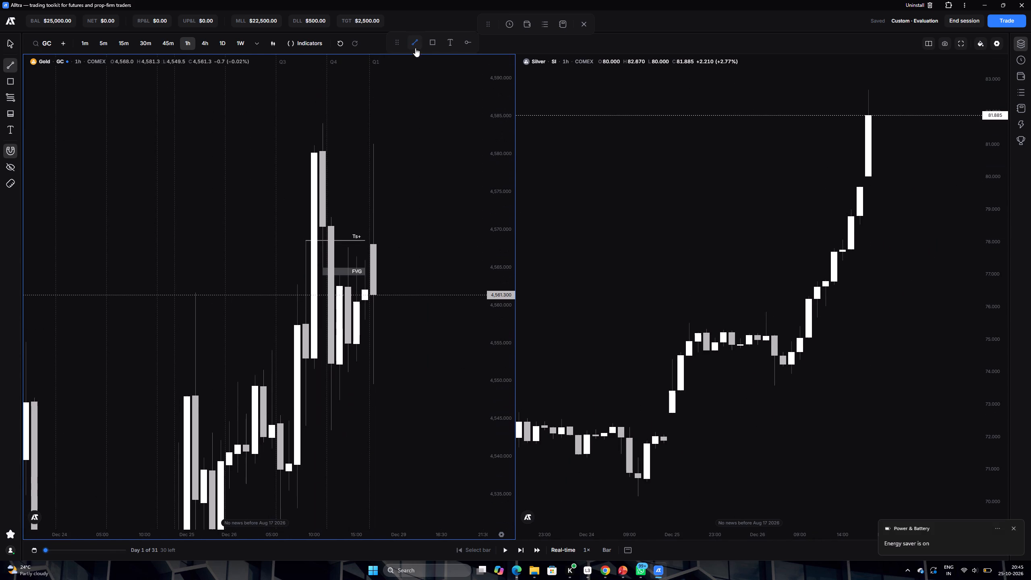
left_click(313, 154)
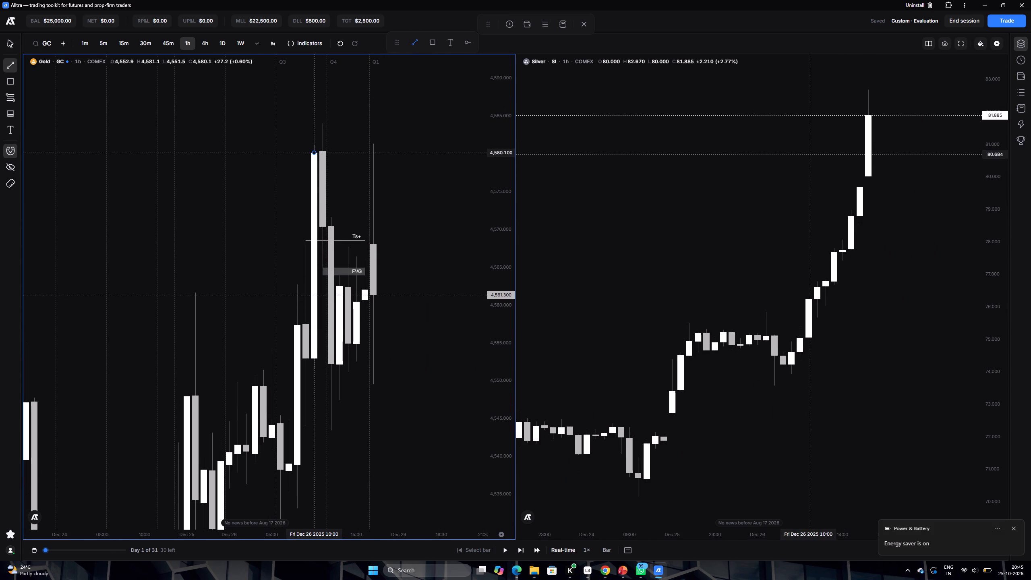
left_click(397, 154, "shift")
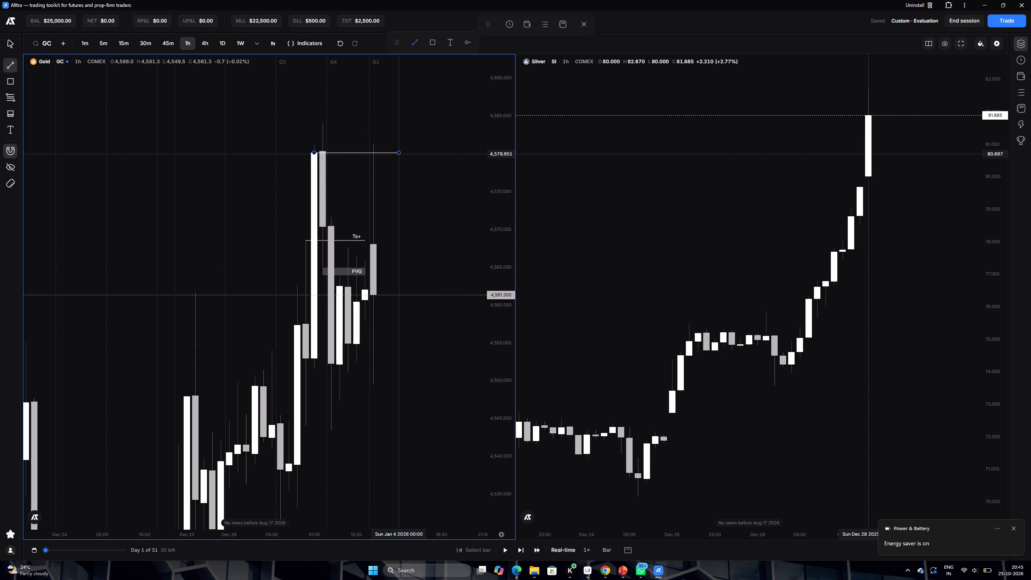
left_click(385, 149)
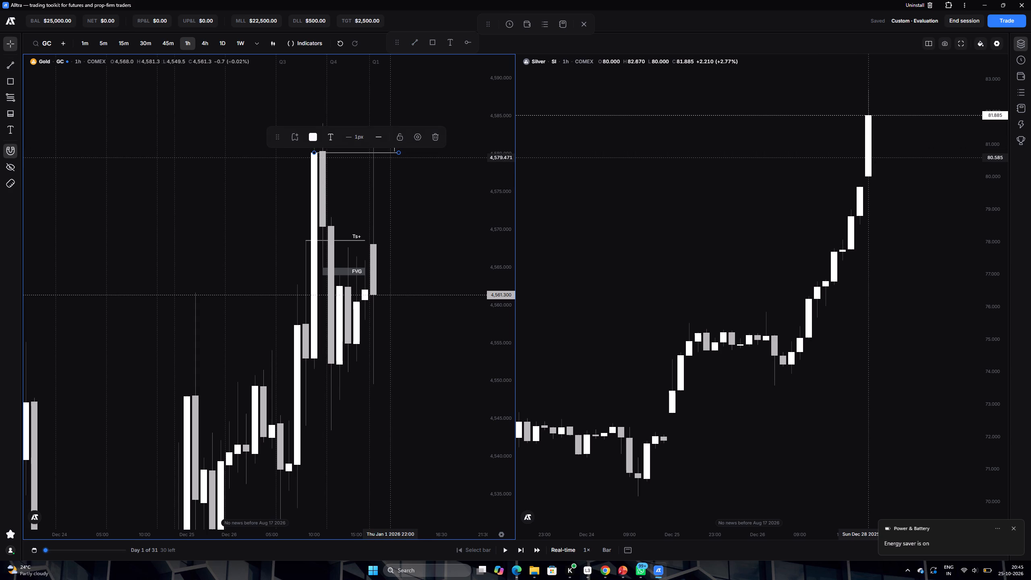
type("ey level")
left_click(418, 181)
View the synced charts on the 30m timeframe around Gold's Key level, Ts+ line and FVG zone.
scroll(416, 184, "up", 1)
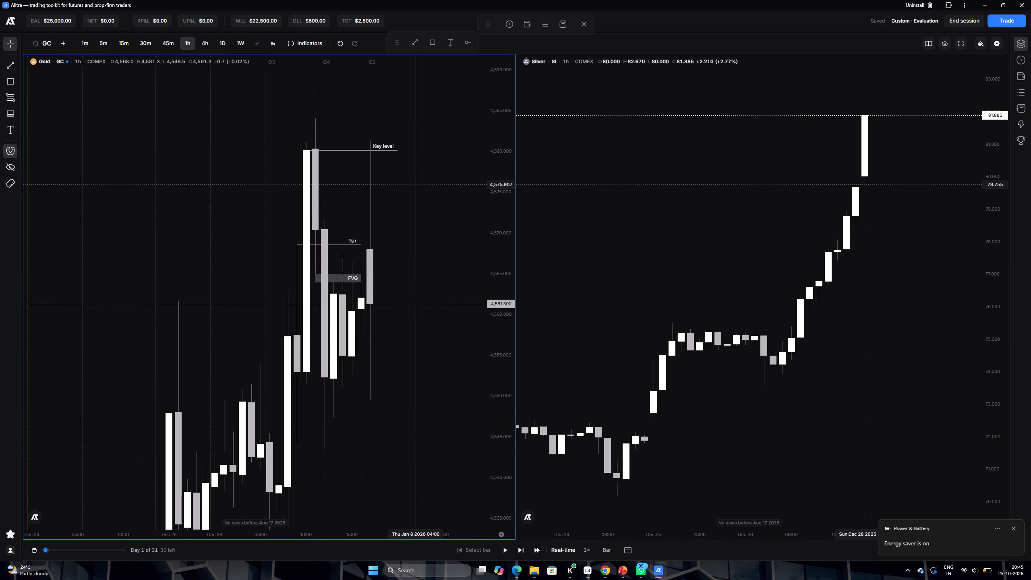
left_click(151, 42)
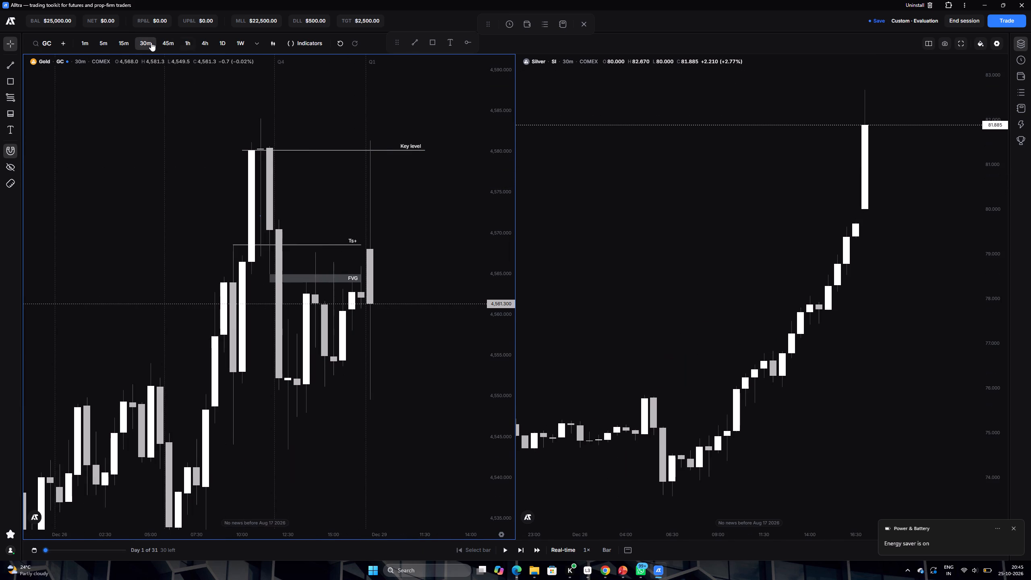
scroll(418, 189, "up", 1)
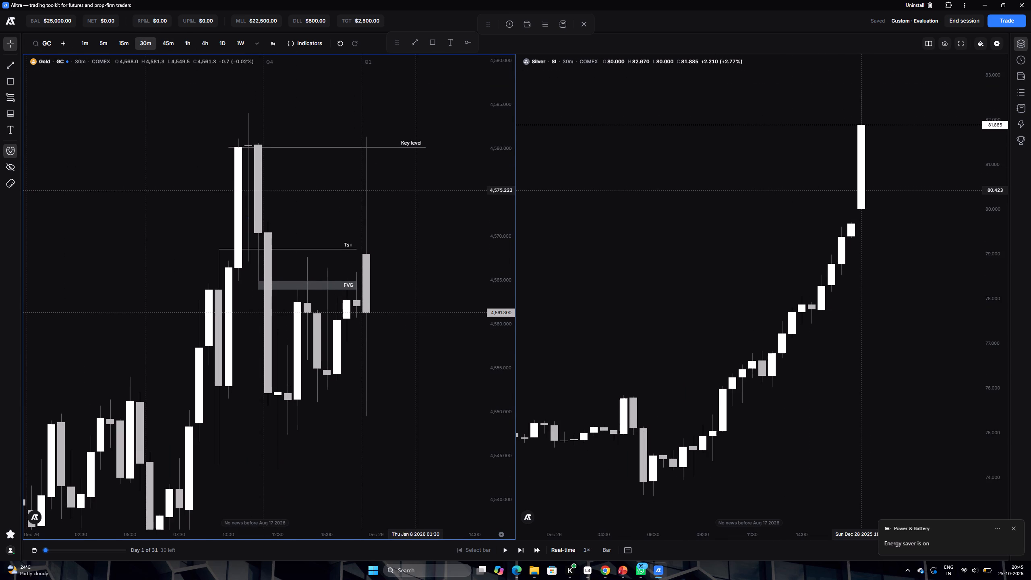
Switch the synced Gold and Silver charts to the 5m timeframe.
left_click(106, 42)
Shorten Gold's Key level line so its far end sits at about 19:40 on Dec 28, keeping it horizontal.
scroll(404, 255, "down", 4)
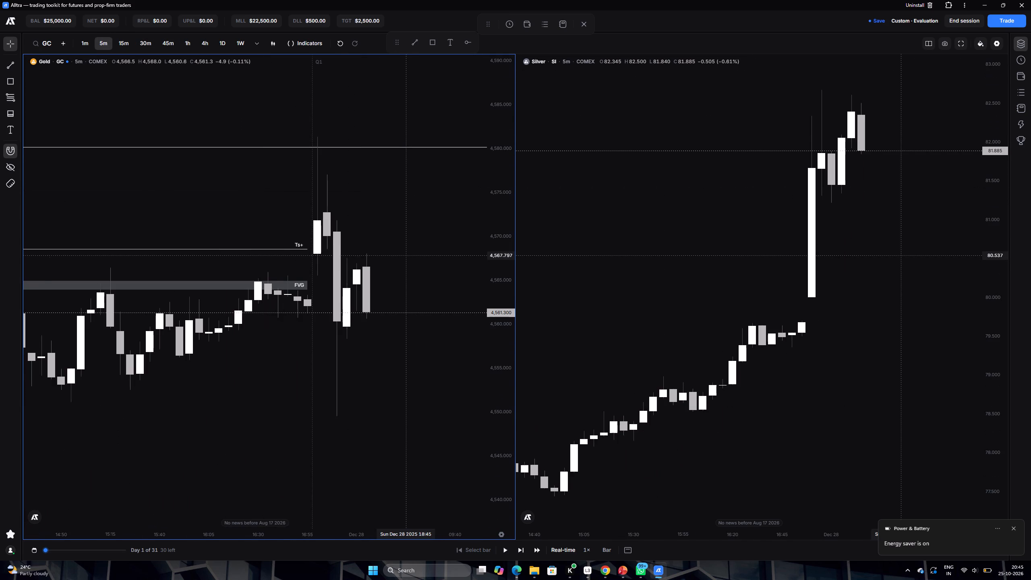
scroll(403, 255, "down", 8)
left_click(507, 245)
left_click_drag(506, 242, 497, 184)
left_click(496, 182)
scroll(439, 223, "down", 5)
left_click_drag(439, 225, 367, 227)
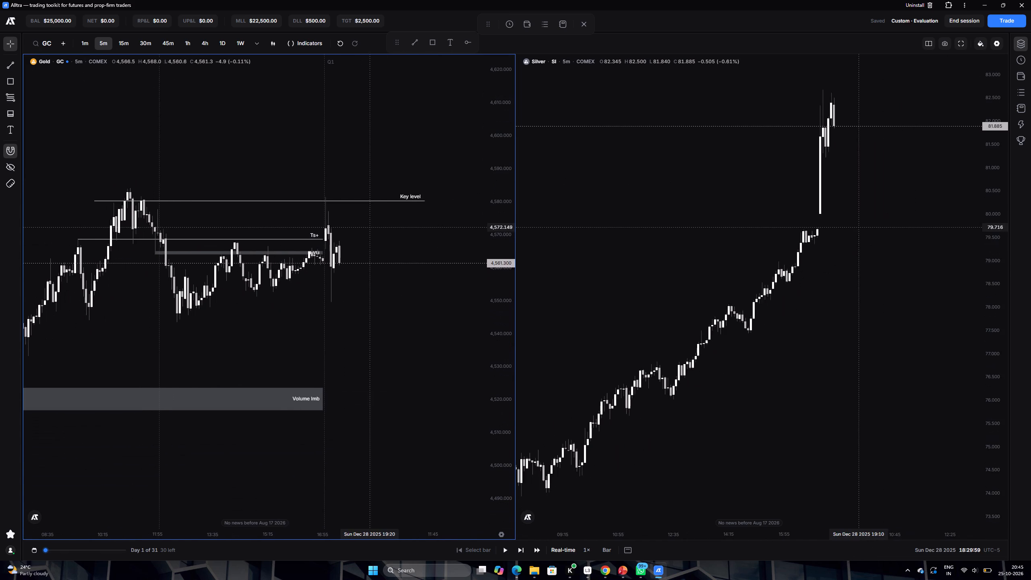
left_click_drag(424, 202, 419, 202)
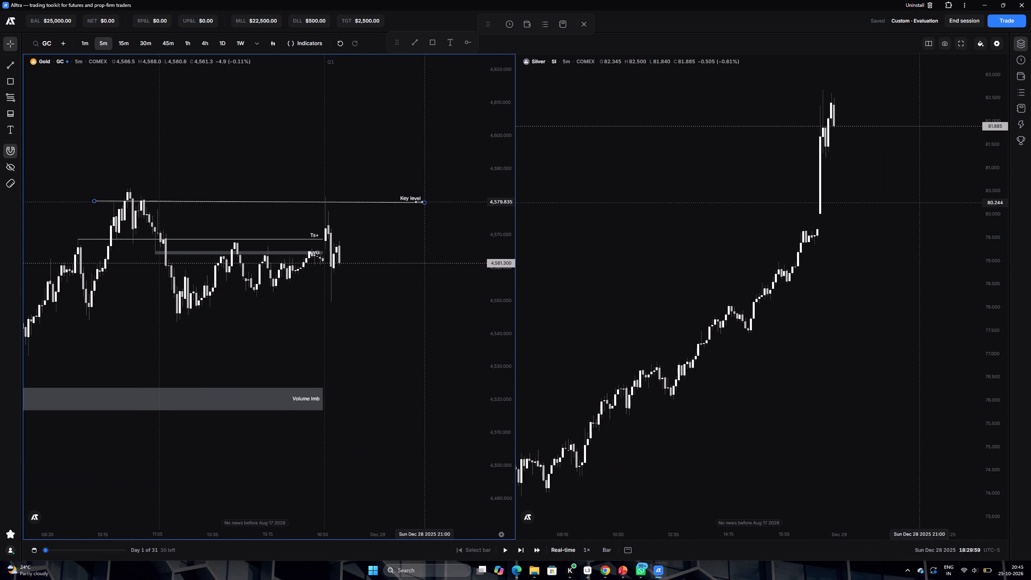
left_click_drag(419, 202, 368, 199)
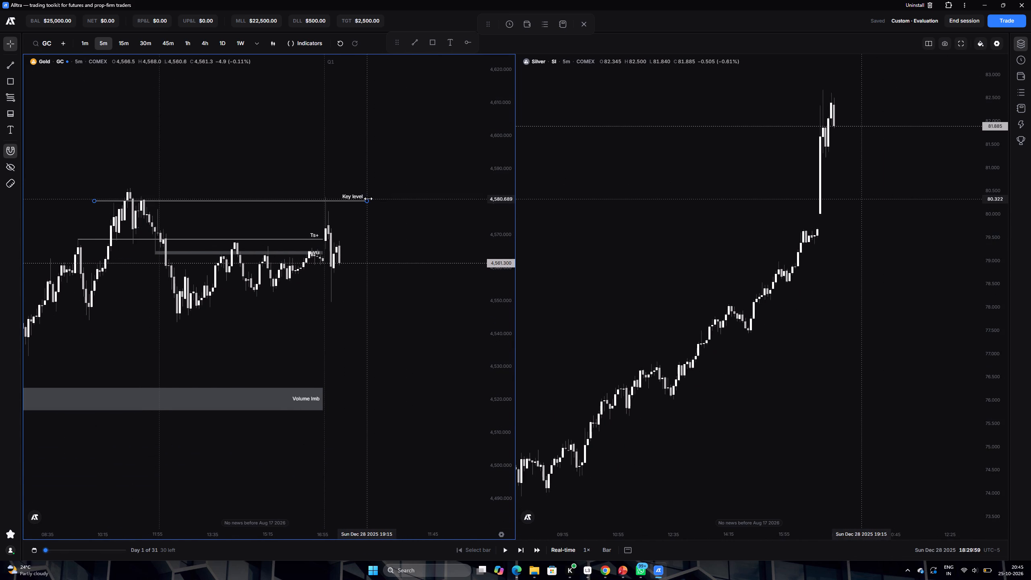
left_click_drag(368, 199, 382, 222)
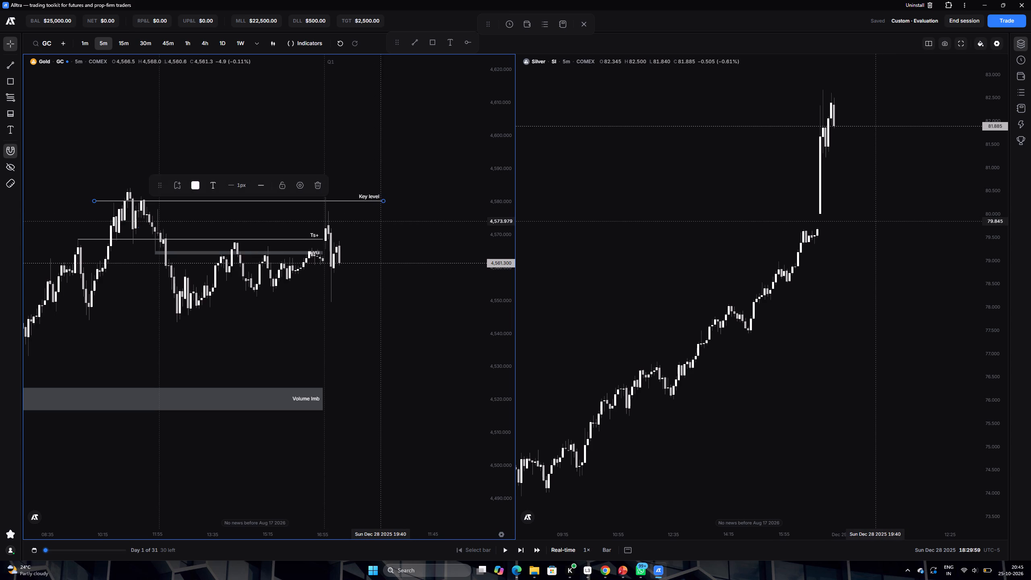
left_click(384, 249)
Draw a thin rectangle zone on Gold from the Dec 28 18:05 candle's low at 4,568.5 downward, extended past the latest candle.
left_click_drag(507, 264, 478, 143)
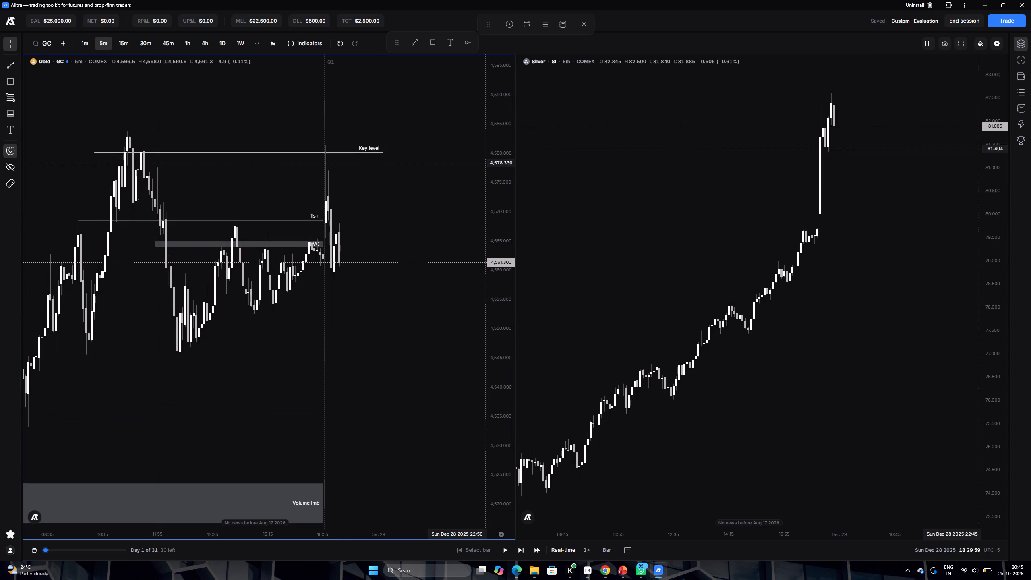
scroll(395, 213, "down", 1)
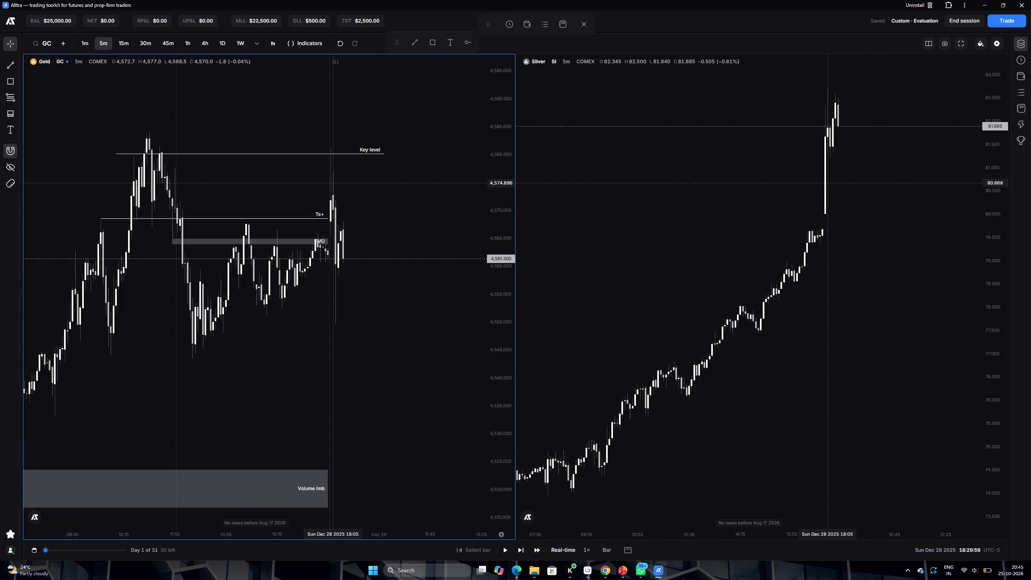
scroll(356, 190, "up", 2)
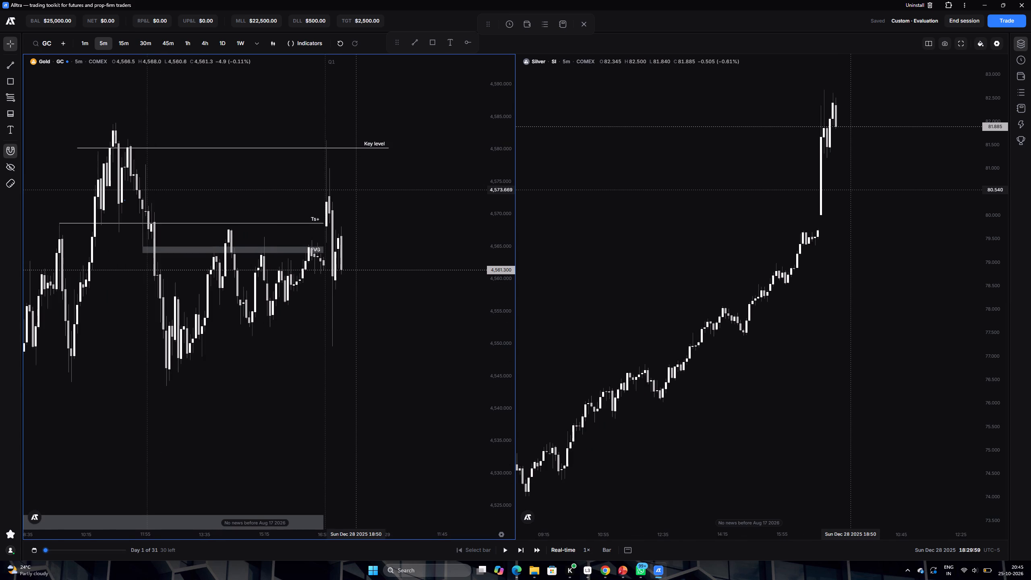
scroll(356, 191, "up", 4)
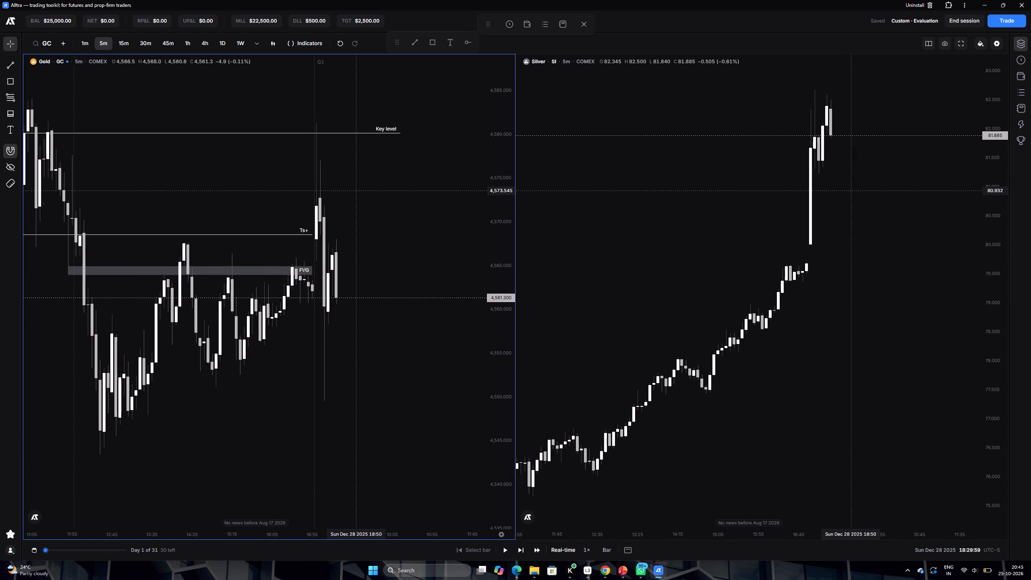
left_click(430, 43)
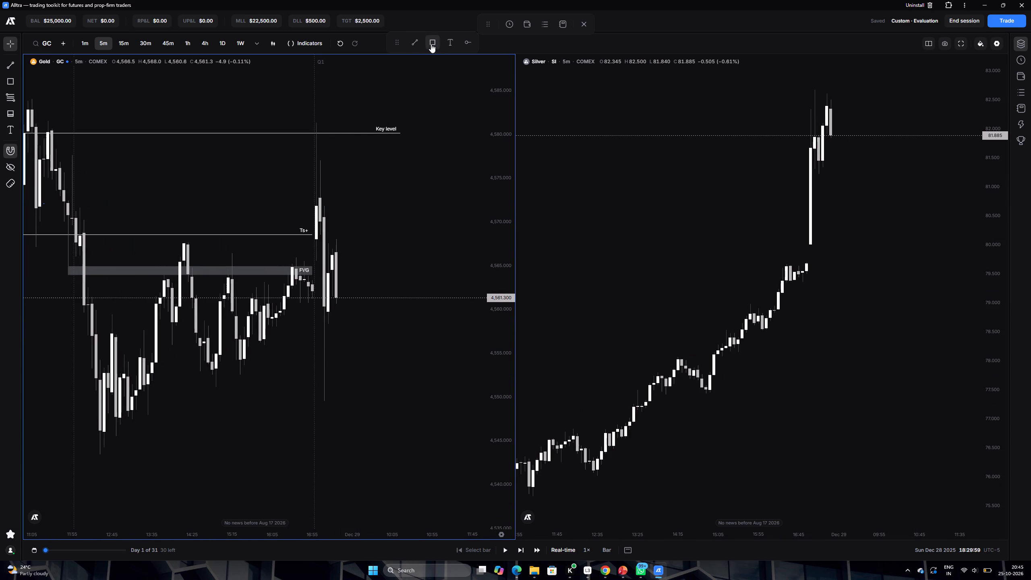
left_click(320, 236)
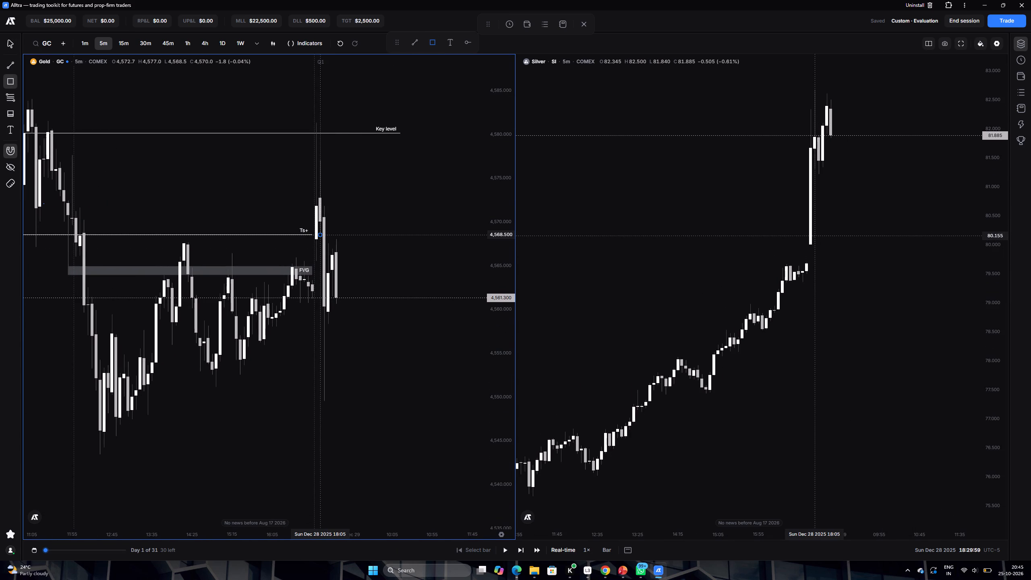
left_click(326, 243)
left_click_drag(328, 238, 358, 240)
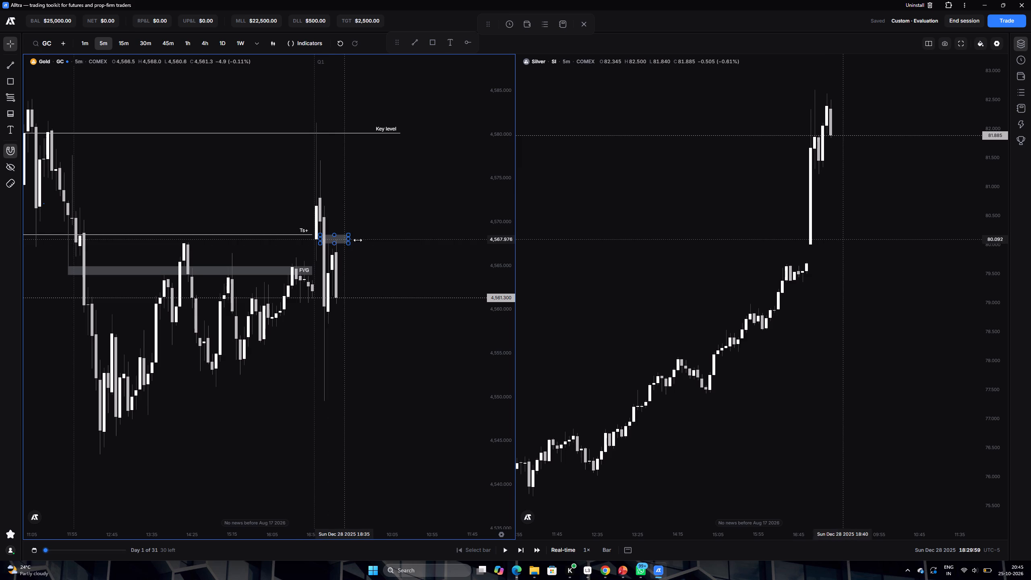
left_click_drag(358, 240, 385, 241)
left_click(385, 292)
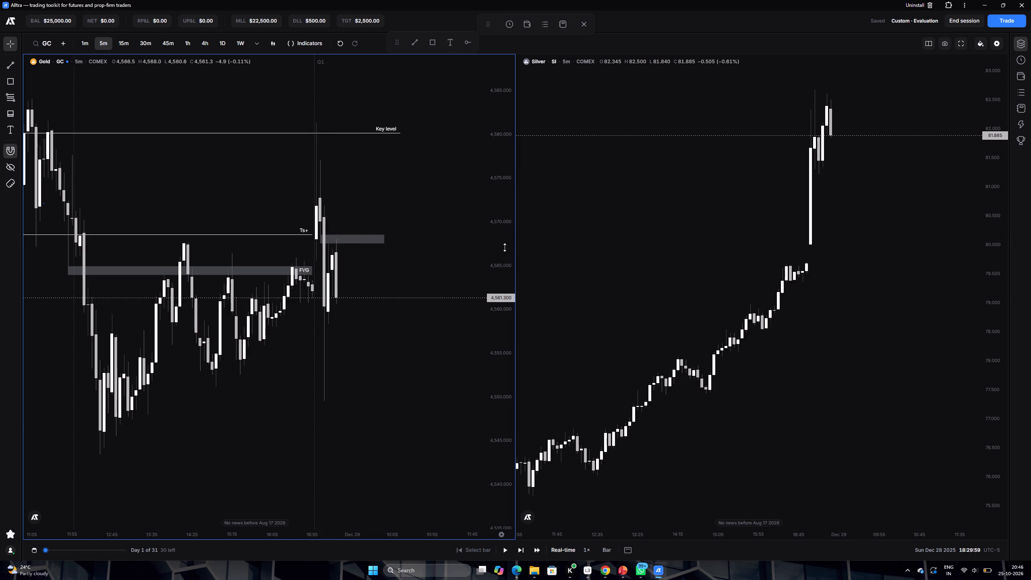
Add the Short position and Long position tools to the favourite drawing tools.
left_click_drag(505, 247, 498, 328)
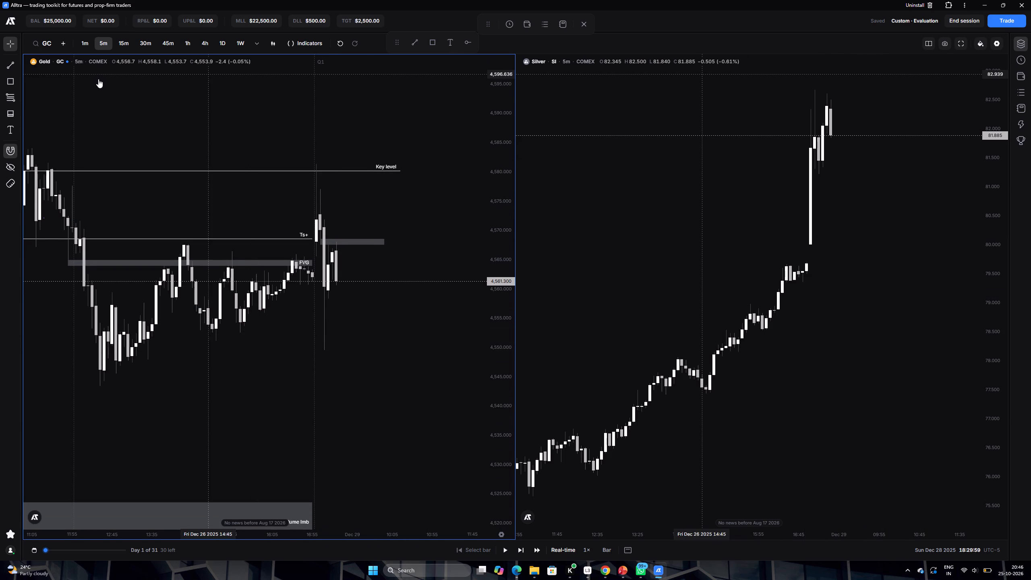
left_click(12, 113)
left_click(15, 114)
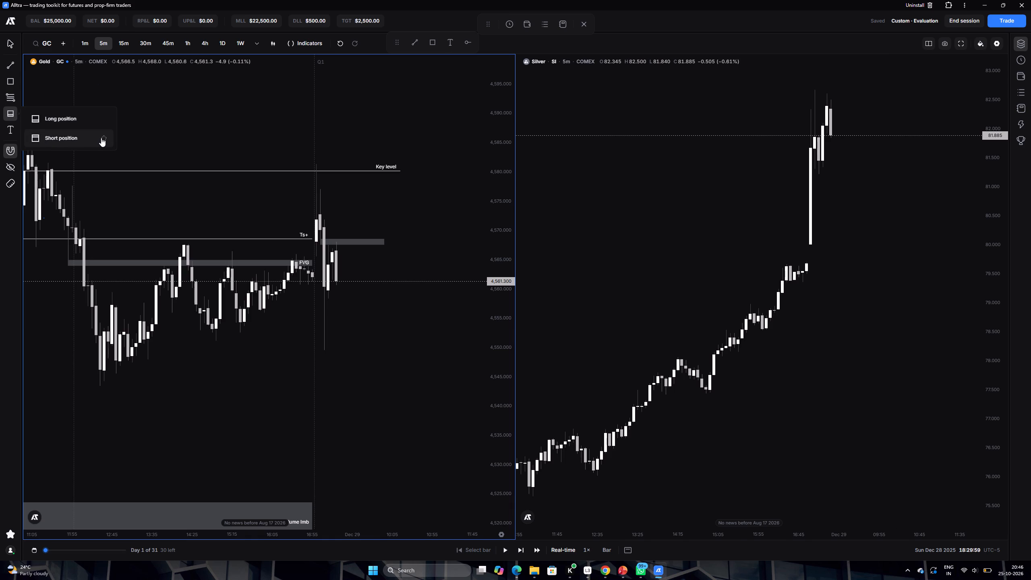
left_click(101, 138)
left_click(105, 119)
Place a short position on Gold near 4,568 in the new zone, with a 48-tick stop loss and 241-tick take profit.
double_click(488, 43)
left_click(336, 245)
left_click(359, 255)
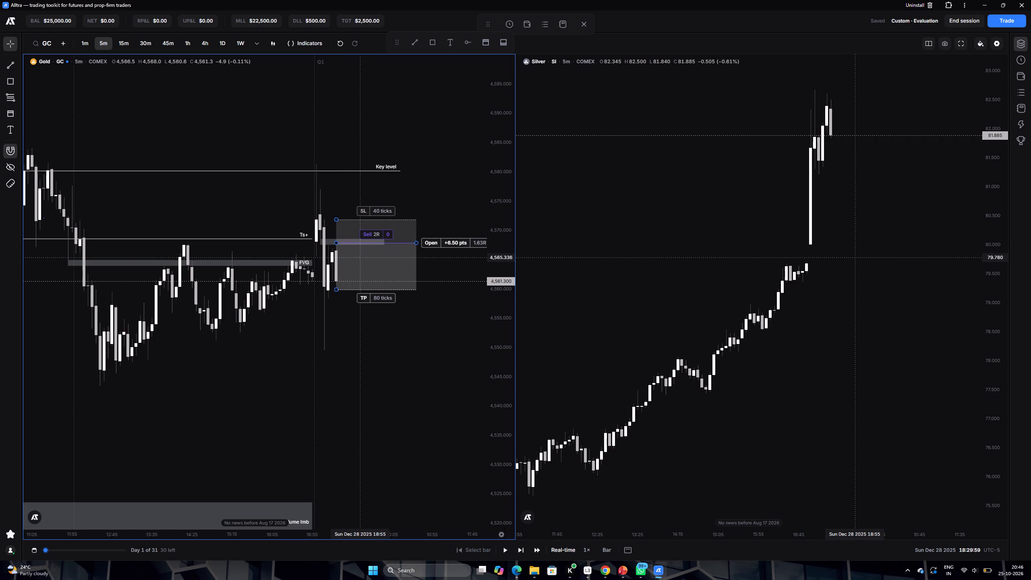
left_click_drag(337, 220, 333, 217)
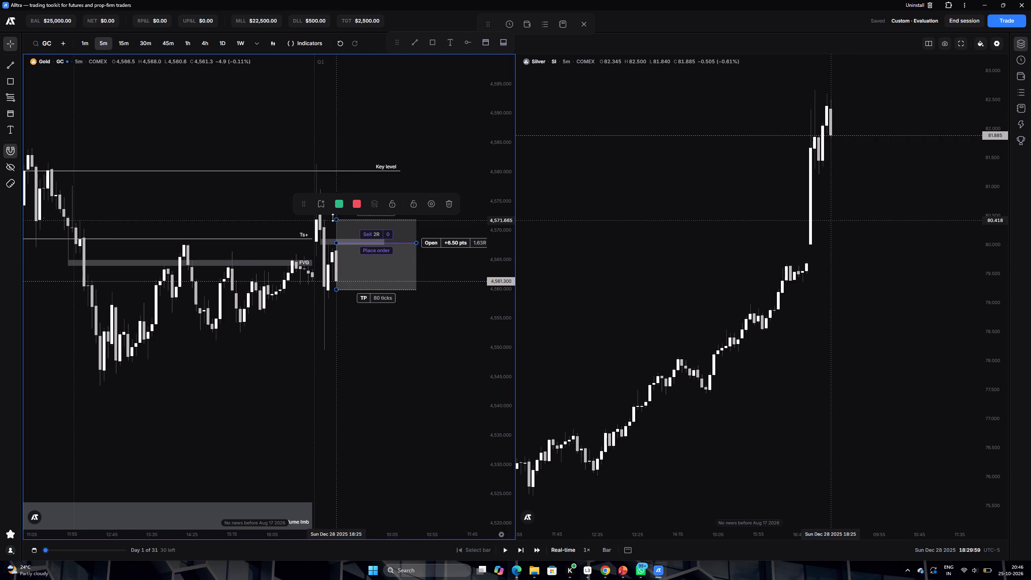
left_click_drag(333, 217, 328, 215)
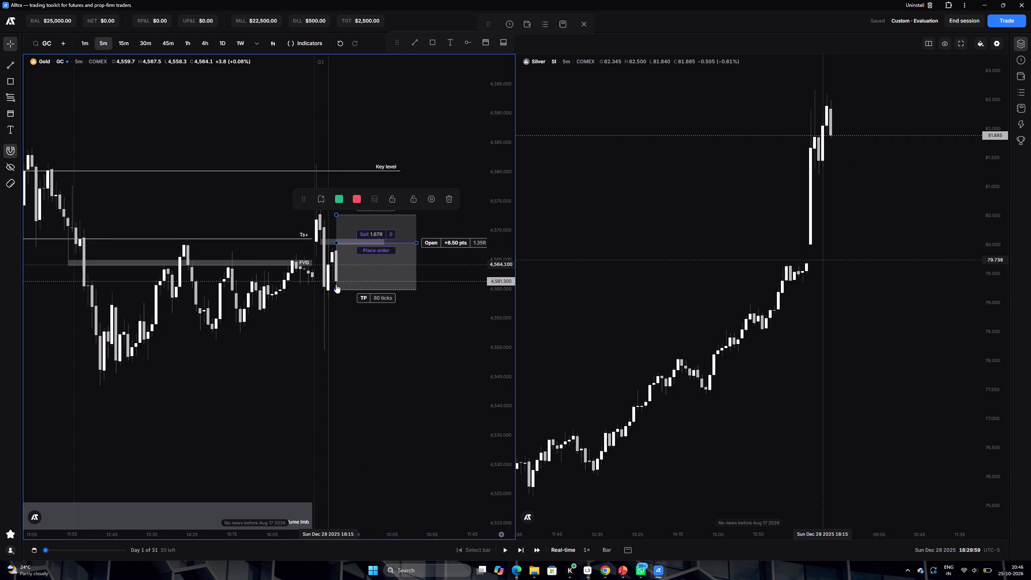
left_click_drag(337, 289, 341, 365)
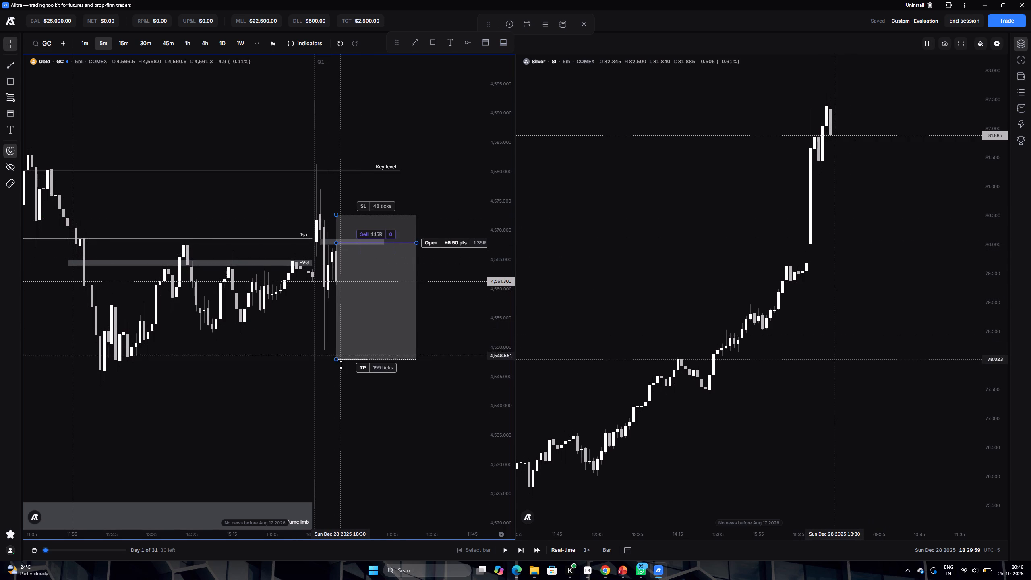
left_click_drag(341, 365, 336, 388)
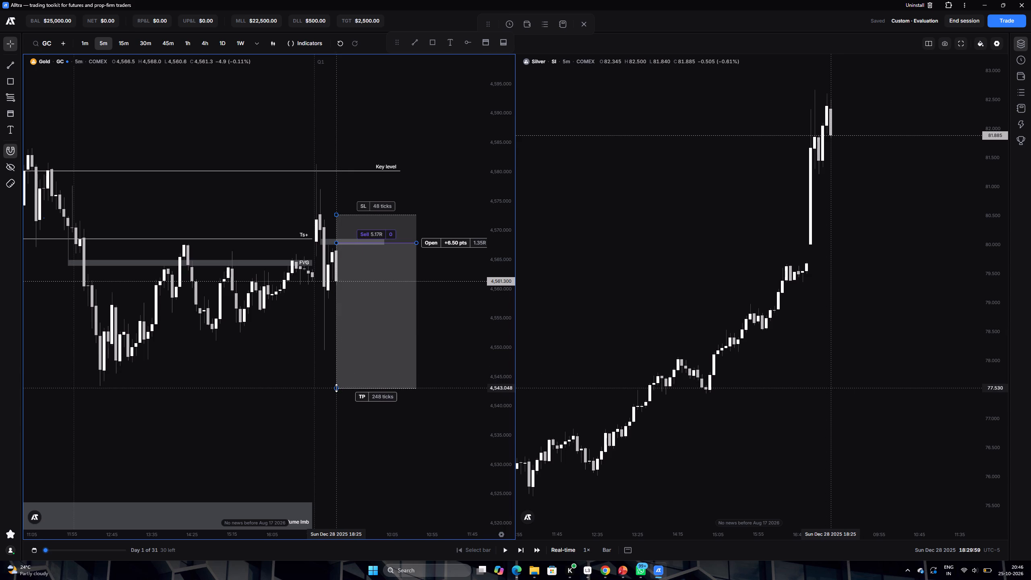
left_click_drag(336, 388, 340, 384)
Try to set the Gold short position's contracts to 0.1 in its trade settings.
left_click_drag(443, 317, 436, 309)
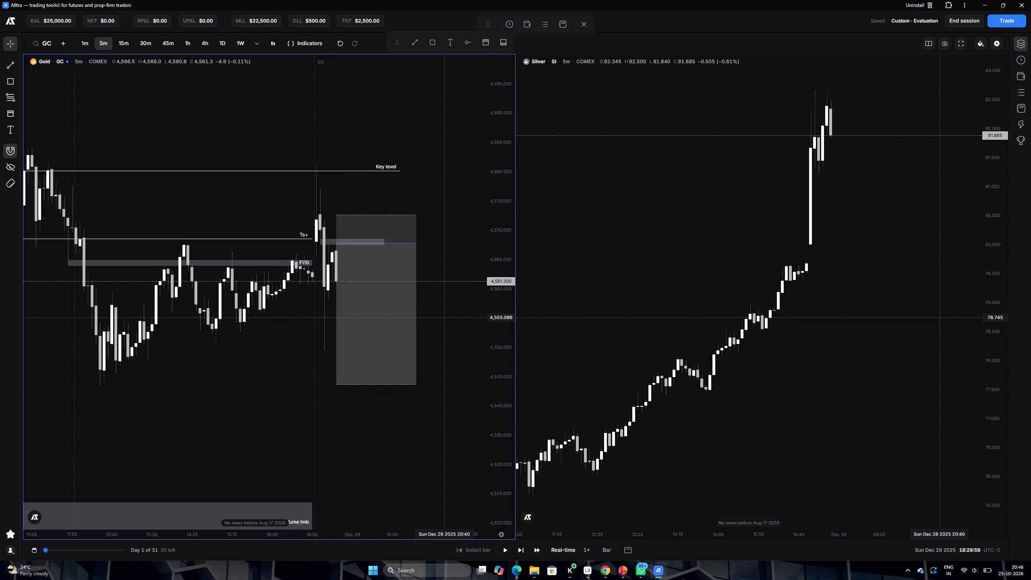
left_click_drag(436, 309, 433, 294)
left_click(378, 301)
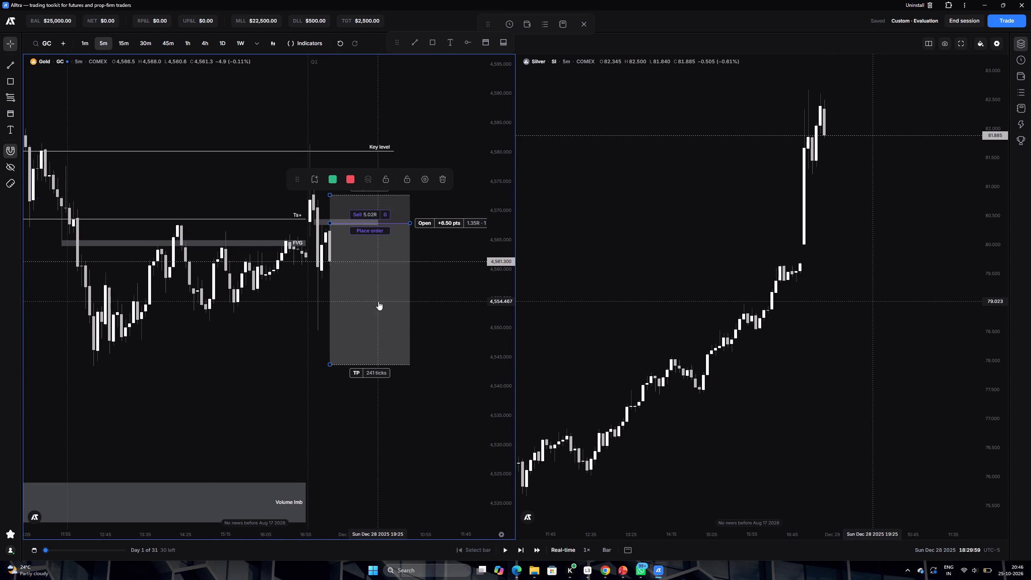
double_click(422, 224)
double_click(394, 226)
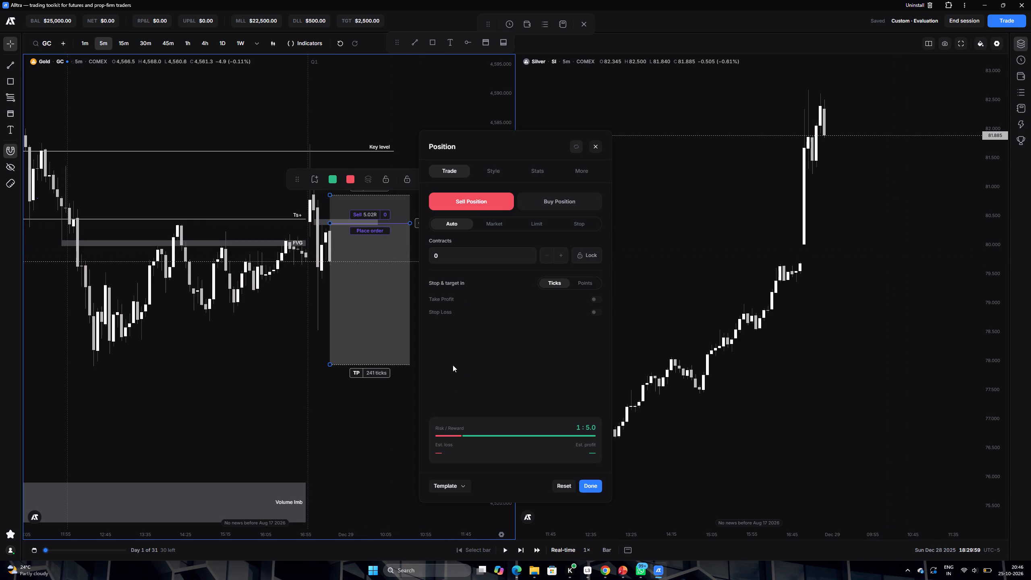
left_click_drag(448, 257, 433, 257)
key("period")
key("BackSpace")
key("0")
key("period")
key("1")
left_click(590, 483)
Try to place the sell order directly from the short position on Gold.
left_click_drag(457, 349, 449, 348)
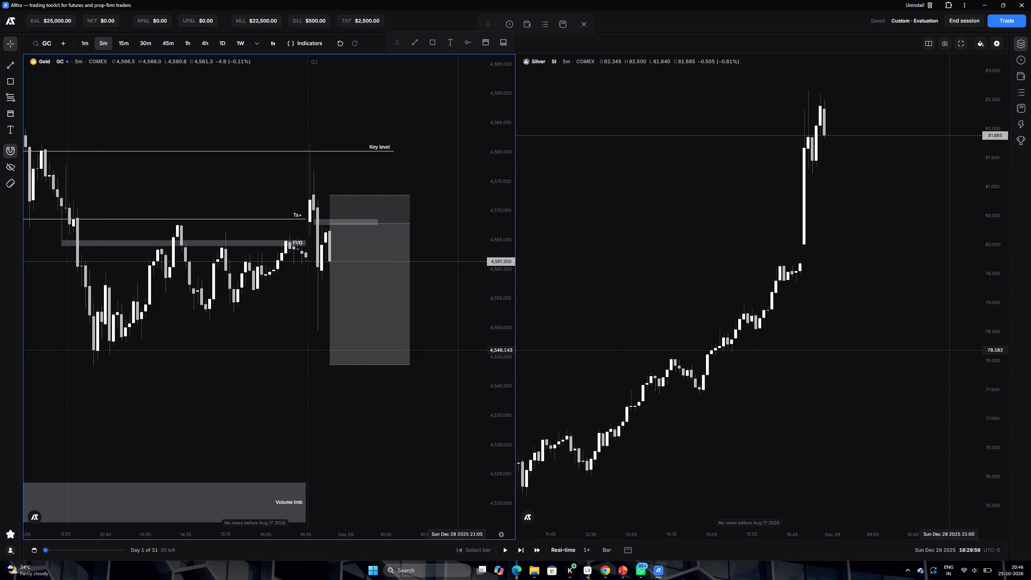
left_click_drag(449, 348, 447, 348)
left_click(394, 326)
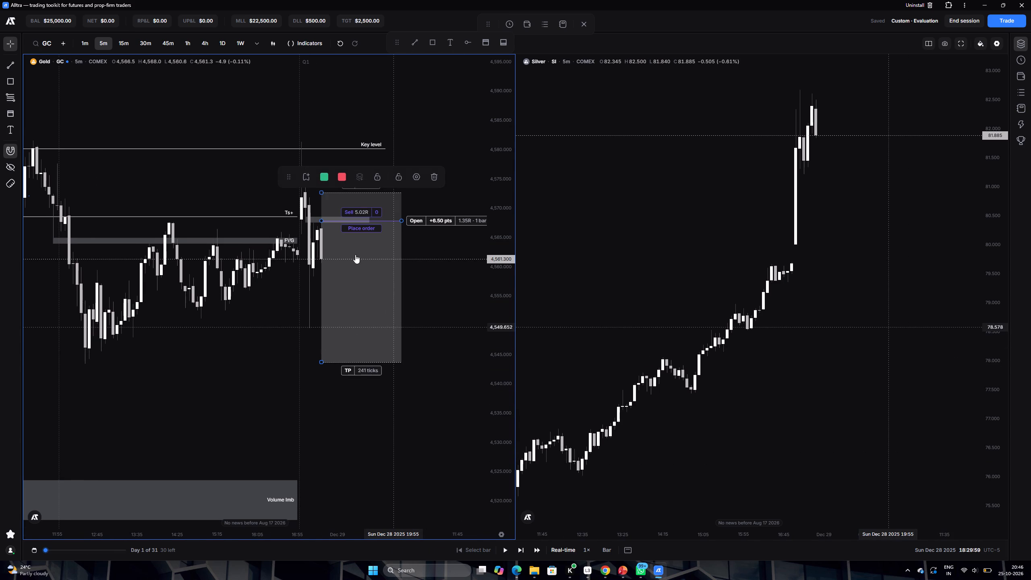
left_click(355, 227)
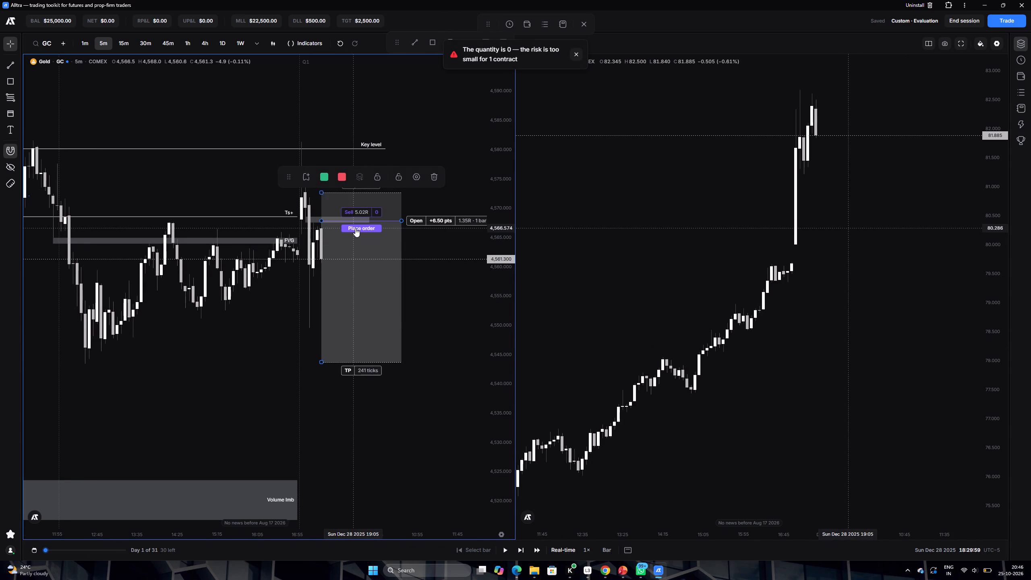
Reselect the short position on Gold and open the trade order ticket for it.
double_click(415, 222)
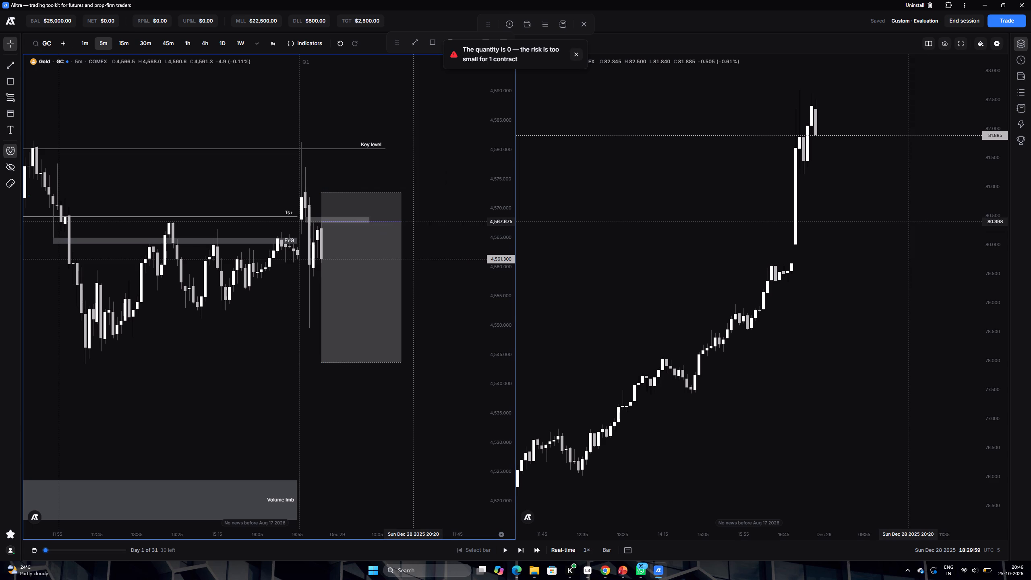
left_click(393, 224)
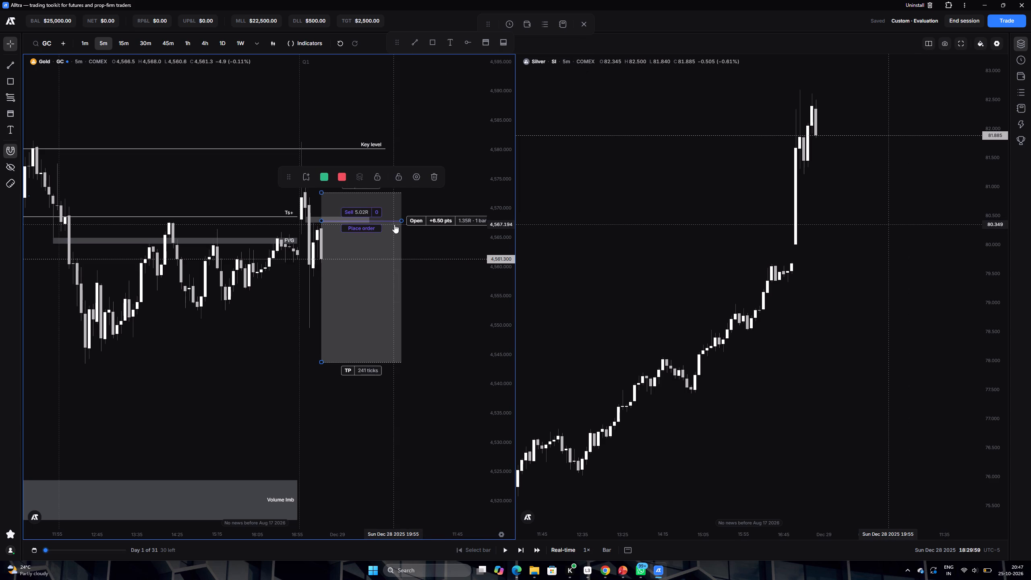
double_click(1000, 16)
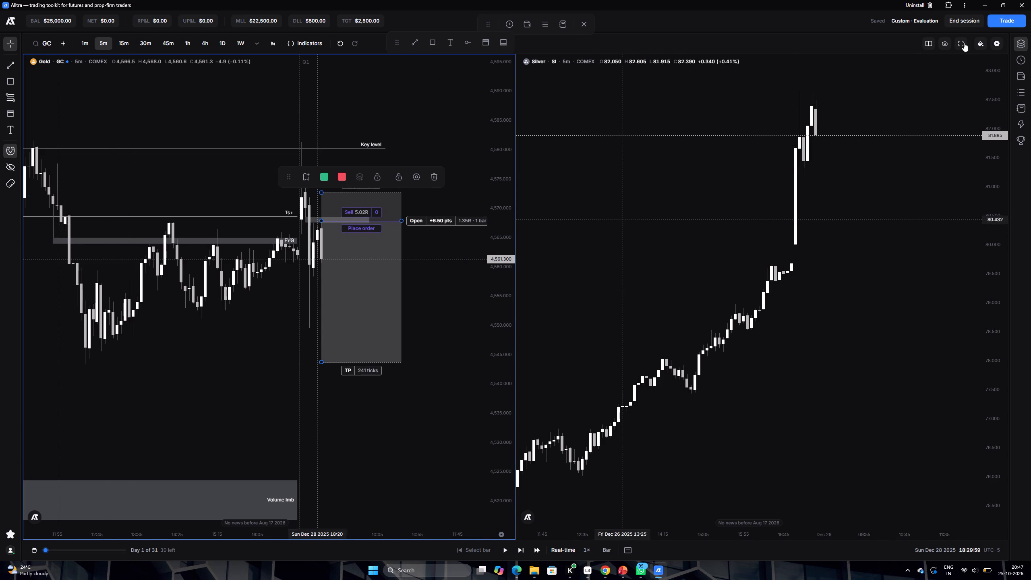
left_click(997, 17)
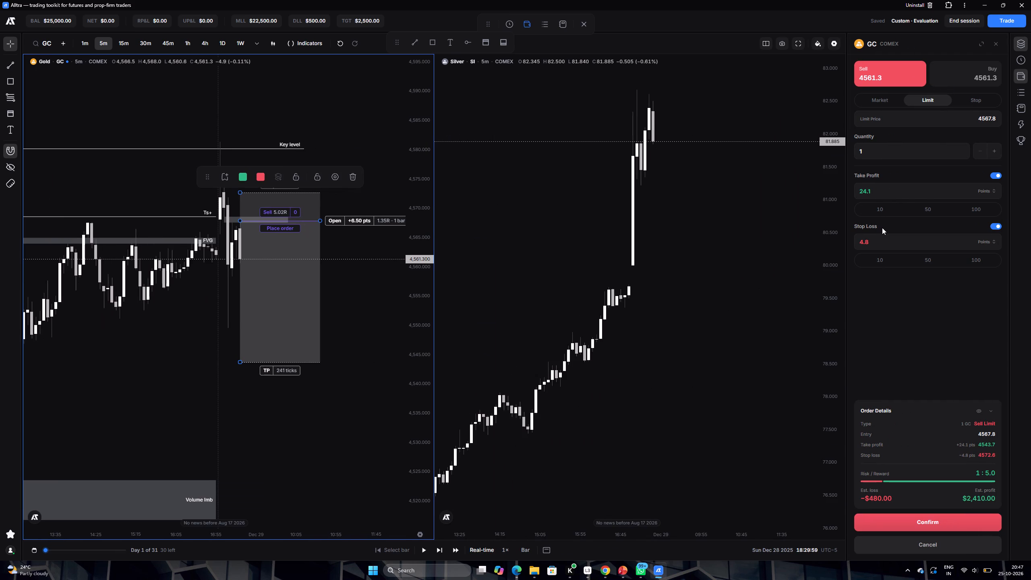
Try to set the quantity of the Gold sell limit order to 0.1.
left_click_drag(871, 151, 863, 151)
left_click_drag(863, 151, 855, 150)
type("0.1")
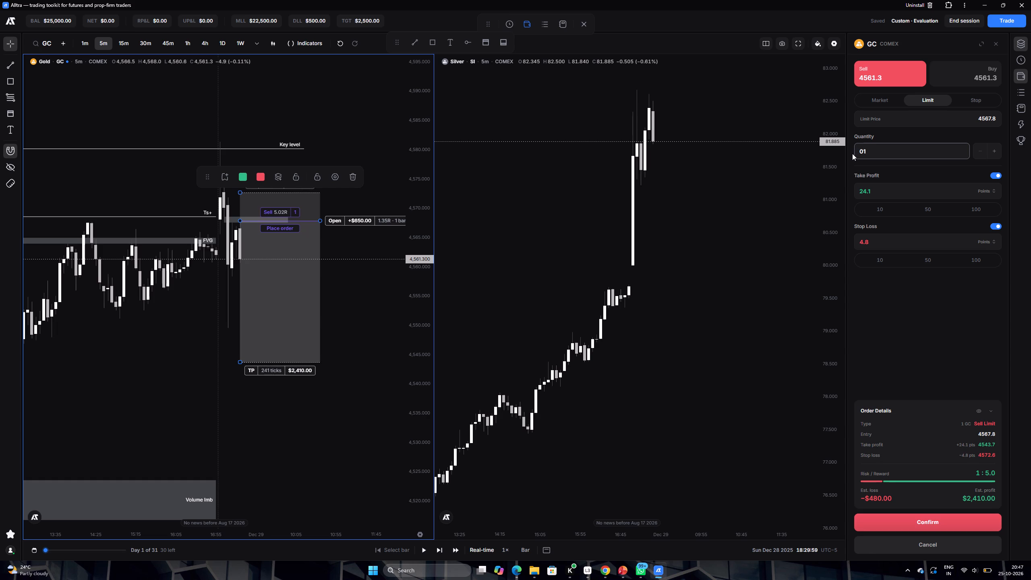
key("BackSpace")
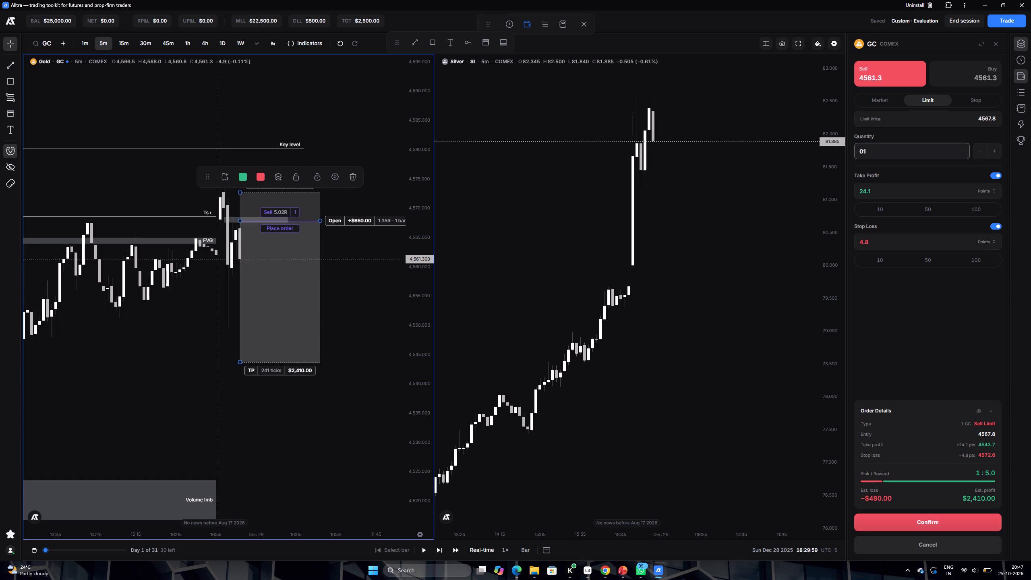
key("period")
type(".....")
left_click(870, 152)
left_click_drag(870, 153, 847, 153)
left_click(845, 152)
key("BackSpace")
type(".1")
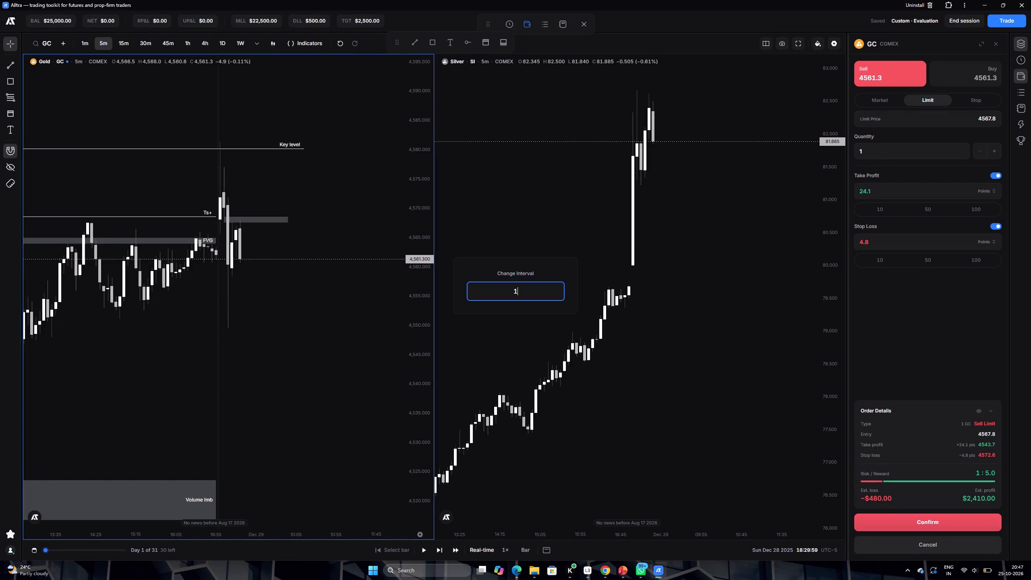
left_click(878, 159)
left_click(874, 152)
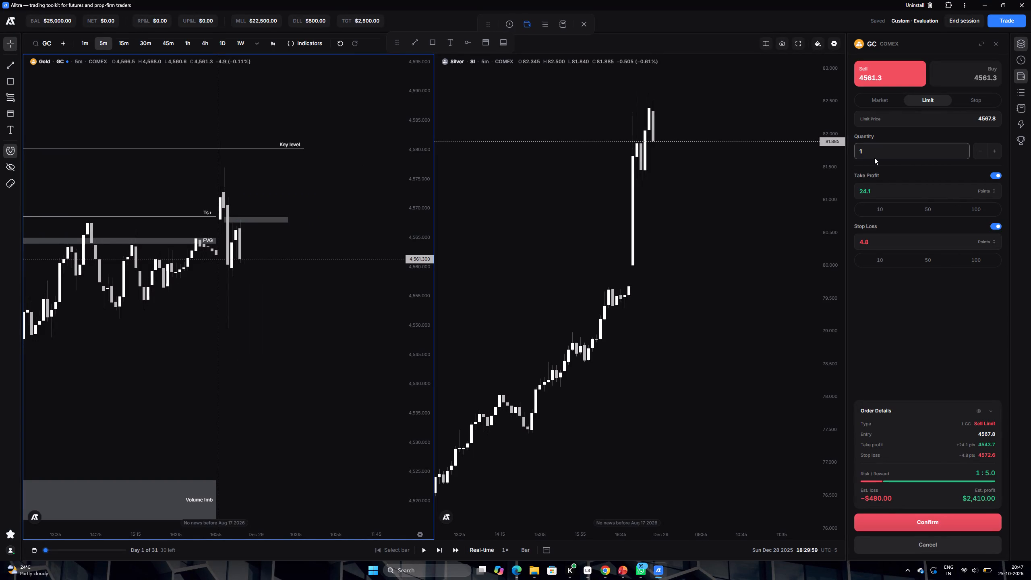
Switch the order's take profit and stop loss units from points to dollars.
left_click(991, 193)
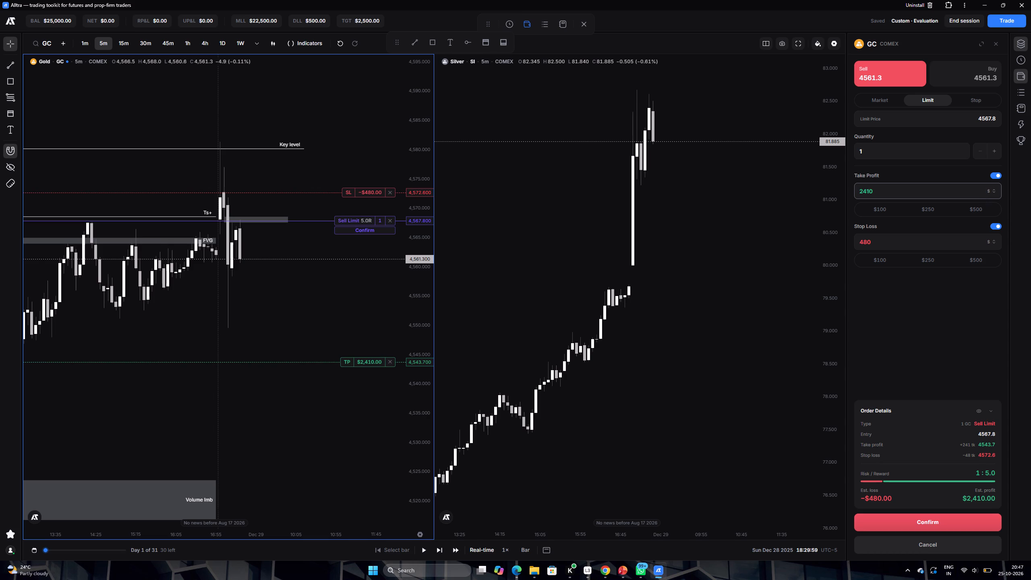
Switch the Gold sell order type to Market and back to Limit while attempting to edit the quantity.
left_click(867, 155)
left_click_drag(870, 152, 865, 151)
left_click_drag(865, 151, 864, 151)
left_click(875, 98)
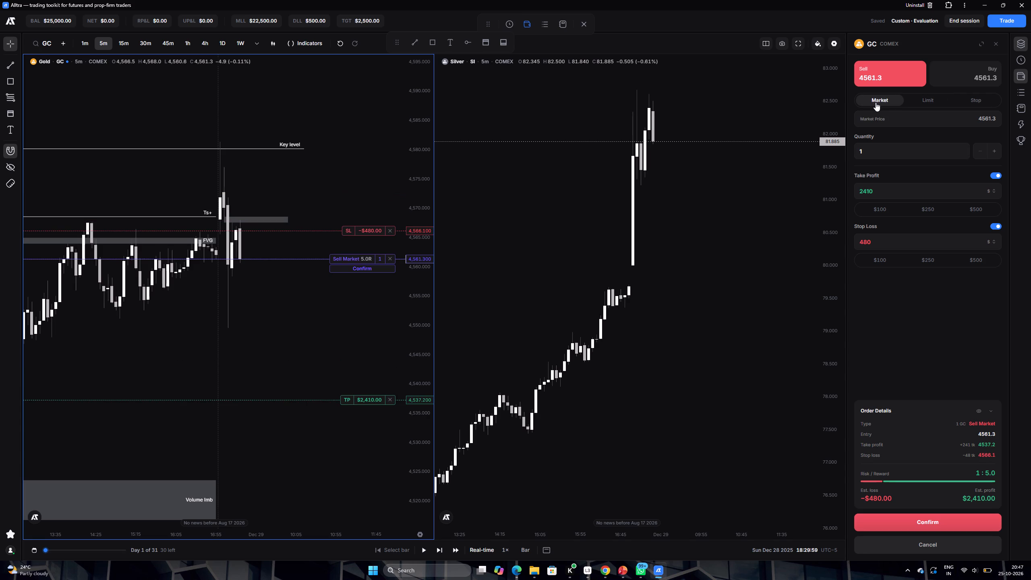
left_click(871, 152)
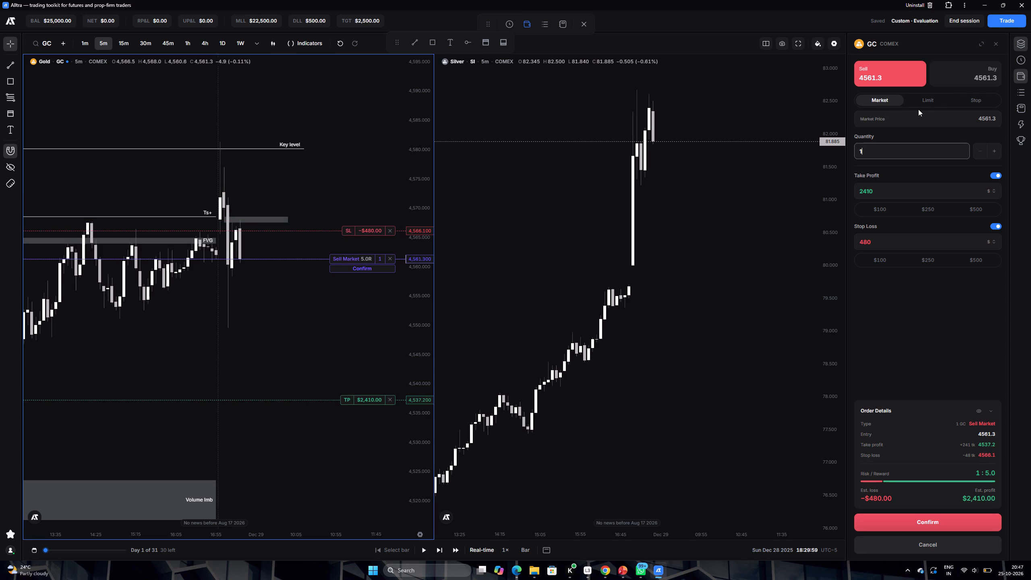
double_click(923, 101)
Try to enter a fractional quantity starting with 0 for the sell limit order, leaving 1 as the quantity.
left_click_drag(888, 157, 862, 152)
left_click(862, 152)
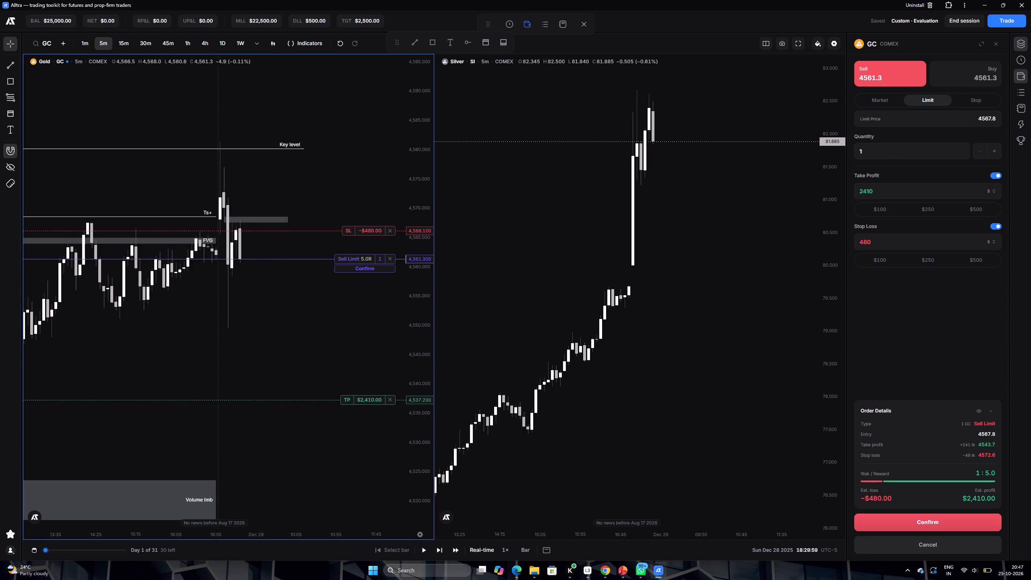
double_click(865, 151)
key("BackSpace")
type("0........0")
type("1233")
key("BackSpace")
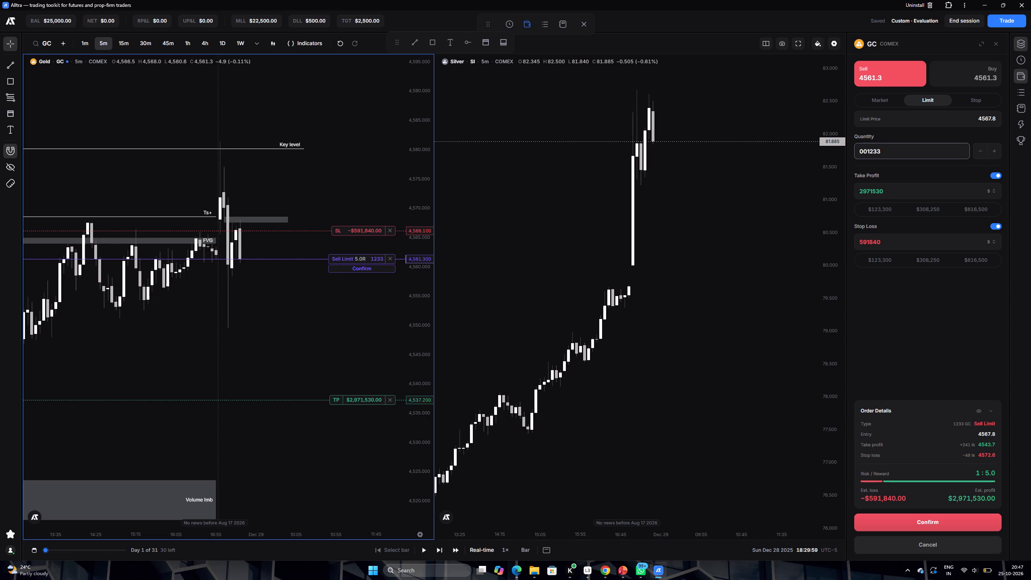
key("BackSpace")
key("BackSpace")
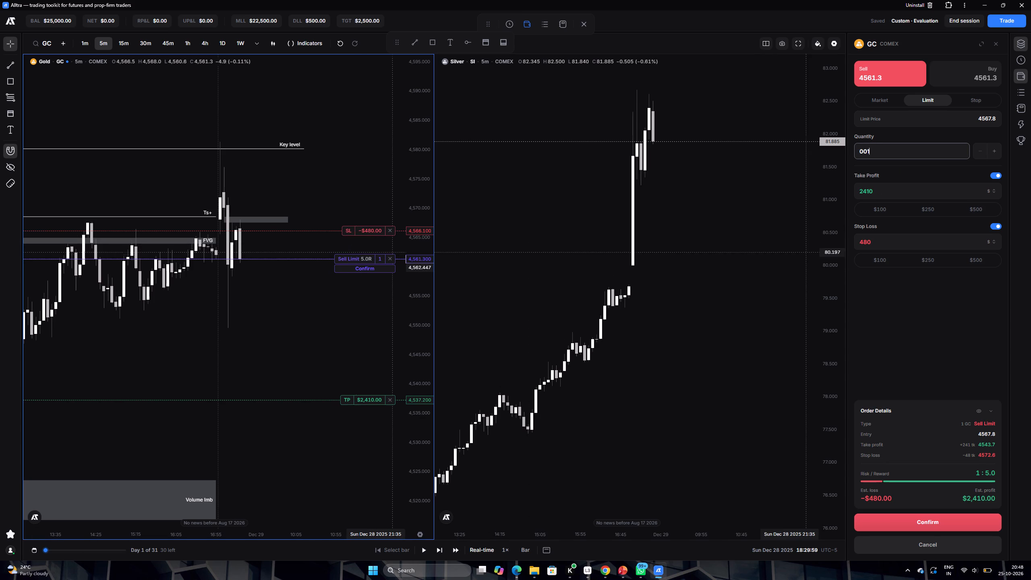
Move the sell order's stop loss line on the Gold chart up to 4,576.8.
left_click_drag(350, 235, 346, 205)
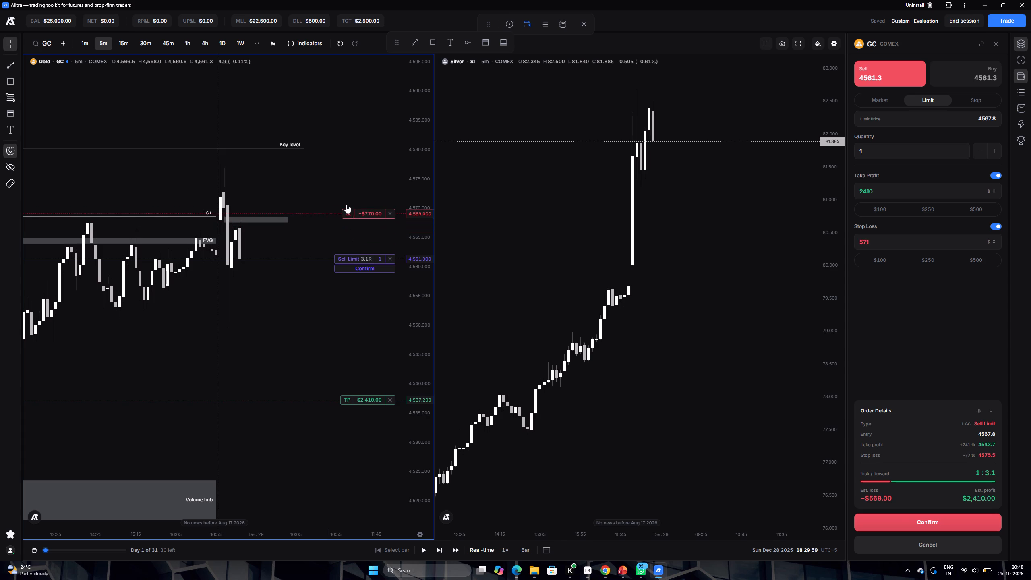
left_click_drag(346, 205, 344, 184)
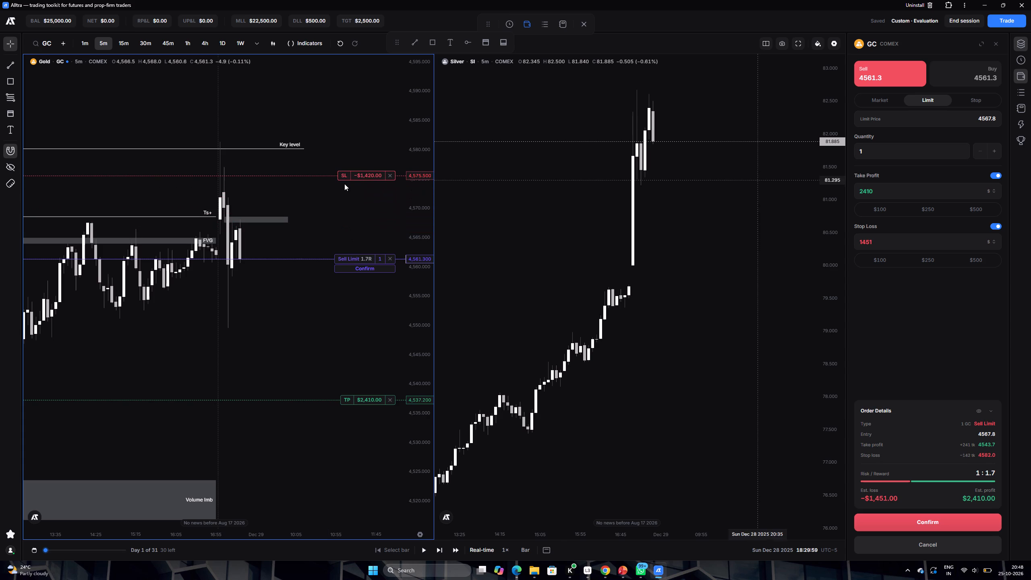
left_click_drag(344, 184, 348, 182)
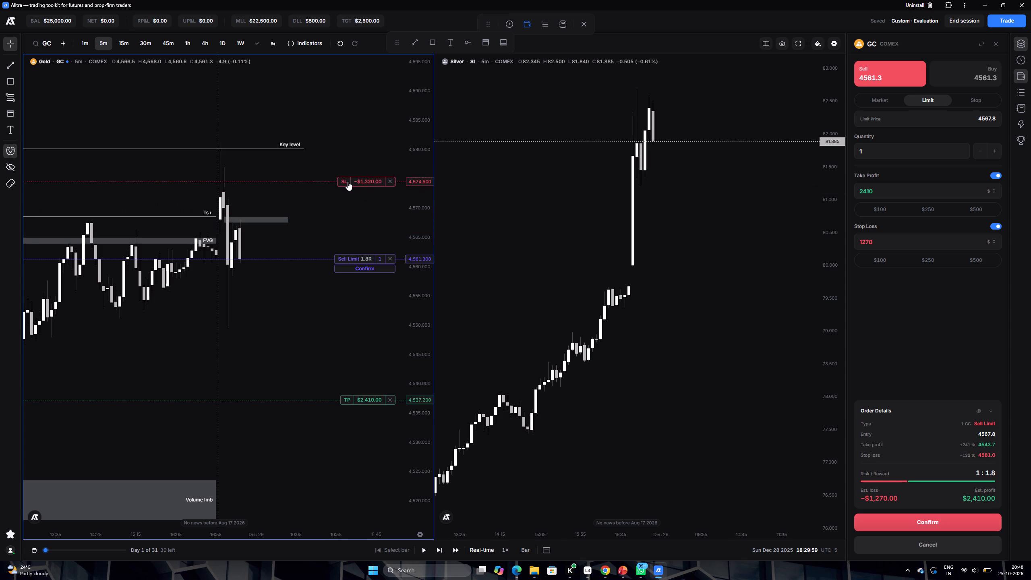
left_click_drag(348, 182, 354, 172)
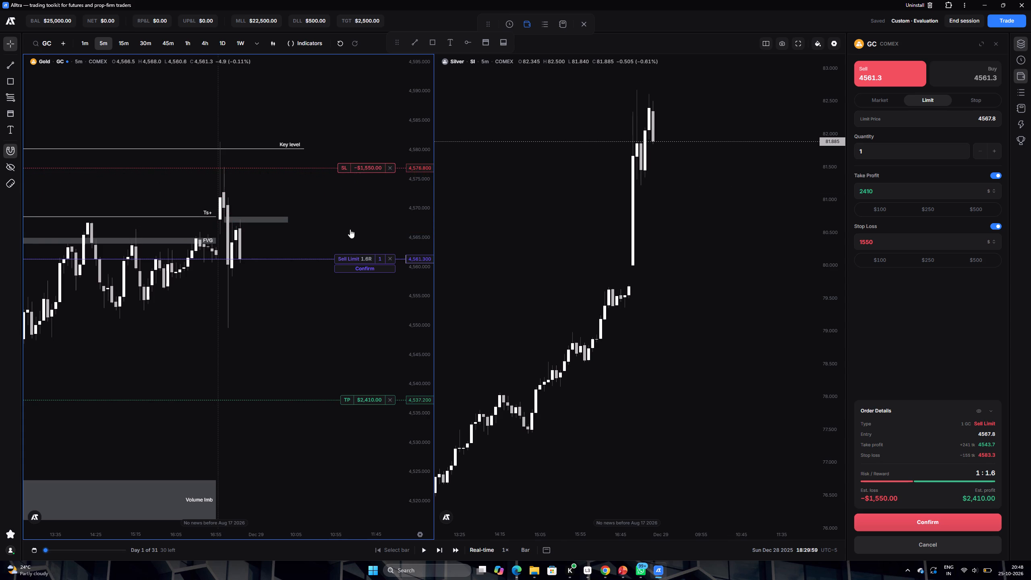
Move the sell limit entry line on the Gold chart up to 4,567.6, in the thin zone.
left_click_drag(341, 258, 327, 221)
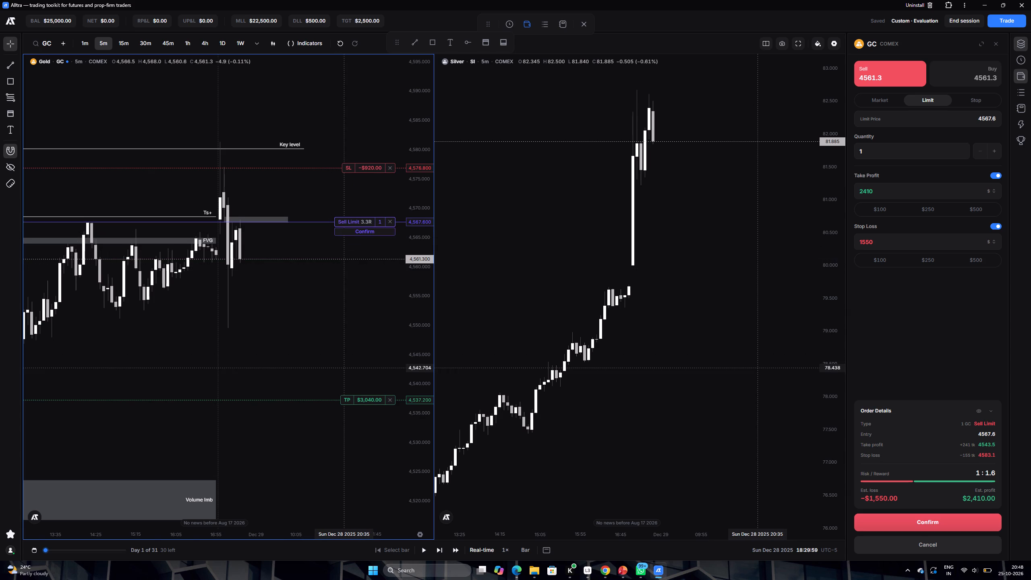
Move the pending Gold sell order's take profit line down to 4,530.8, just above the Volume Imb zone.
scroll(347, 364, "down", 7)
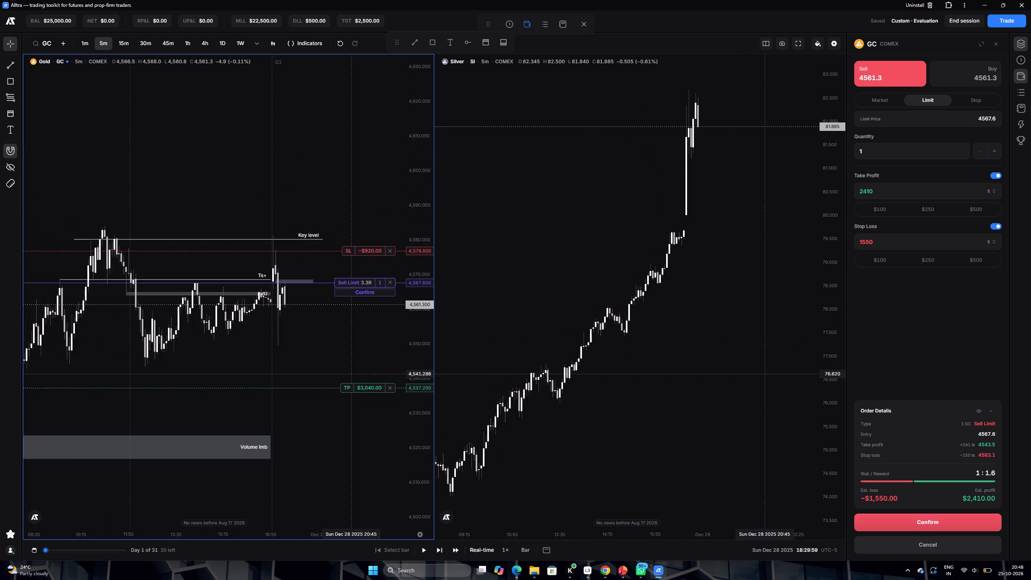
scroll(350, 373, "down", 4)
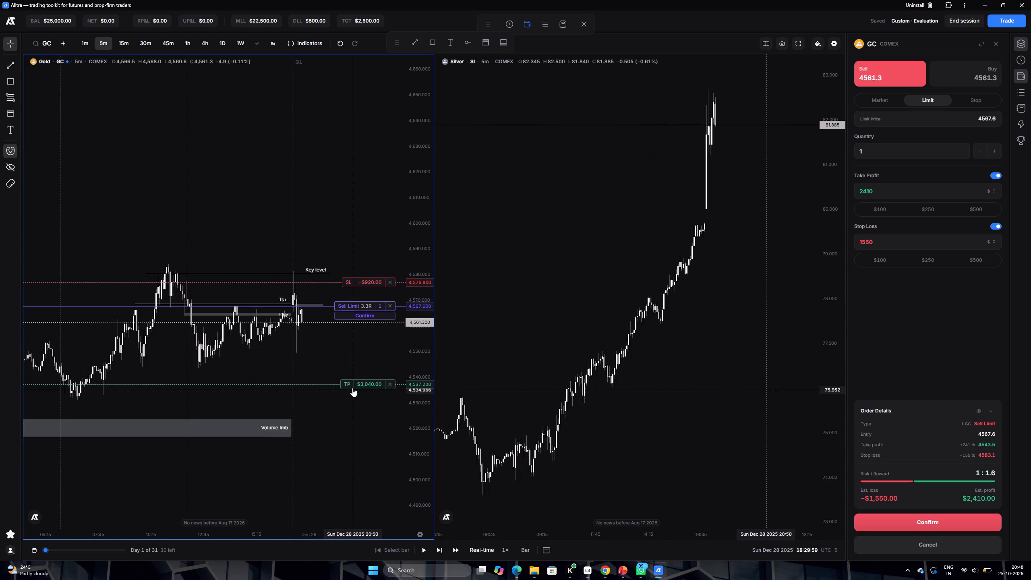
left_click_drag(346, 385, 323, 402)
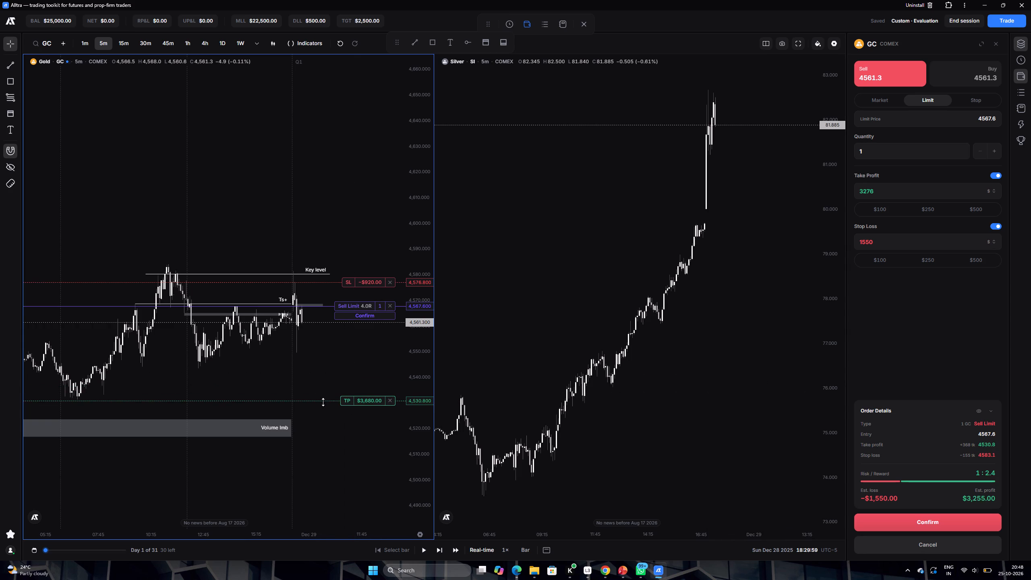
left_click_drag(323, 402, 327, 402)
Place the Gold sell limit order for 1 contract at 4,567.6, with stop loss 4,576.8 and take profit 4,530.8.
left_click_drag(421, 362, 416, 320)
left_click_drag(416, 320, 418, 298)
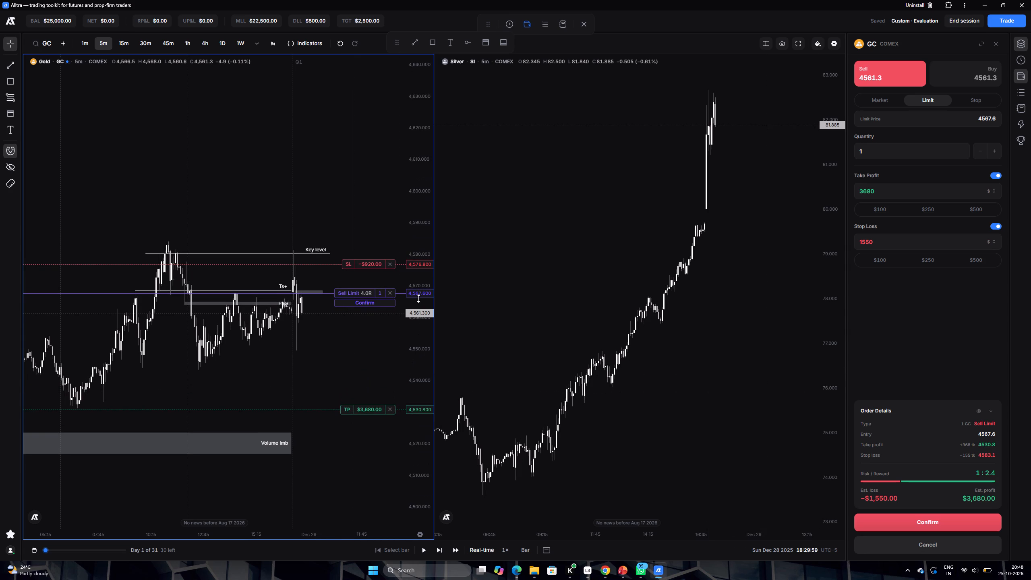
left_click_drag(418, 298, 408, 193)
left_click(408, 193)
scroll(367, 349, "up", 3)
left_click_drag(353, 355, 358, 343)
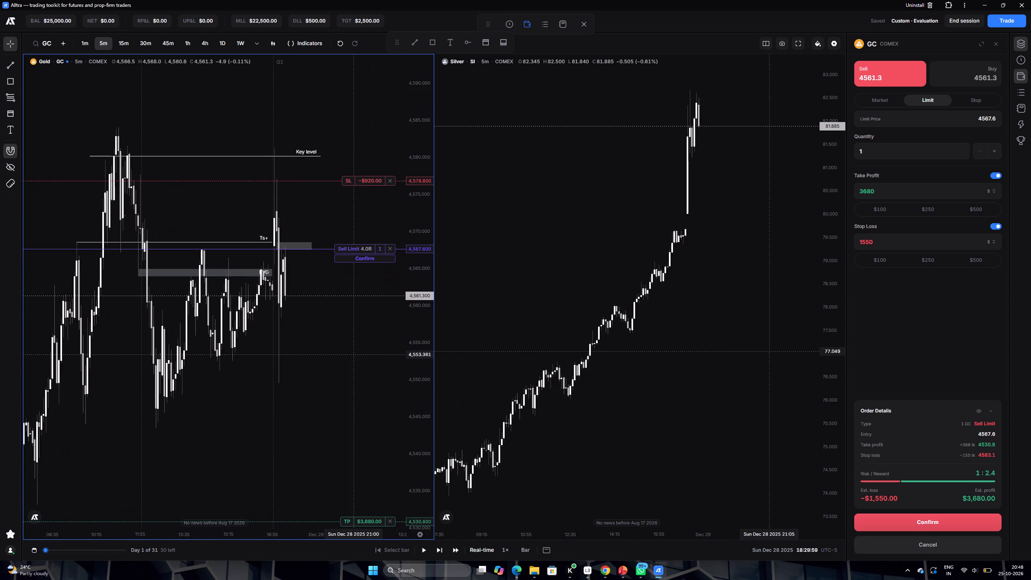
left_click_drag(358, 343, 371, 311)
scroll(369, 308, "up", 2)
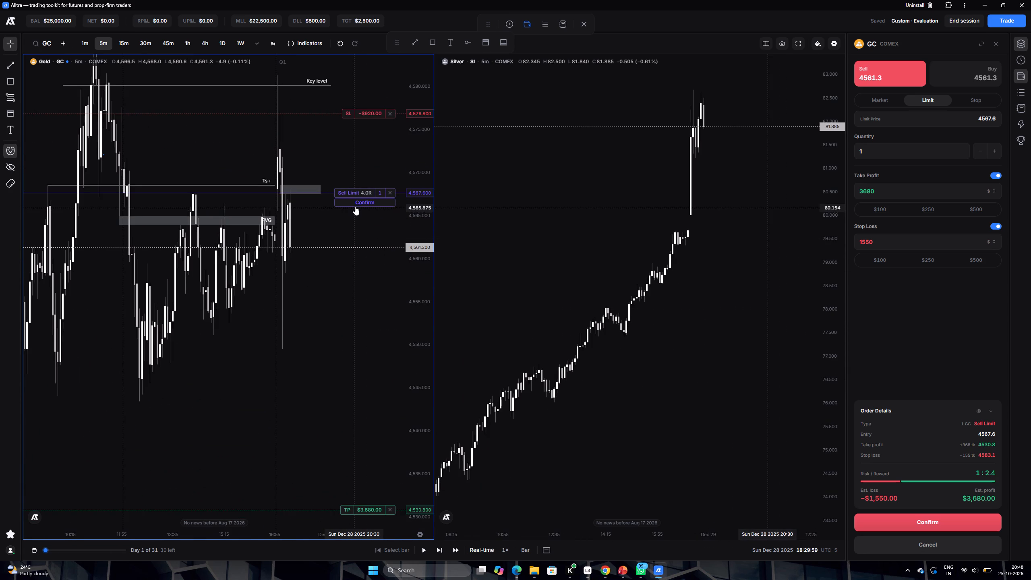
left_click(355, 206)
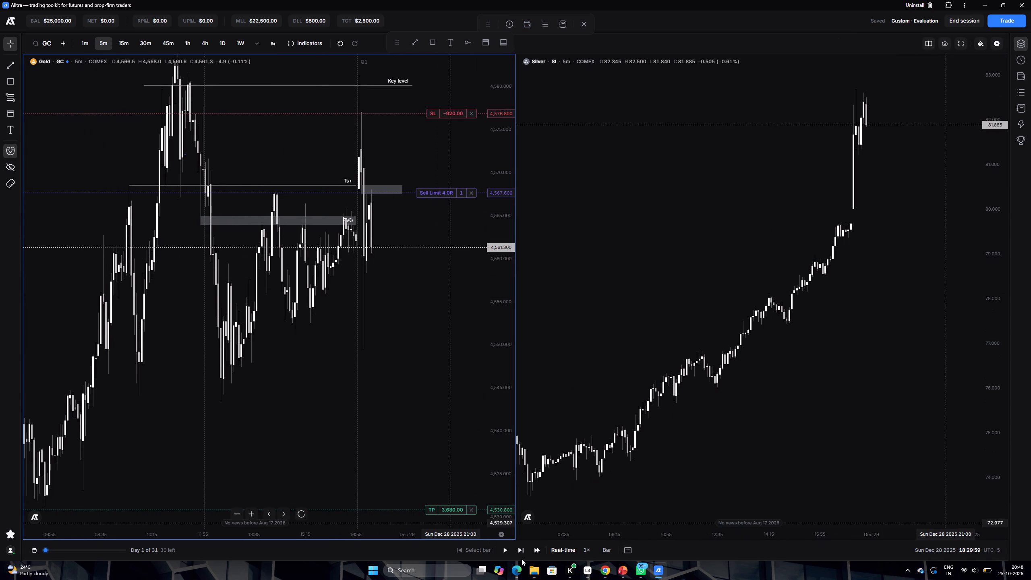
Start the replay to advance the Gold and Silver charts bar by bar.
left_click(504, 551)
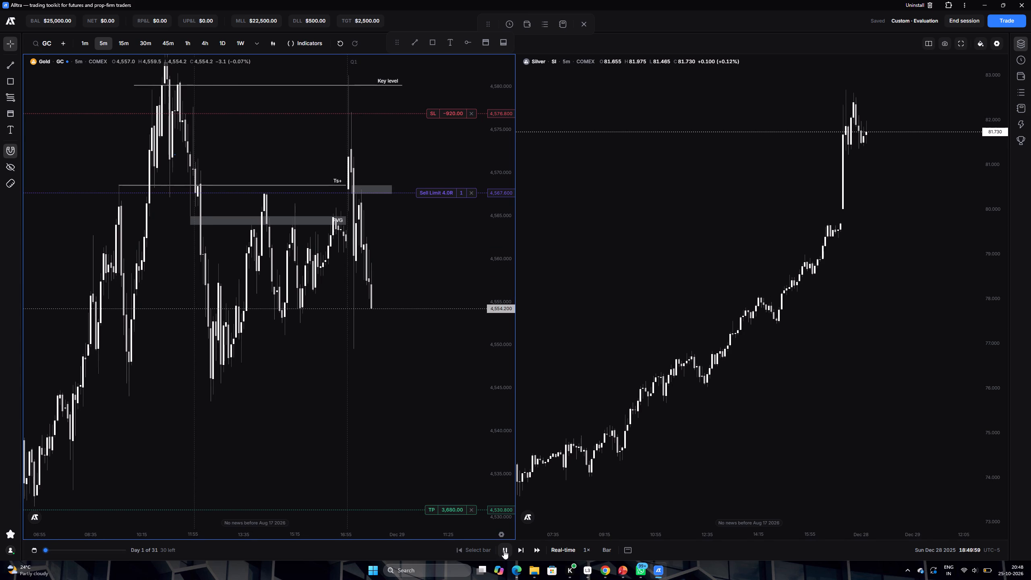
left_click_drag(508, 377, 509, 433)
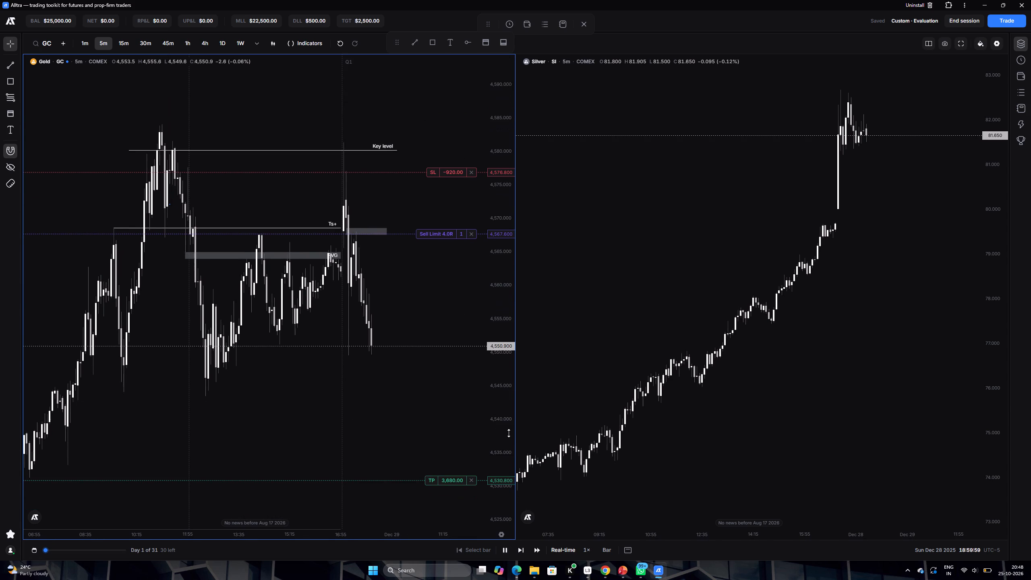
left_click_drag(509, 433, 508, 433)
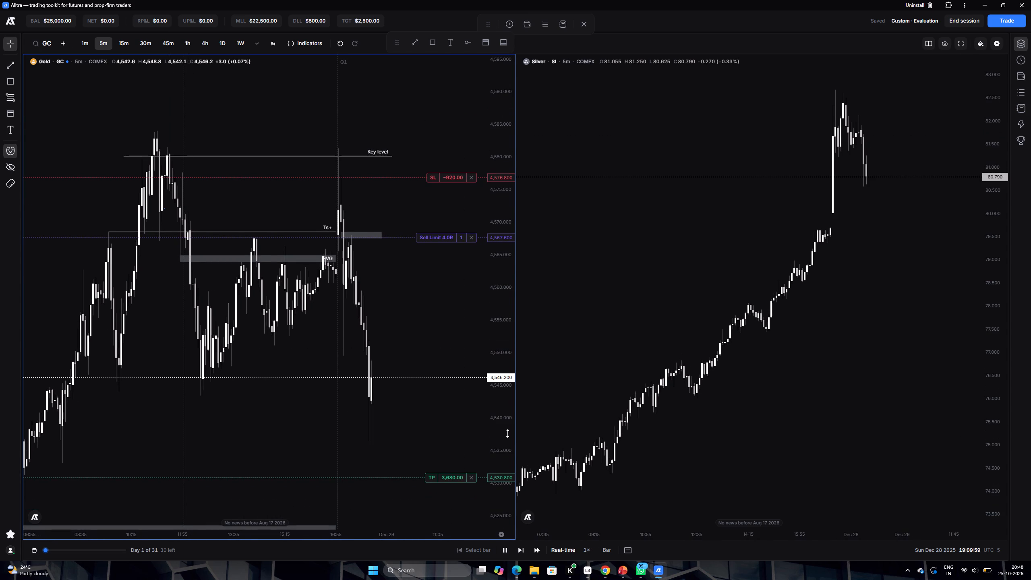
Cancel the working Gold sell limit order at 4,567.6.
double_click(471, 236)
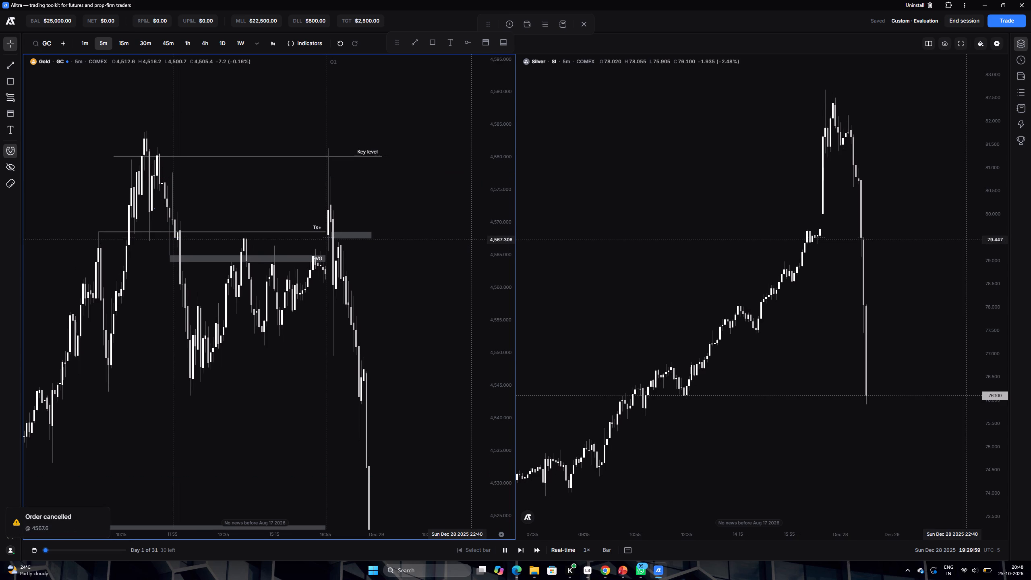
Pause the replay at about 19:54:59 on Sun Dec 28 2025.
left_click_drag(461, 424, 458, 388)
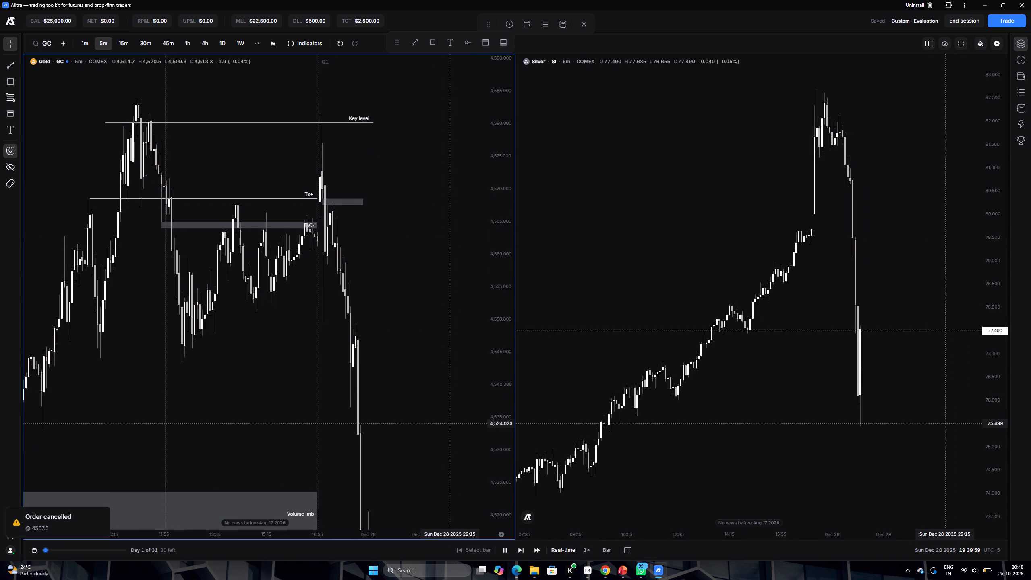
double_click(505, 551)
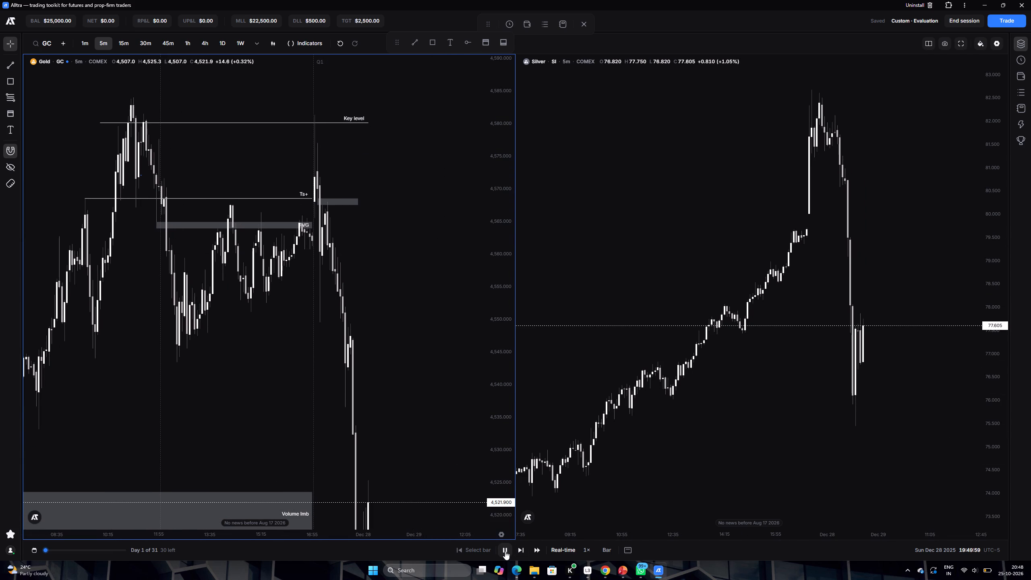
left_click(505, 551)
Draw a short position on the Gold chart from the thin zone near 4,567, extending its target to 428 ticks.
left_click_drag(420, 420, 429, 383)
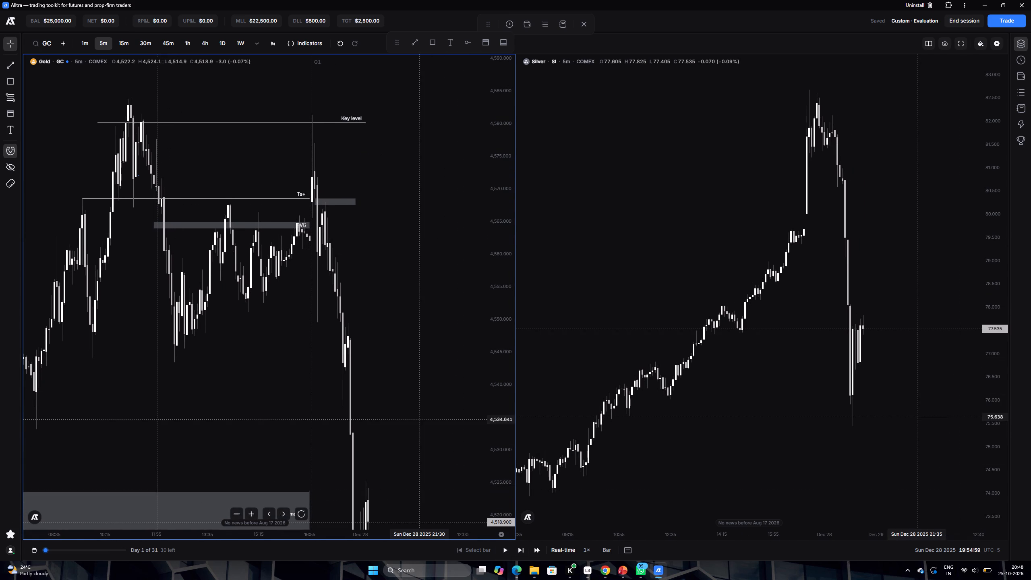
left_click_drag(429, 383, 454, 342)
scroll(440, 282, "down", 3)
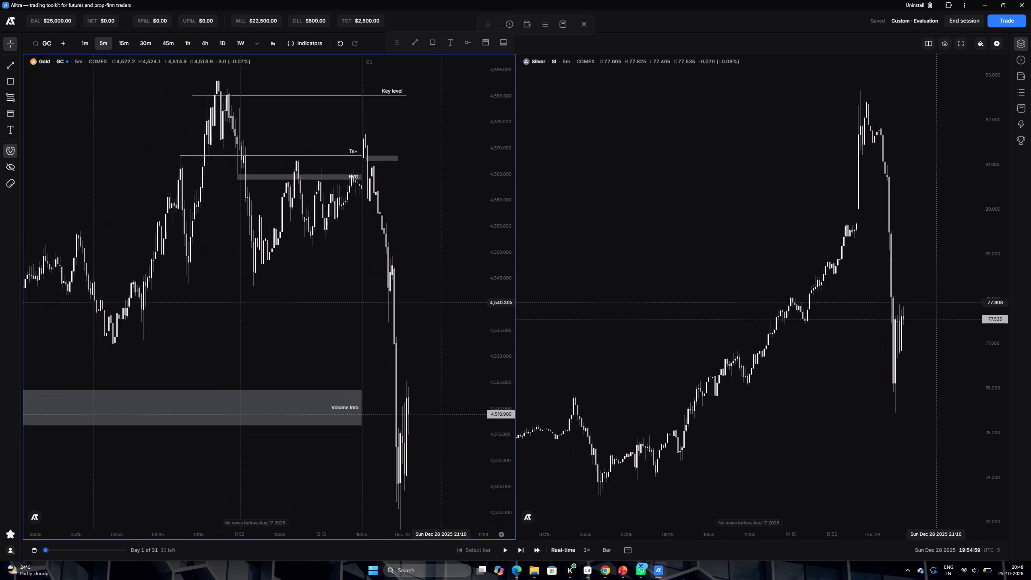
double_click(488, 44)
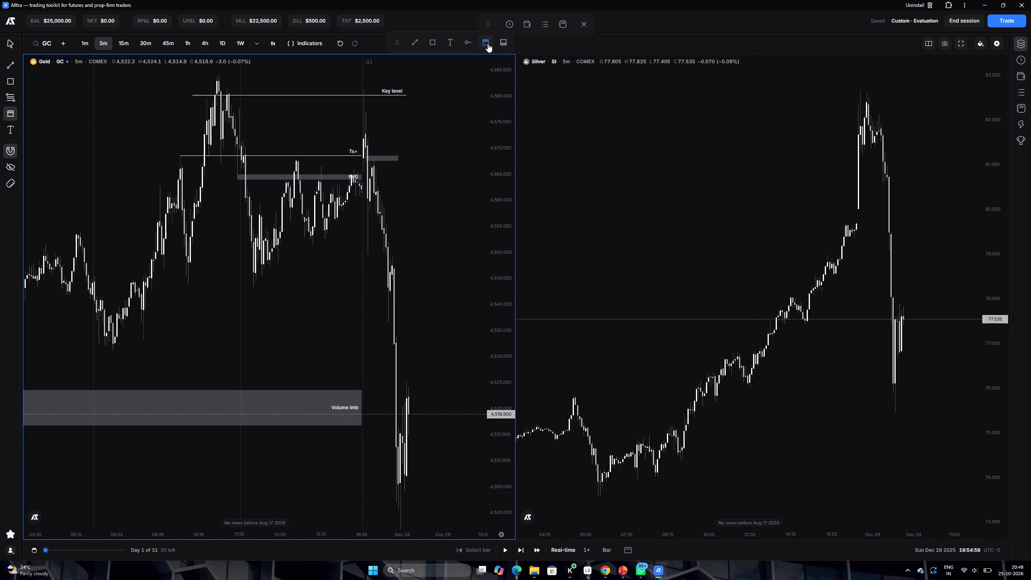
left_click(372, 158)
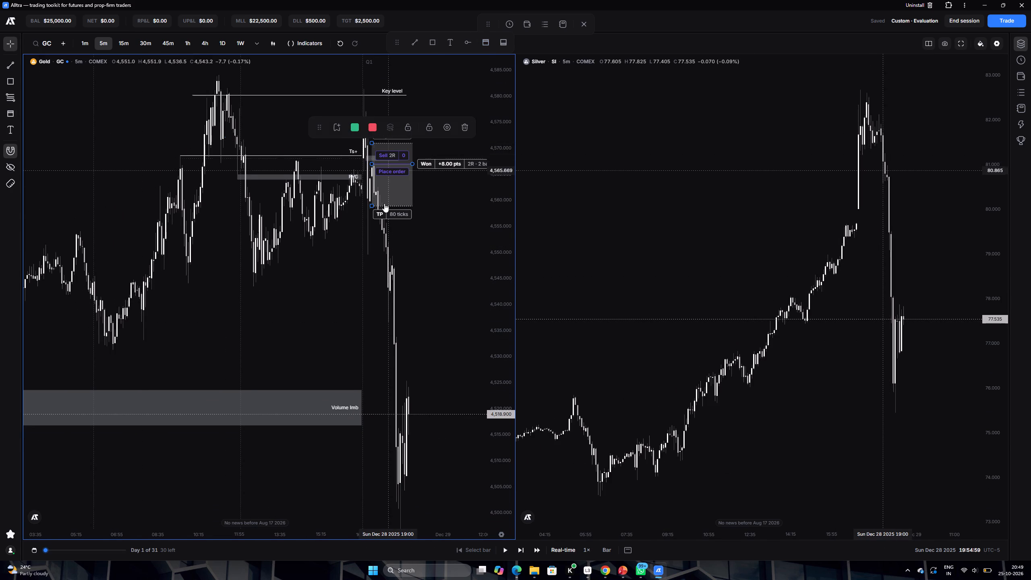
left_click_drag(371, 207, 376, 334)
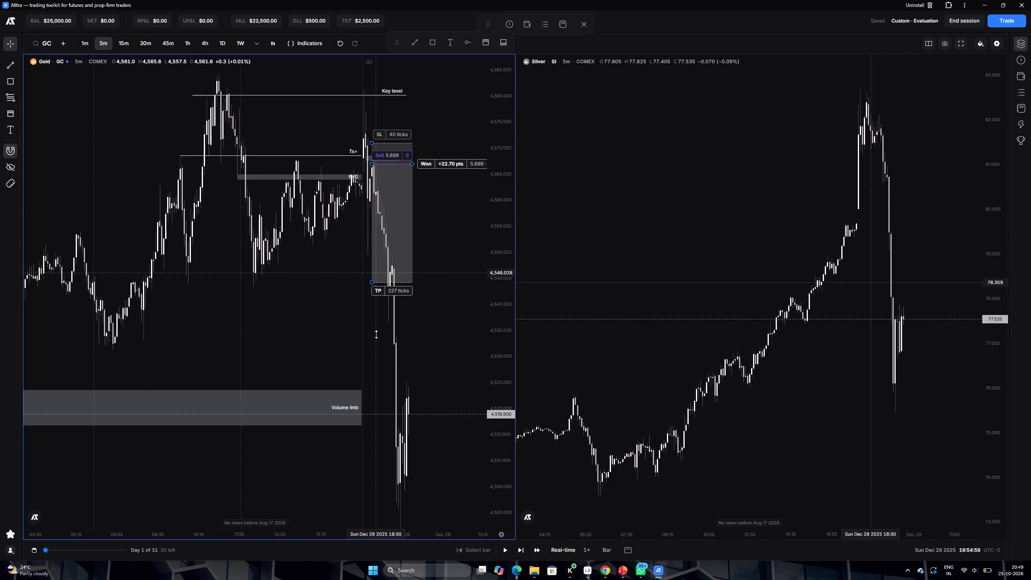
left_click_drag(376, 334, 367, 387)
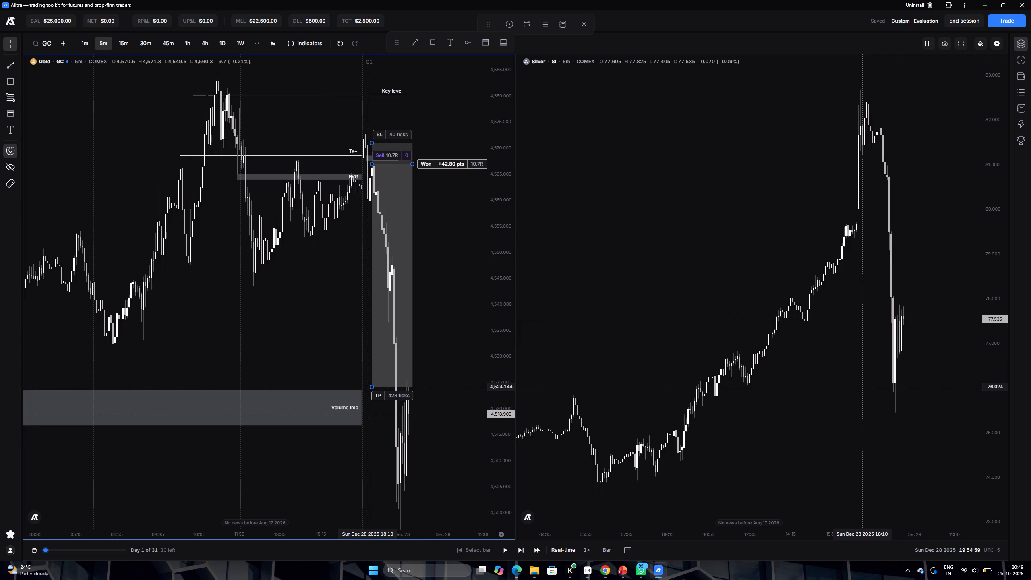
Raise the drawn short position's stop level on the Gold chart to about 4,573.
scroll(325, 351, "down", 5)
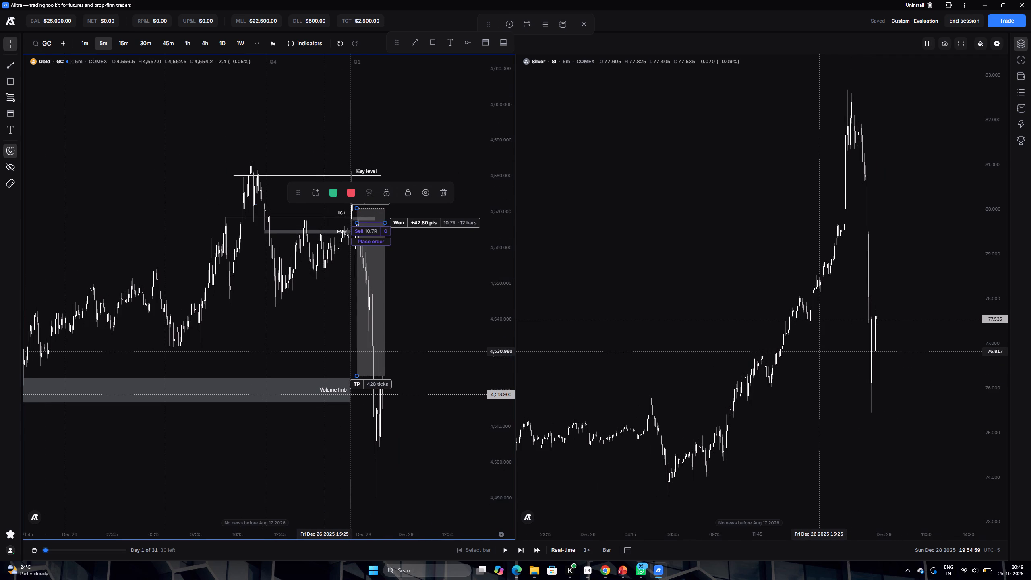
scroll(417, 312, "up", 5)
left_click(408, 287)
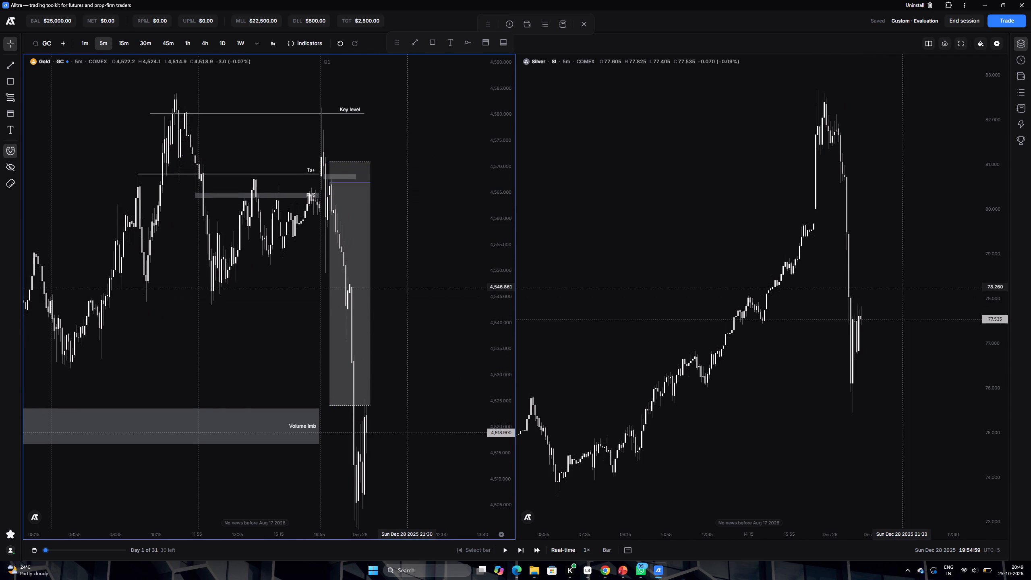
left_click_drag(329, 164, 323, 155)
double_click(397, 264)
Examine the Gold sell-off against the marked levels and earlier price action on the 5-minute charts.
scroll(411, 270, "up", 1)
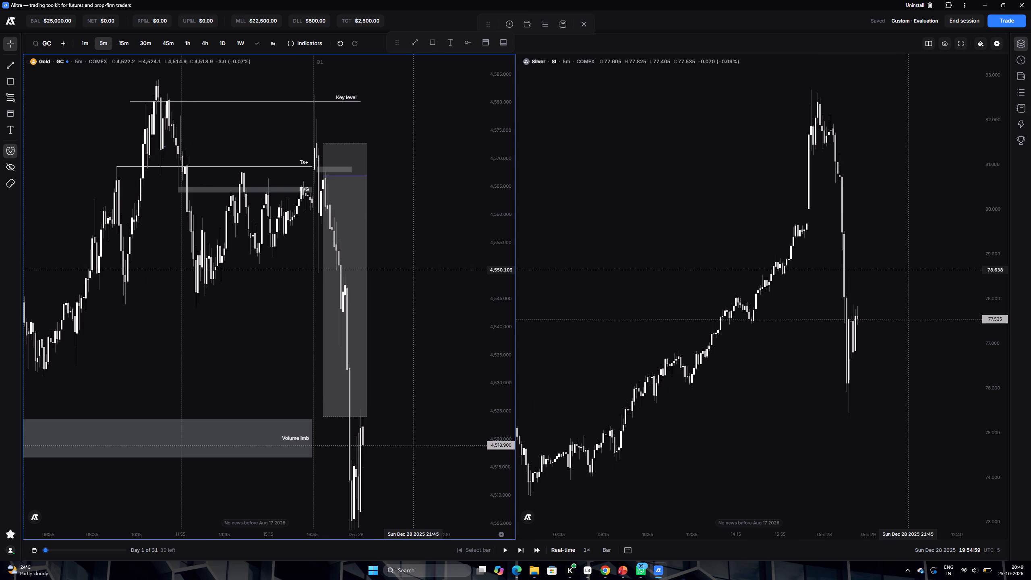
scroll(415, 270, "up", 2)
scroll(415, 271, "down", 2)
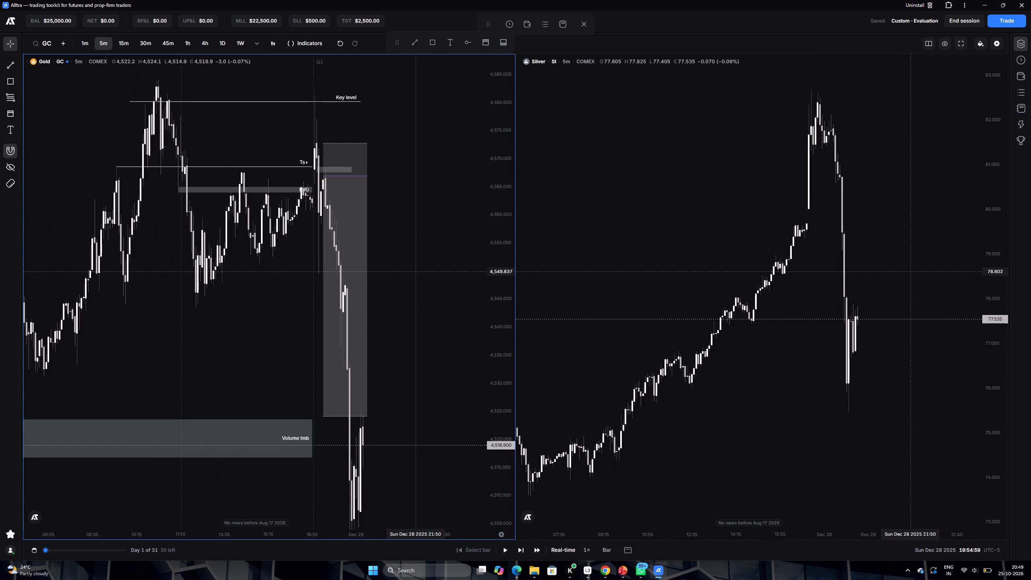
scroll(416, 272, "up", 1)
scroll(416, 272, "down", 3)
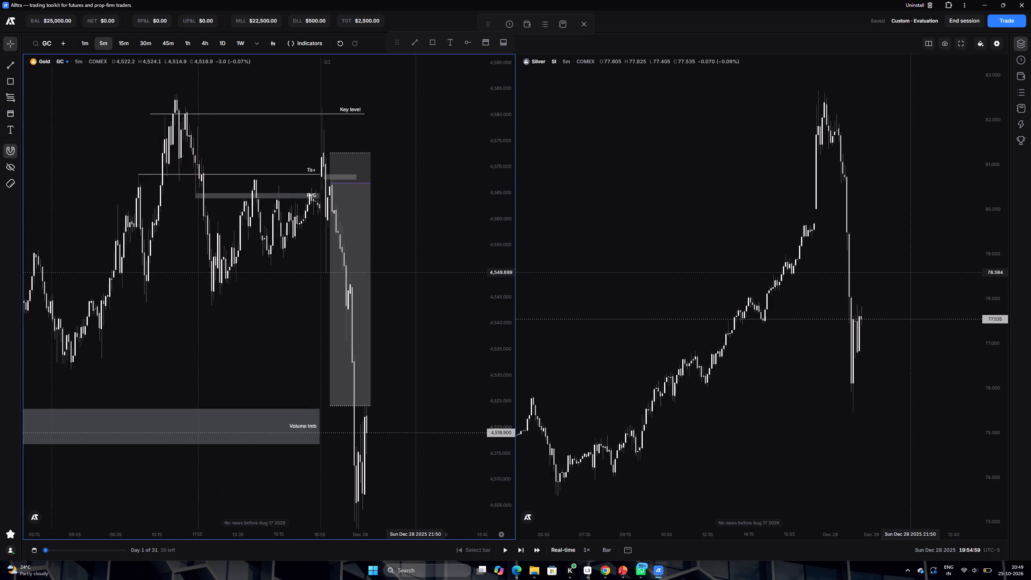
scroll(416, 273, "down", 7)
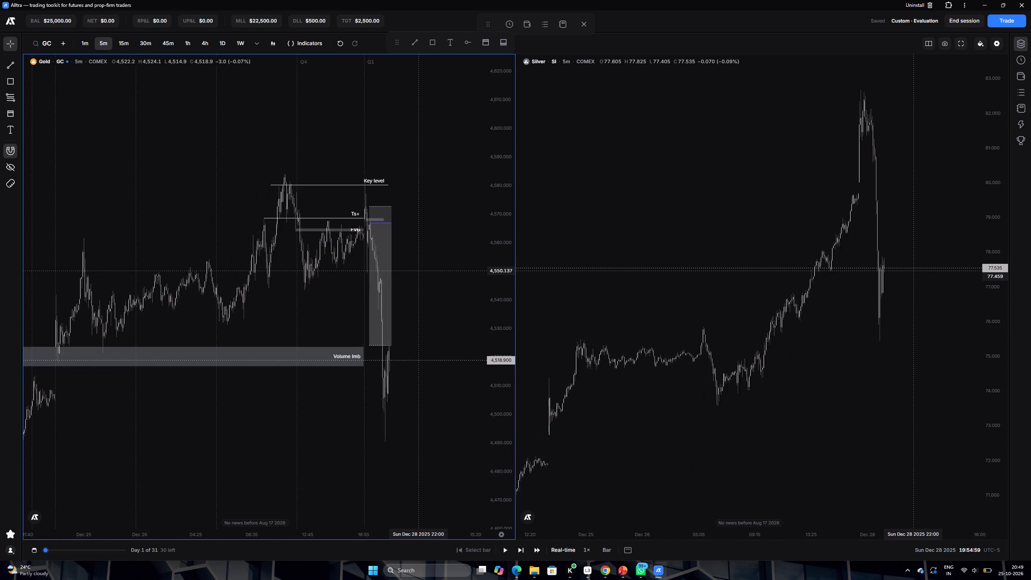
scroll(418, 271, "down", 8)
scroll(418, 271, "up", 8)
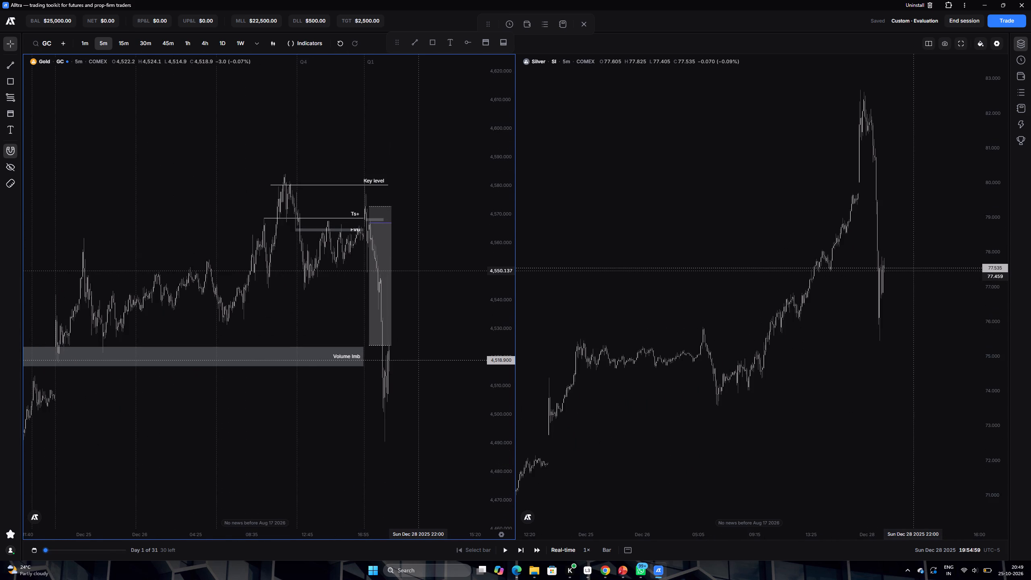
scroll(288, 390, "up", 1)
left_click_drag(275, 394, 333, 356)
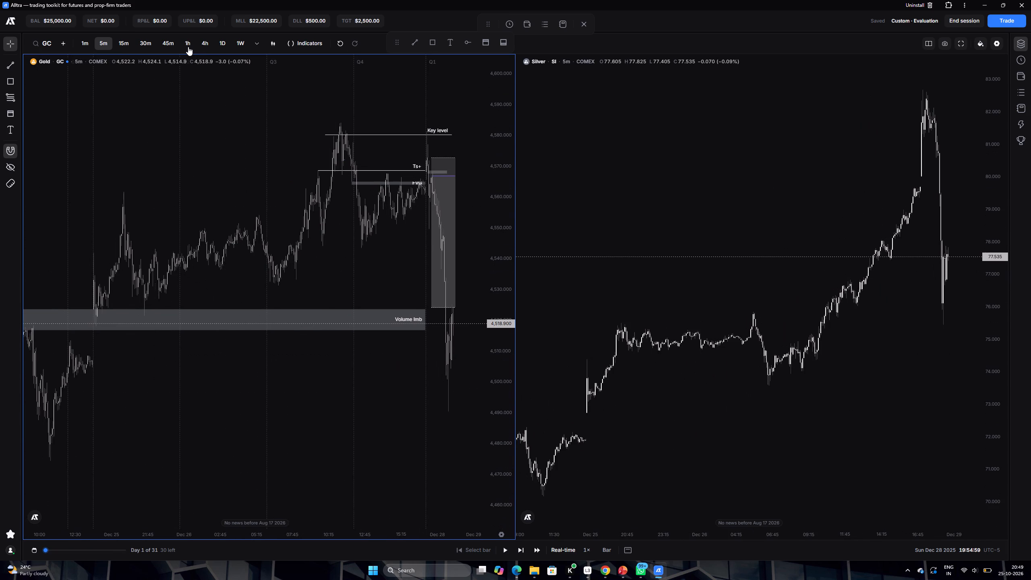
Switch the charts to the 1h timeframe and examine Gold's price action around and below the Volume Imb zone.
left_click(188, 46)
scroll(393, 317, "up", 11)
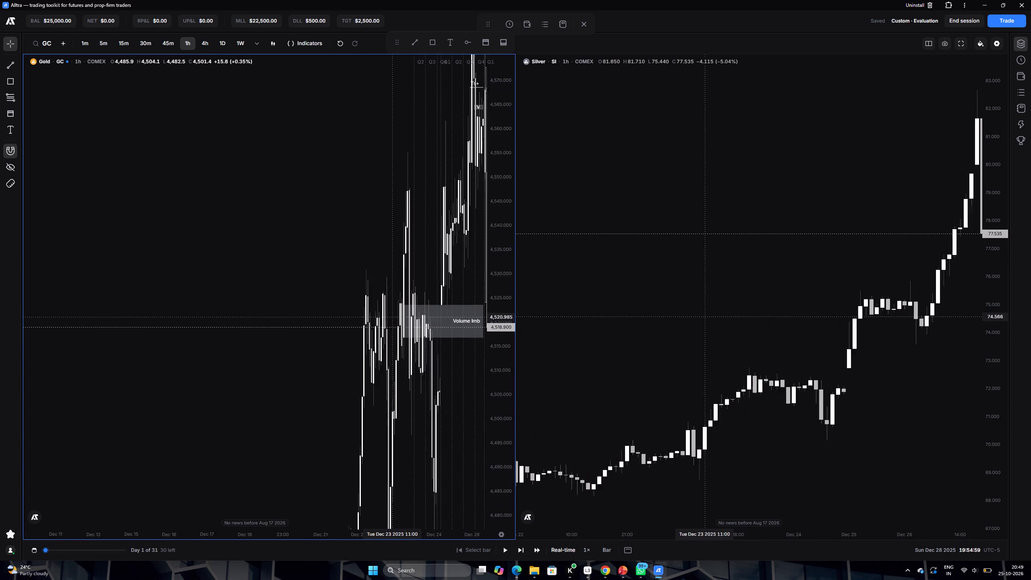
scroll(392, 330, "up", 3)
left_click(418, 381)
left_click_drag(418, 382, 188, 340)
left_click(187, 340)
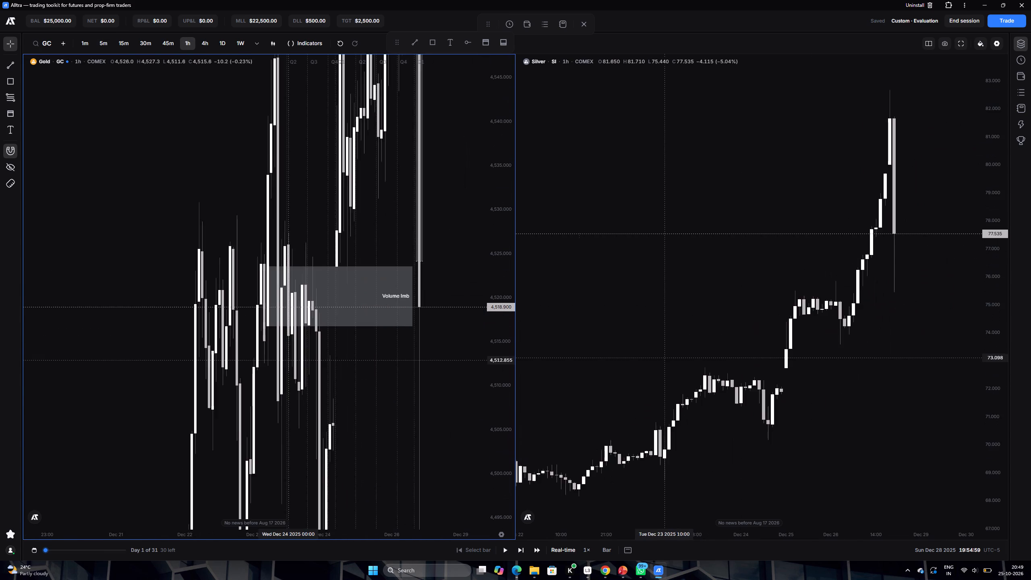
left_click_drag(505, 228, 495, 370)
left_click(493, 373)
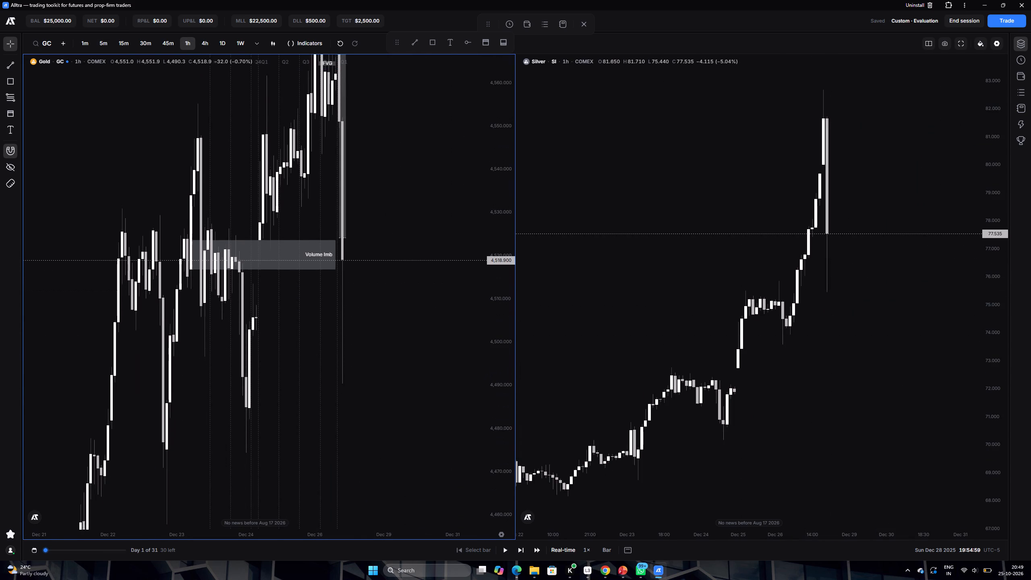
scroll(400, 352, "up", 4)
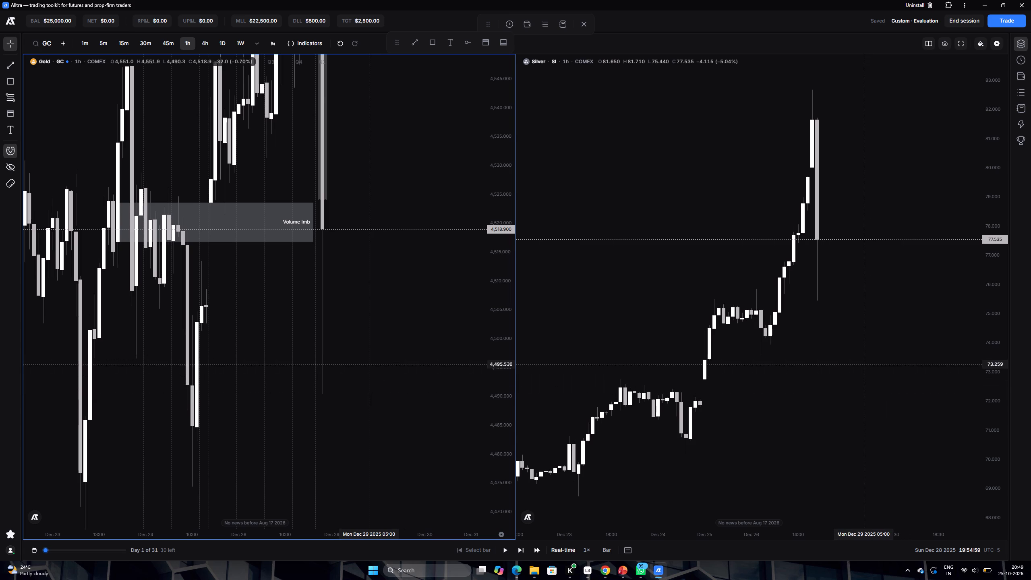
On the 4h Gold chart, draw a horizontal line at about 4,492 from the candle-body lows and label it "Key level".
double_click(205, 44)
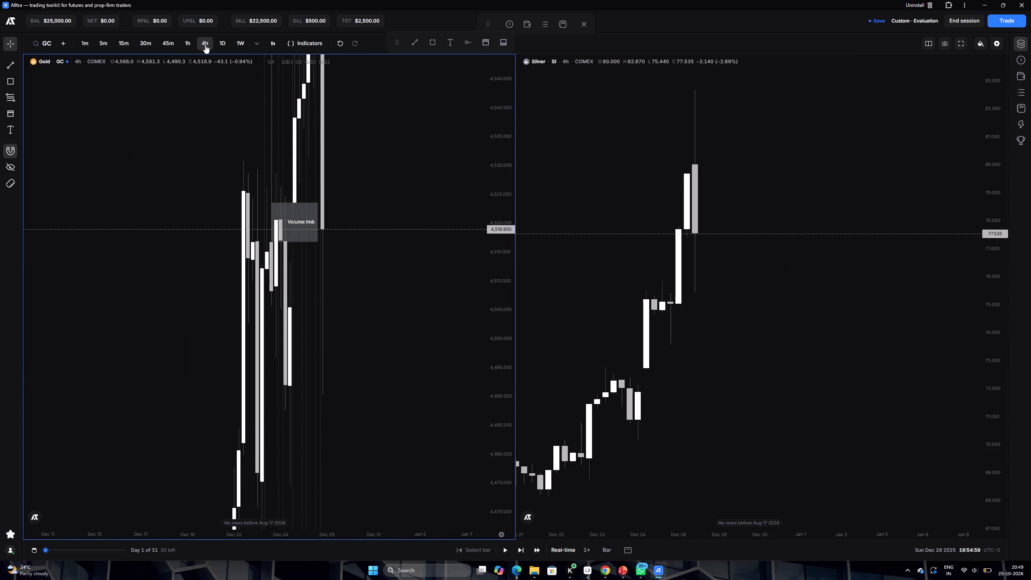
double_click(411, 43)
left_click(285, 385)
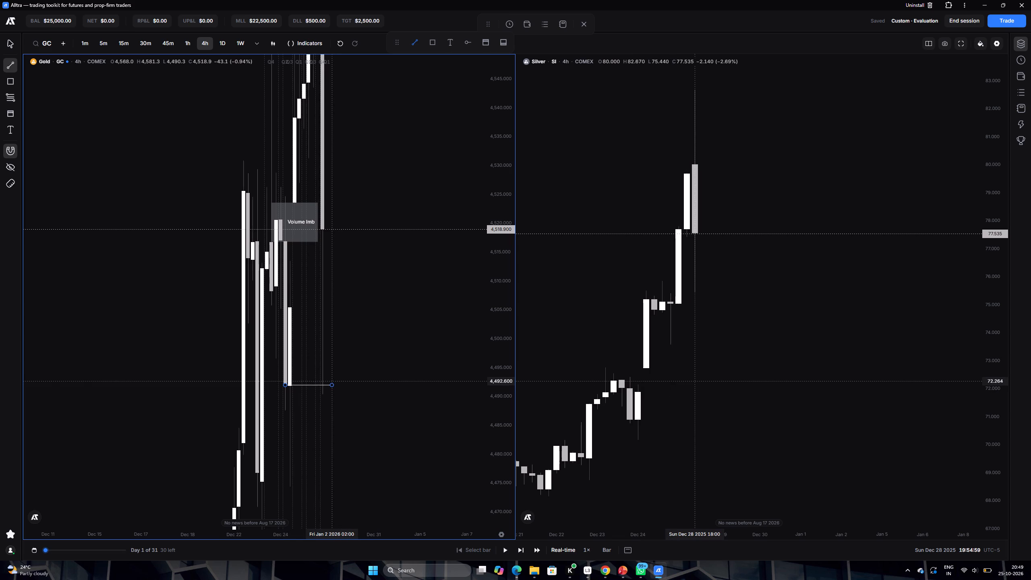
left_click(338, 380, "shift")
left_click(325, 381)
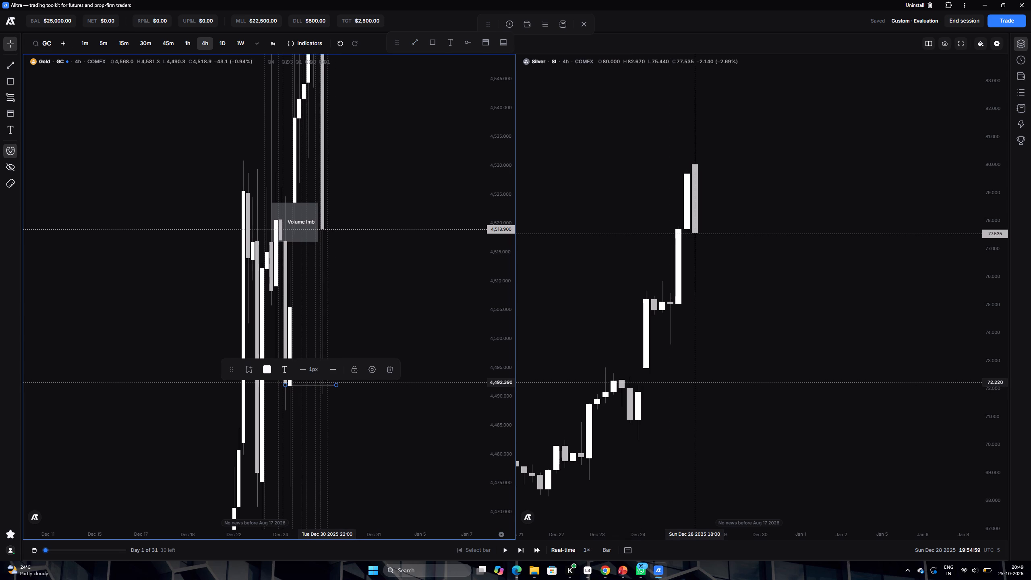
type("ey level")
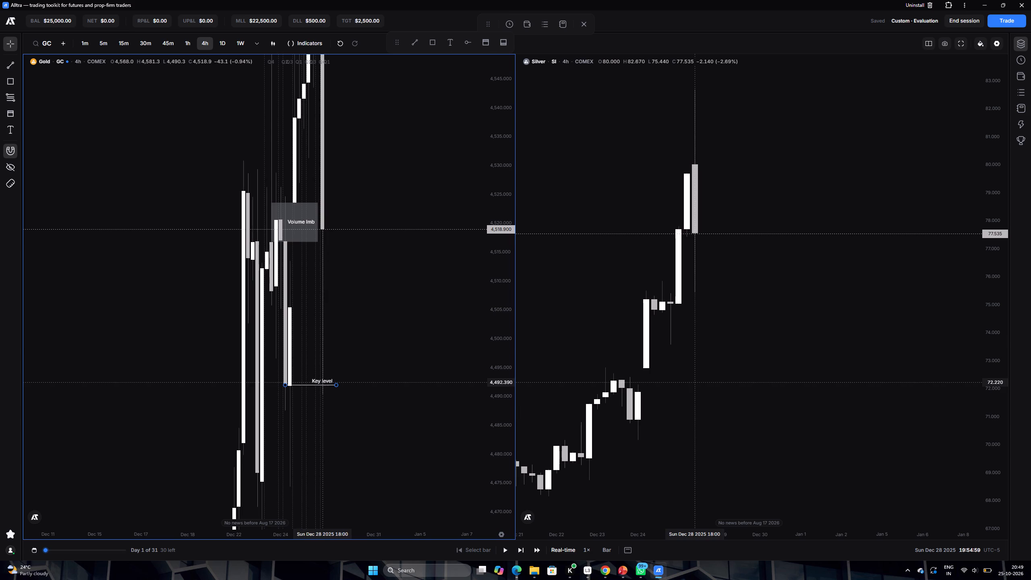
Examine the Gold sell-off between the upper and lower key levels across the 15m, 1h, 45m and 30m timeframes.
left_click(121, 46)
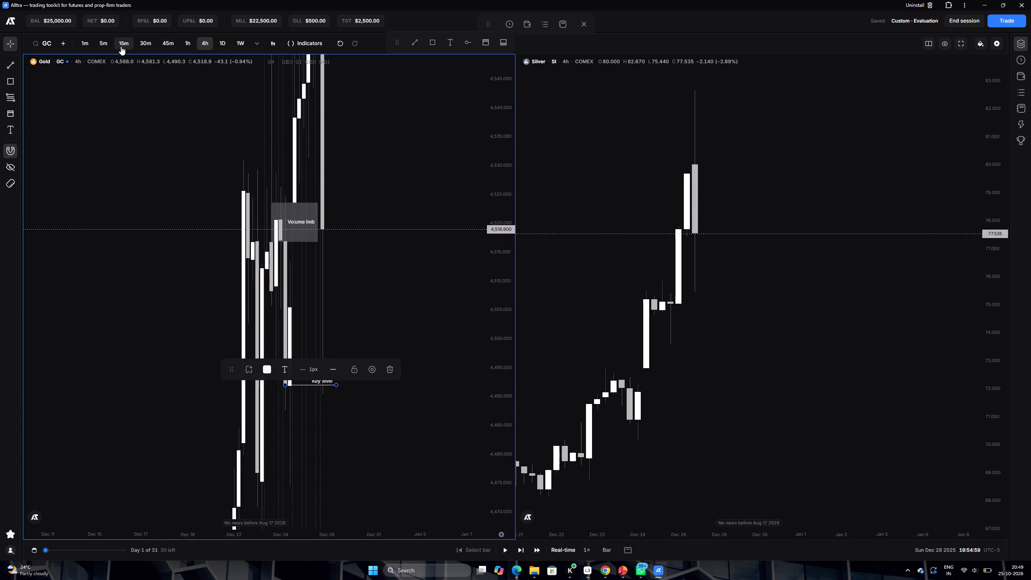
left_click(398, 304)
left_click_drag(397, 310, 390, 347)
left_click(390, 348)
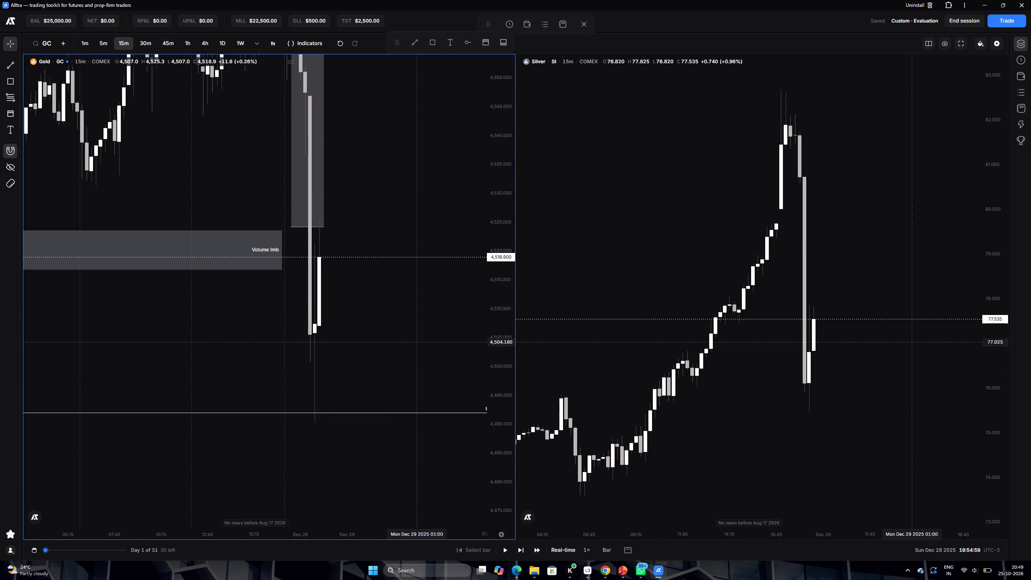
left_click_drag(496, 301, 489, 390)
left_click(489, 392)
left_click_drag(401, 329, 395, 342)
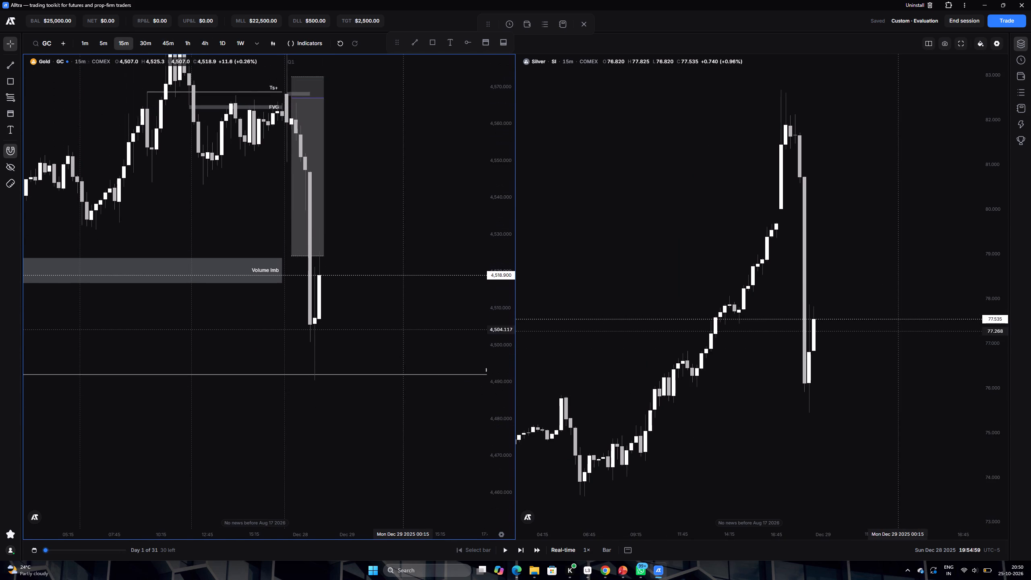
left_click_drag(395, 342, 387, 373)
scroll(384, 367, "down", 3)
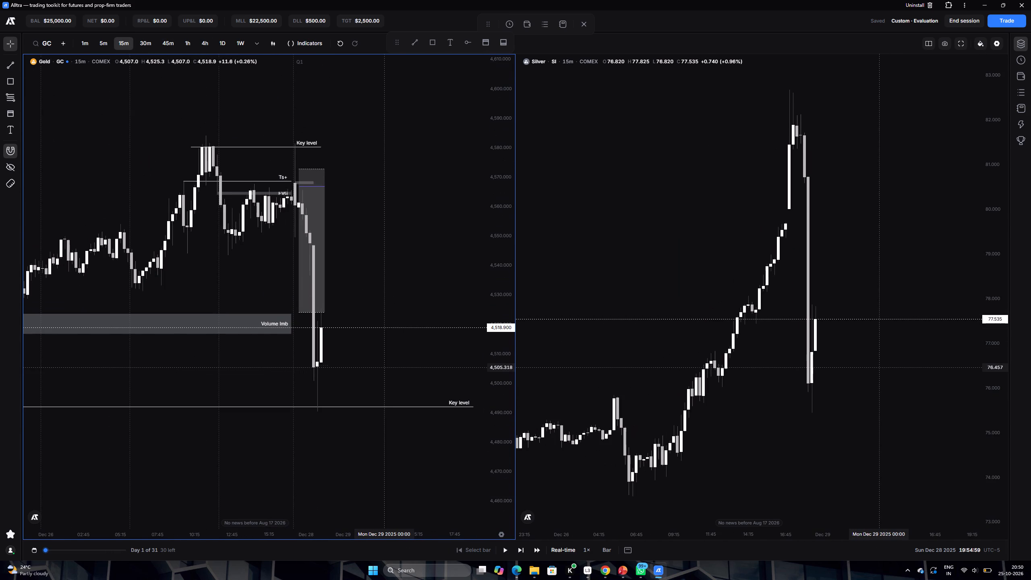
left_click(190, 42)
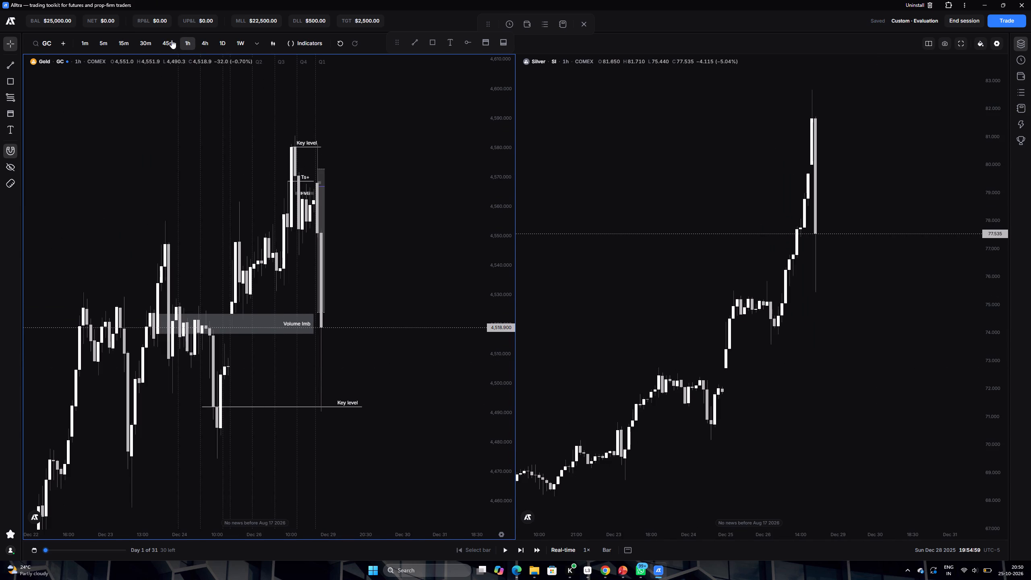
left_click(171, 41)
left_click(152, 42)
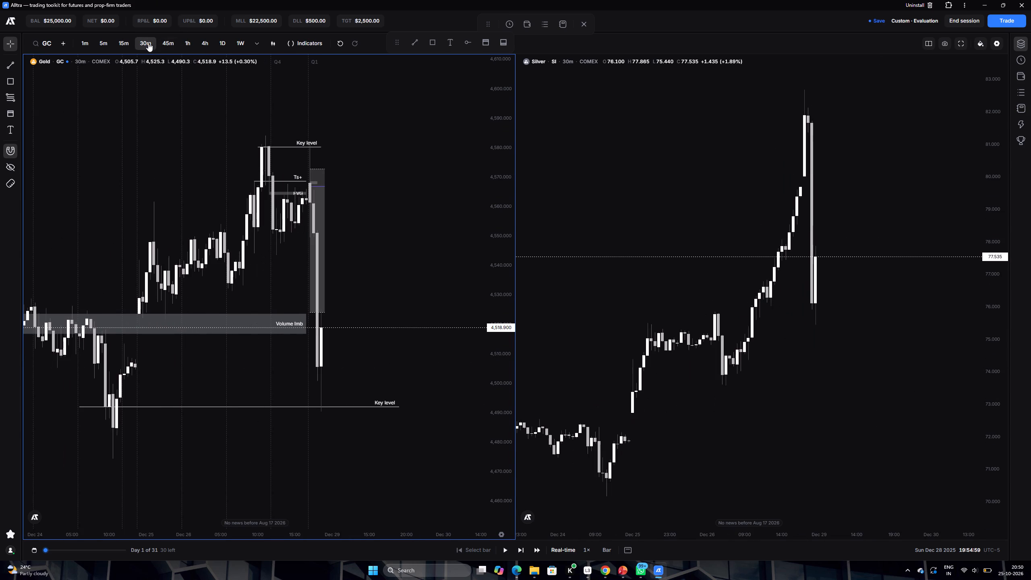
left_click(138, 43)
left_click(120, 47)
On the 5m Gold chart, draw a short horizontal line at about 4,515 from the 19:30 rebound candle's close.
left_click(106, 43)
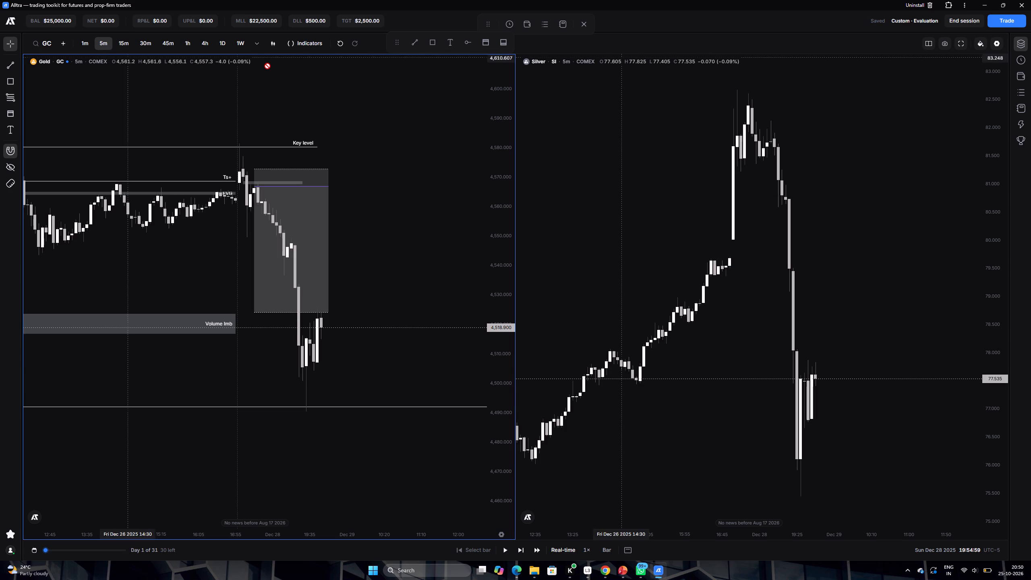
double_click(415, 45)
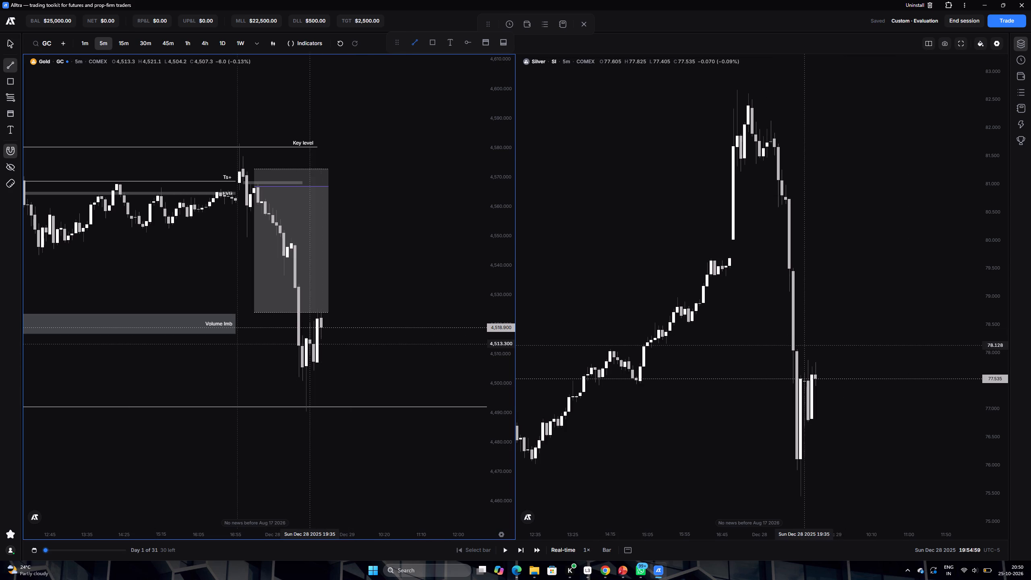
left_click(306, 342)
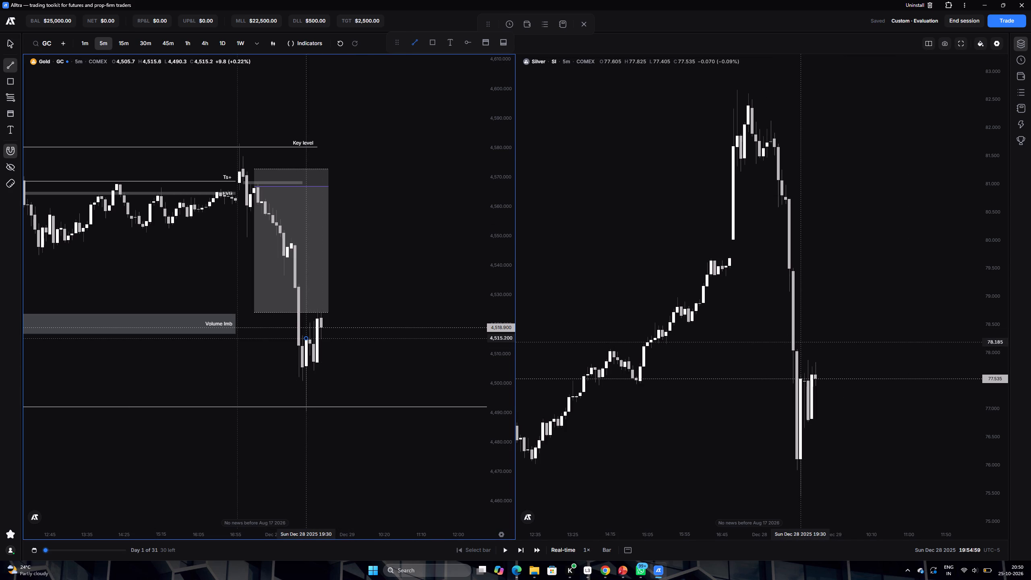
left_click(352, 344, "shift")
left_click(354, 364)
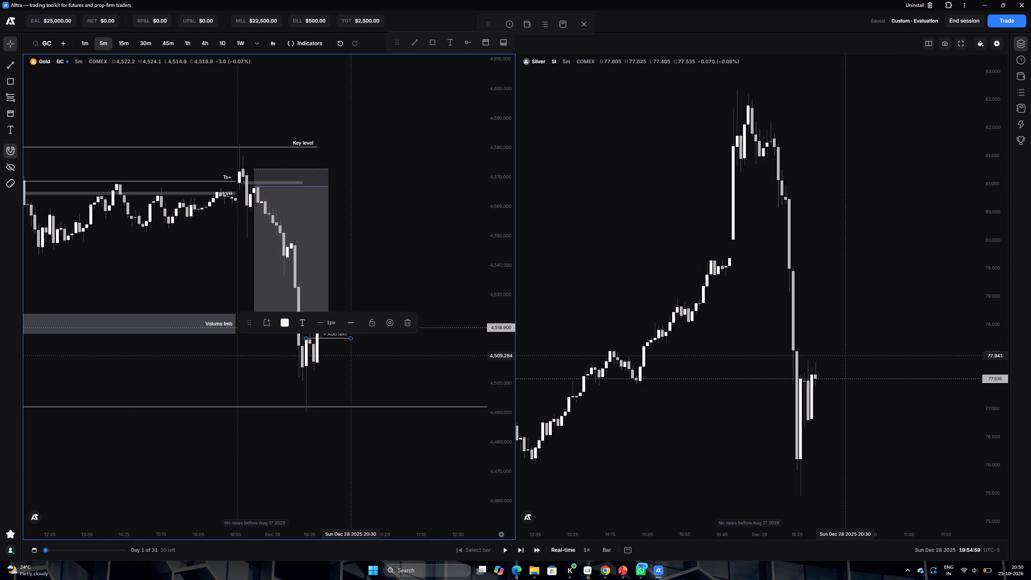
Switch the charts to the 1m timeframe and play the replay forward to 19:59:59, watching Gold around the new line.
left_click(87, 46)
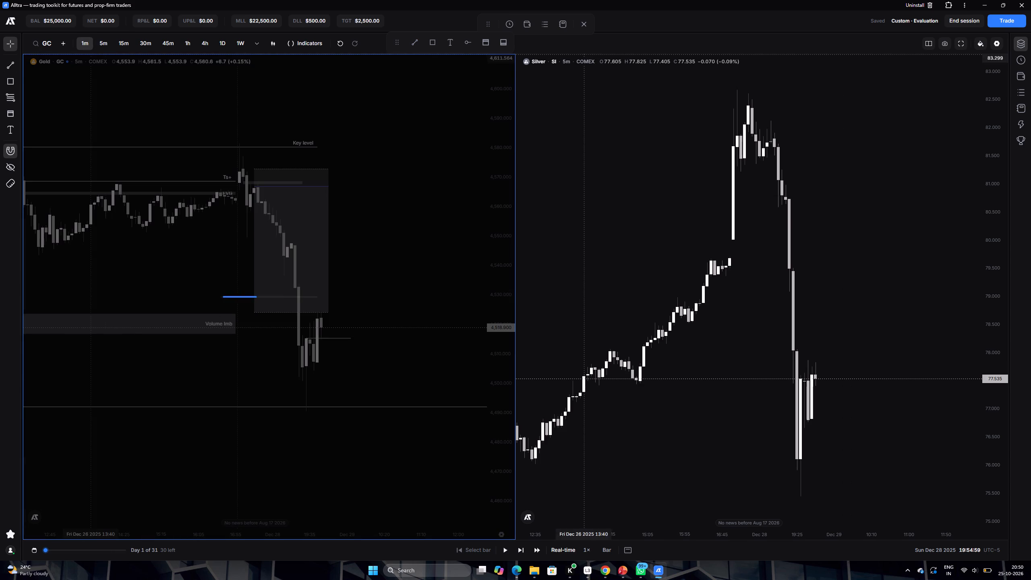
scroll(413, 299, "down", 2)
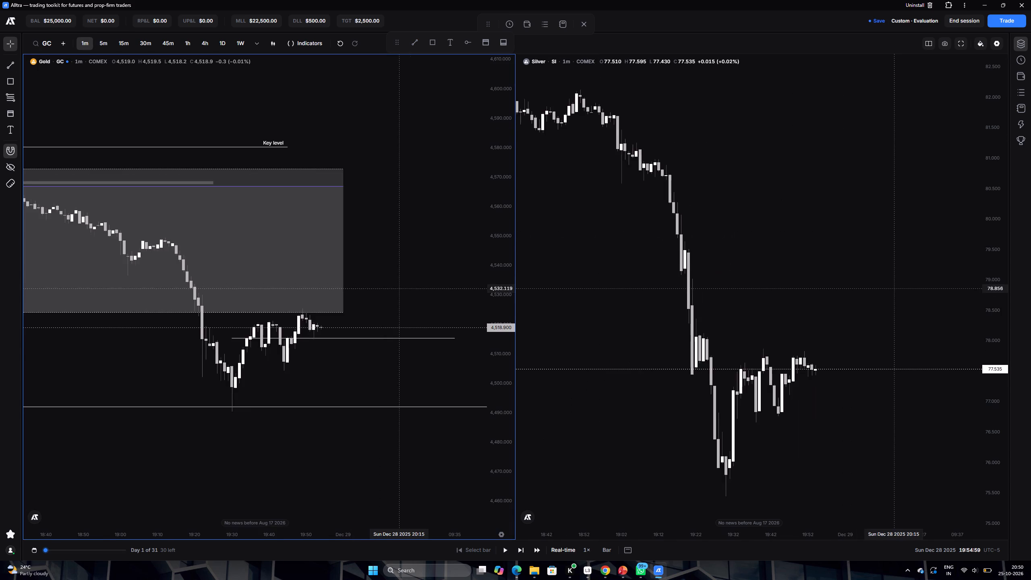
left_click_drag(509, 336, 505, 331)
left_click_drag(503, 326, 478, 244)
left_click_drag(476, 237, 466, 183)
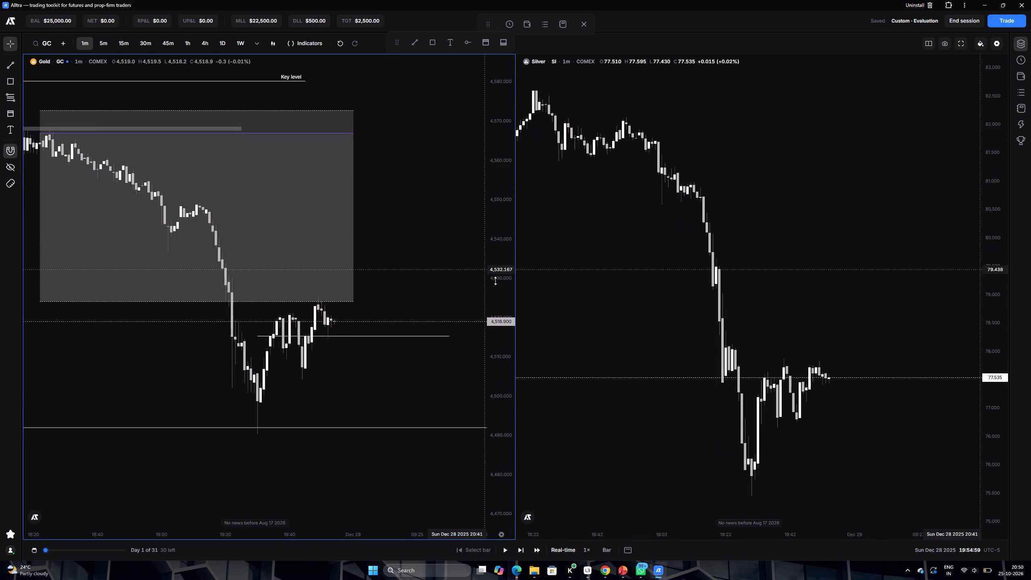
left_click_drag(495, 282, 480, 168)
left_click(480, 168)
left_click_drag(424, 302, 399, 265)
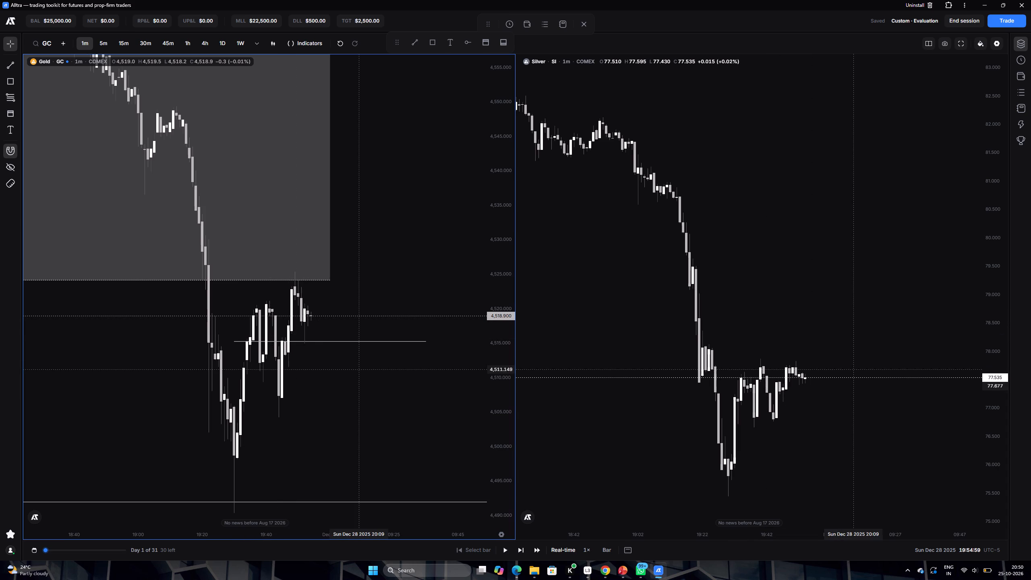
left_click(507, 551)
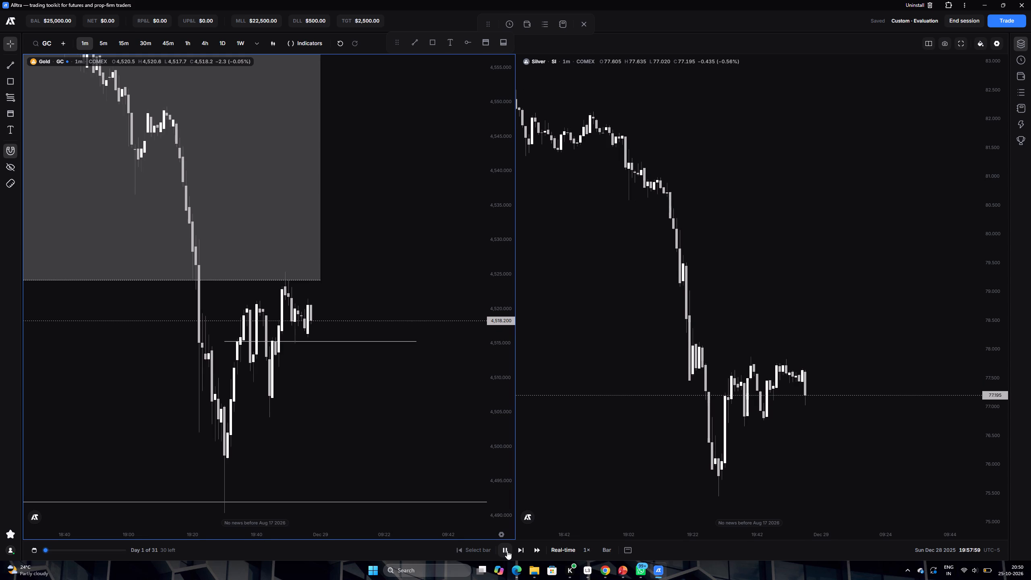
left_click(507, 551)
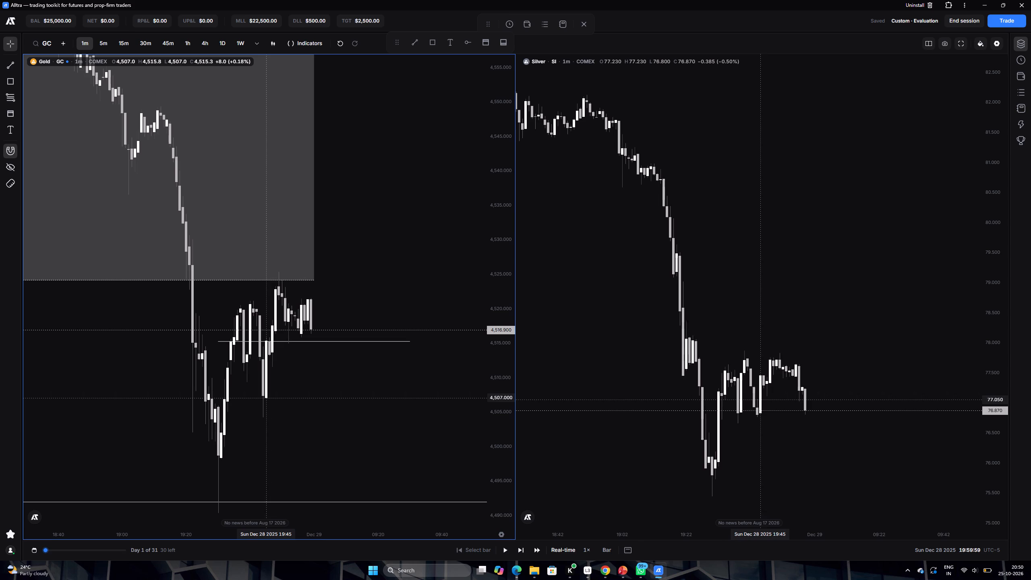
Advance the replay in two short runs to 20:01:59, pausing to check Gold's candles around the 4,515 line.
left_click(504, 554)
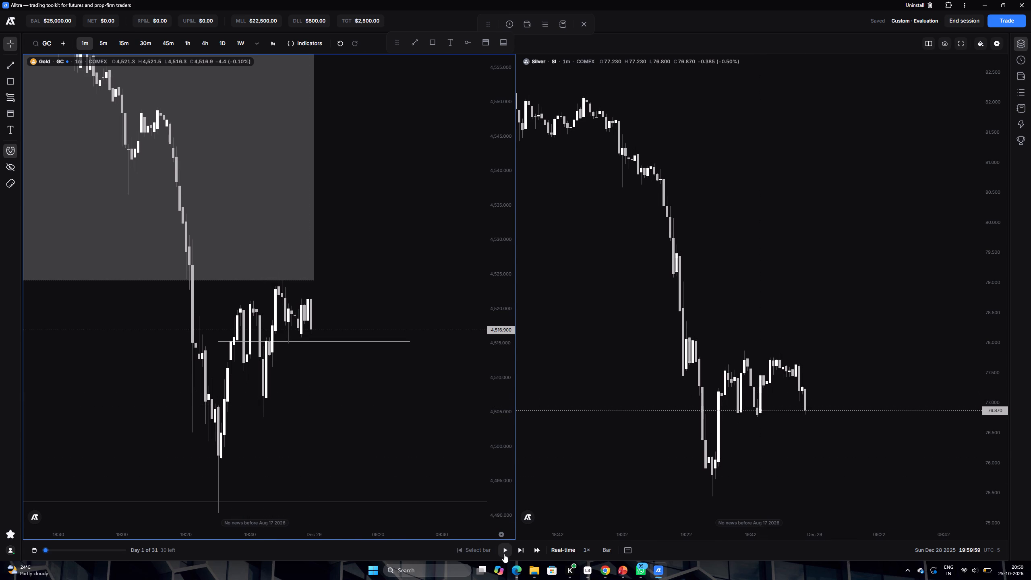
left_click(504, 551)
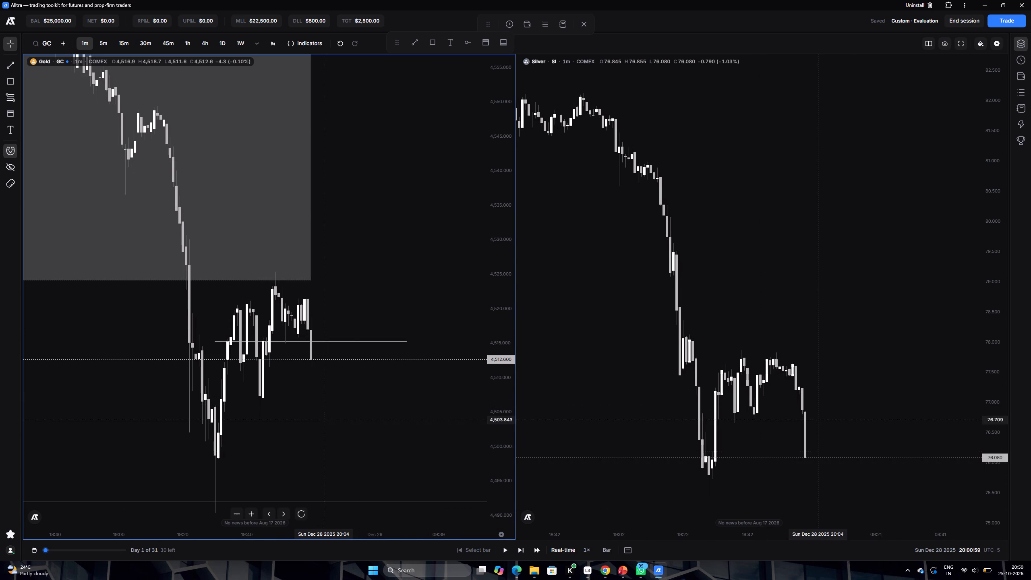
left_click_drag(321, 421, 316, 405)
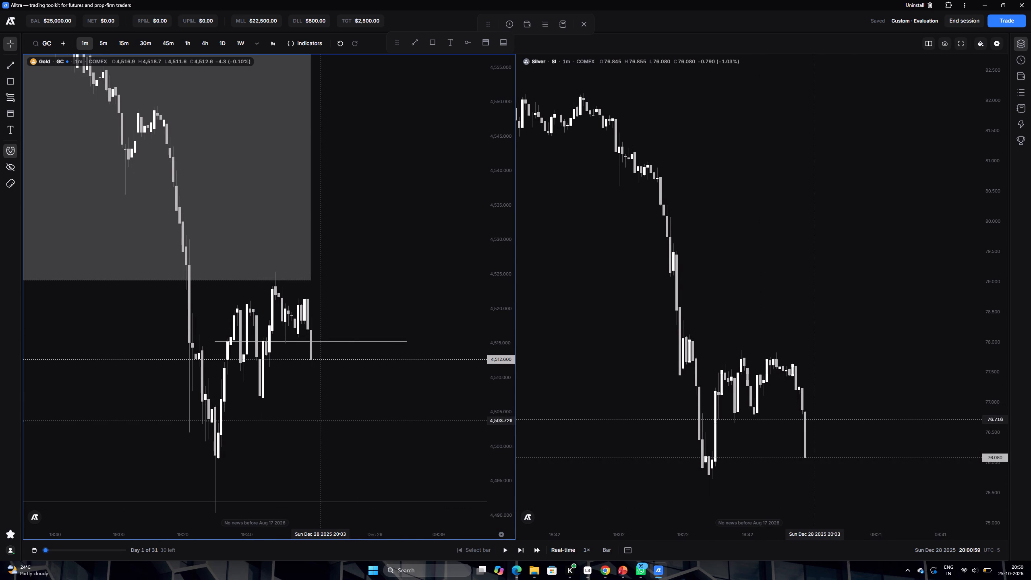
left_click_drag(316, 405, 314, 398)
left_click(314, 398)
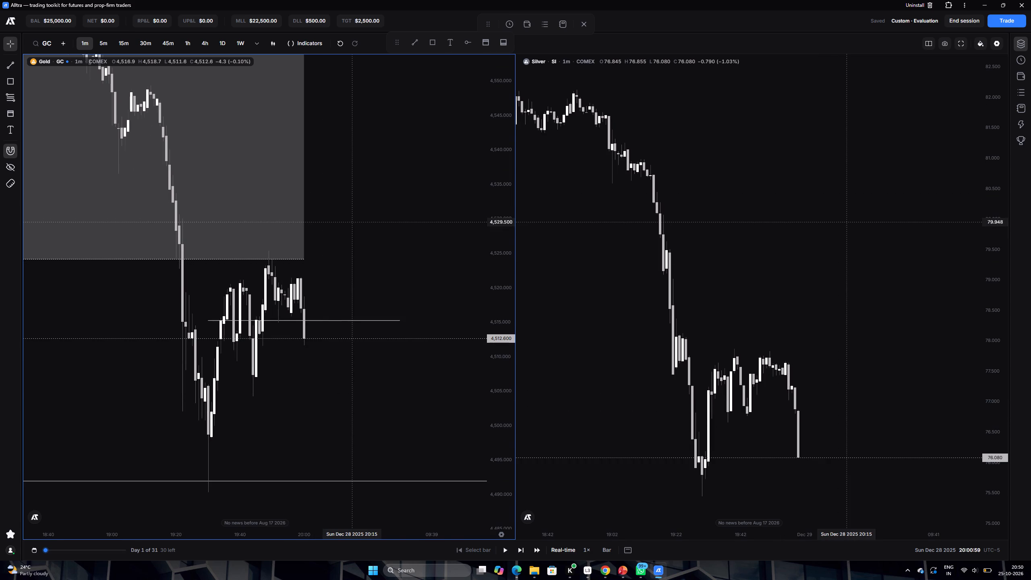
left_click_drag(425, 145, 420, 152)
left_click(420, 152)
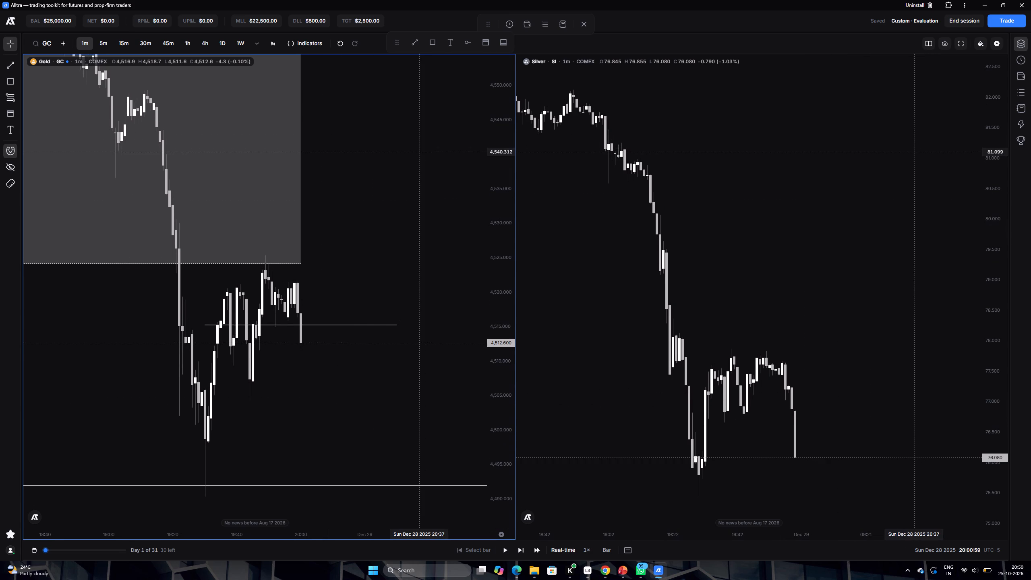
left_click(502, 550)
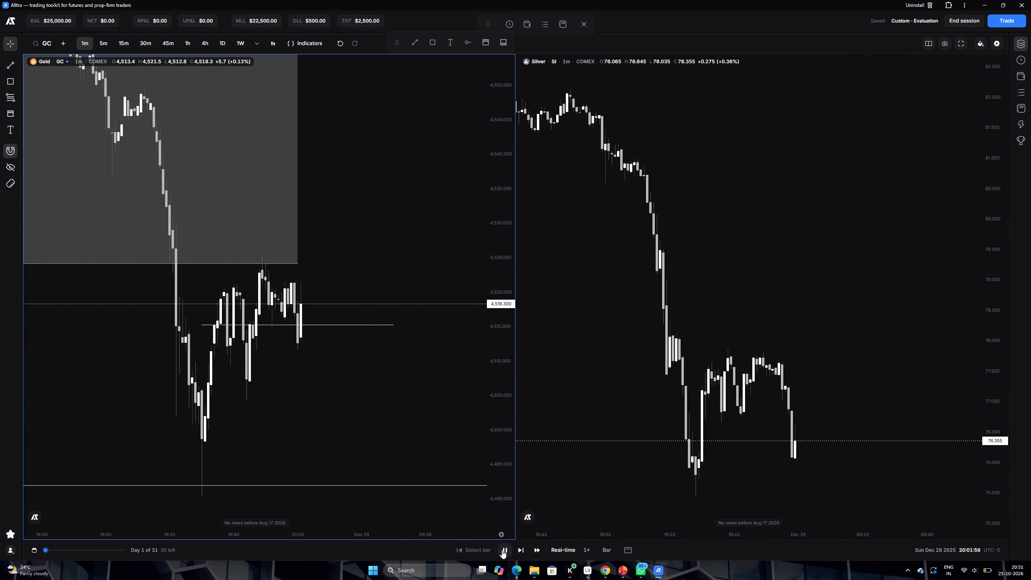
left_click(502, 550)
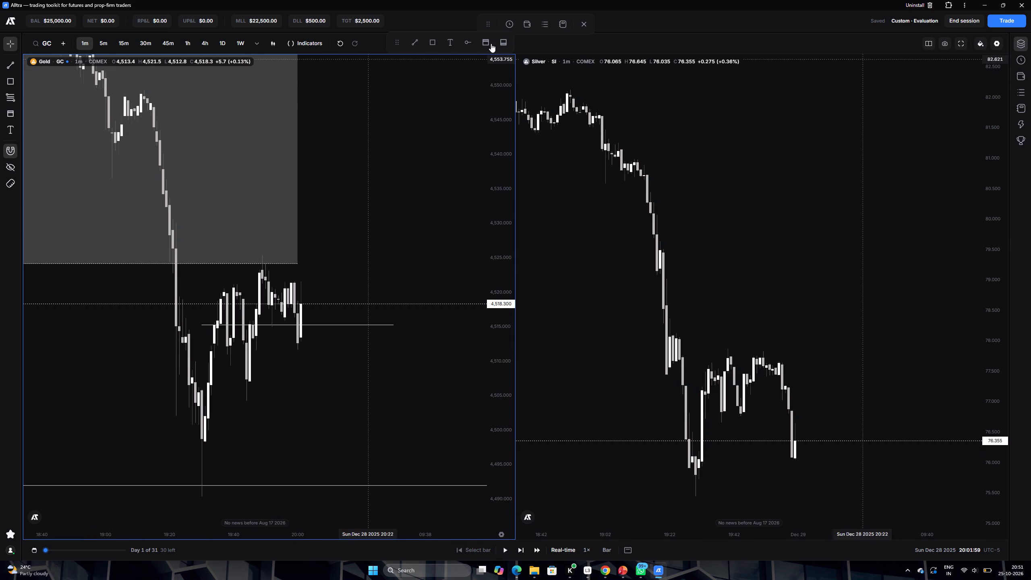
Draw a long position on Gold at 4,518.3 with the stop about 97 ticks below and the target about 203 ticks above.
left_click(503, 43)
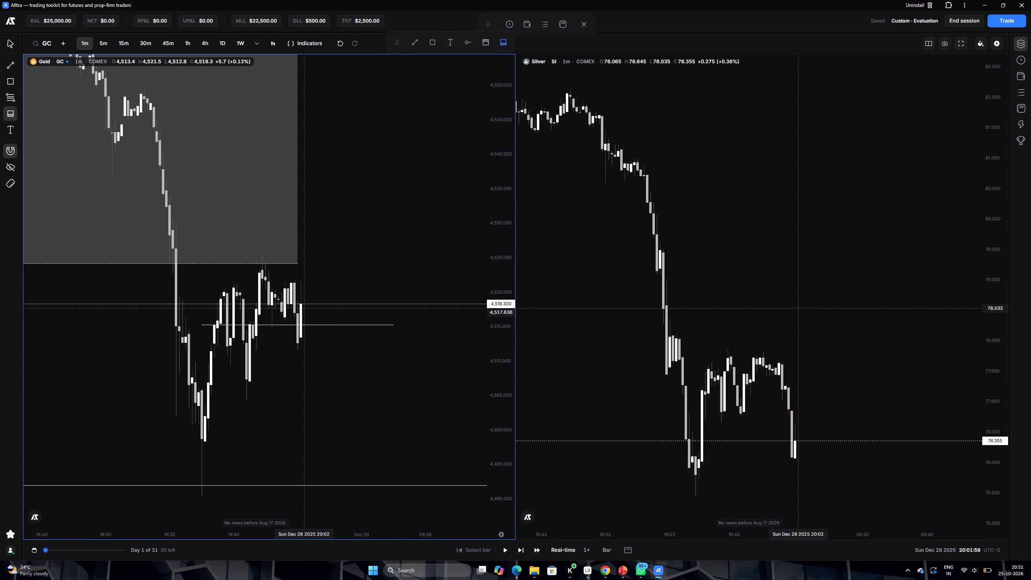
left_click(304, 303)
left_click_drag(304, 333, 308, 346)
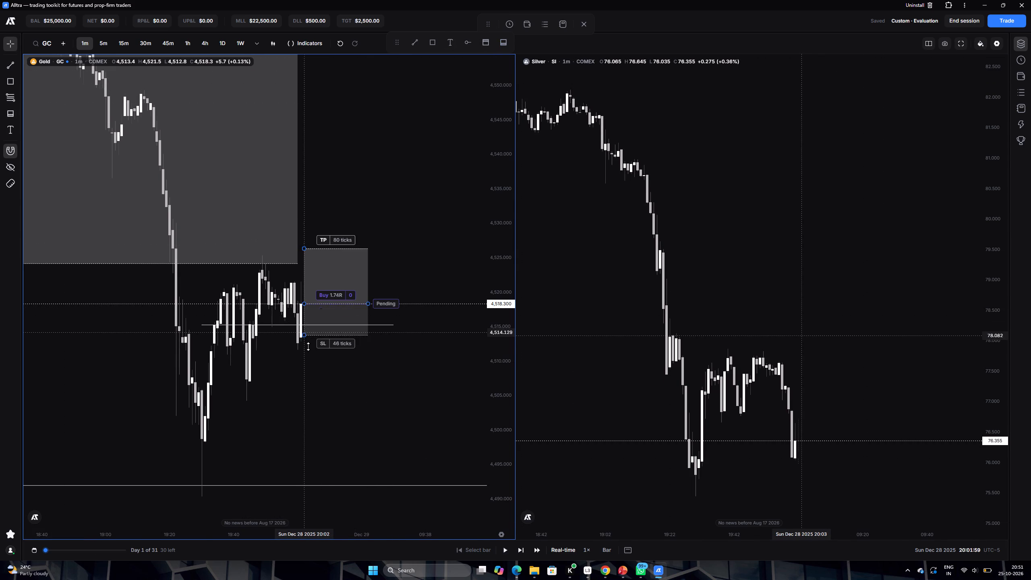
left_click_drag(308, 346, 302, 370)
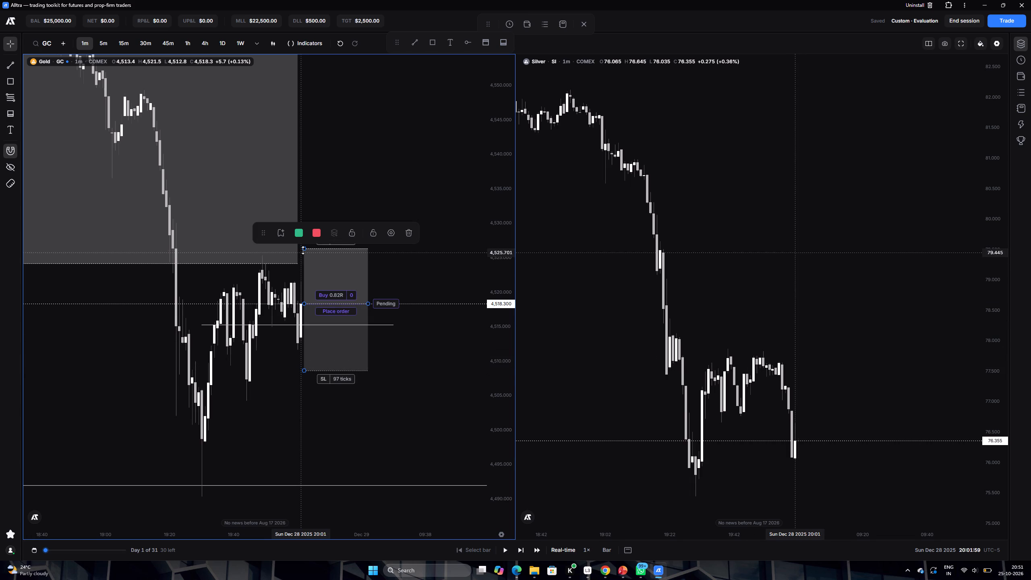
left_click_drag(303, 250, 315, 163)
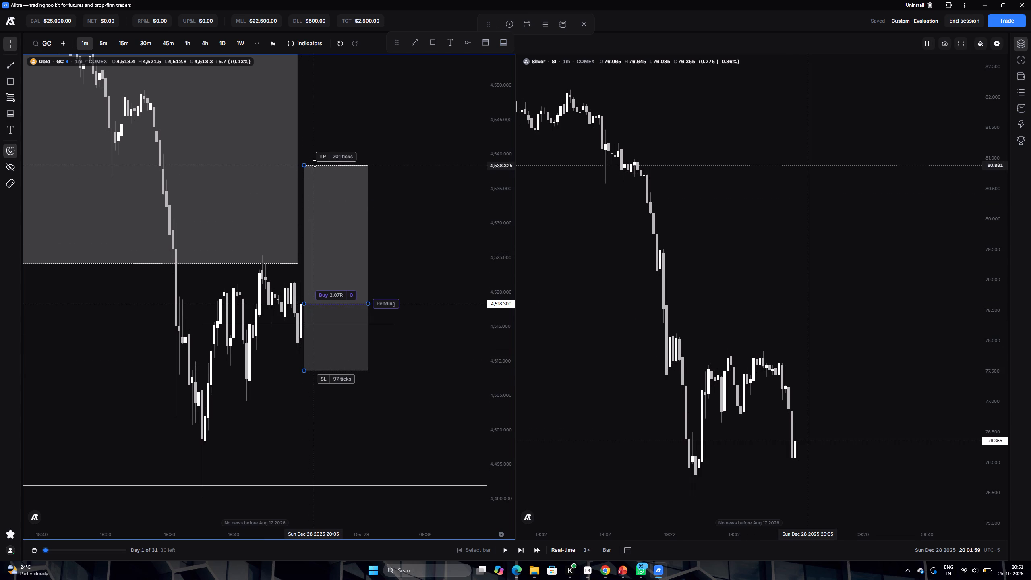
left_click_drag(315, 163, 315, 164)
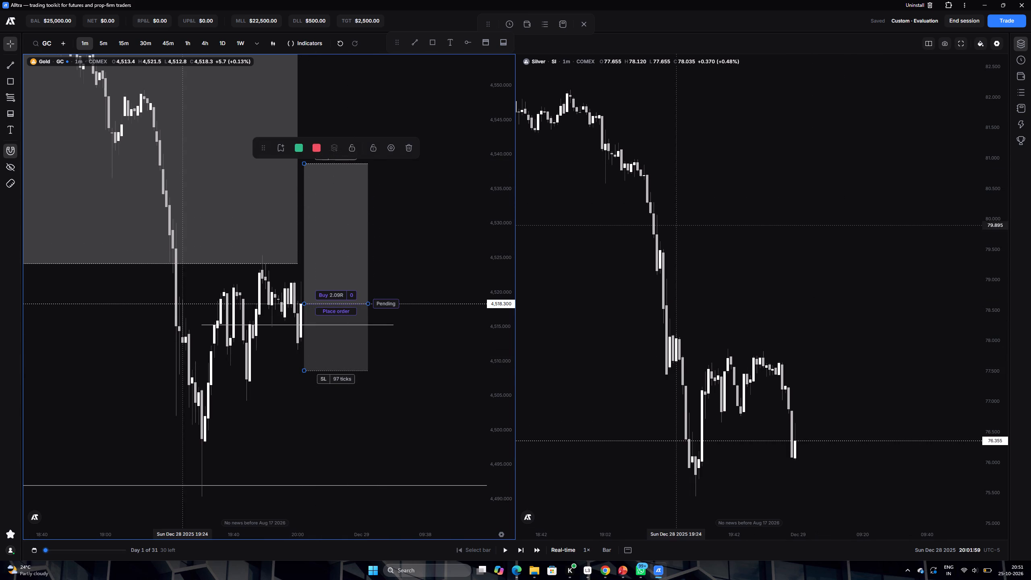
Try to submit the one-contract Gold buy order with its $2,030 take profit and $970 stop loss, first as limit and again as market.
left_click(998, 15)
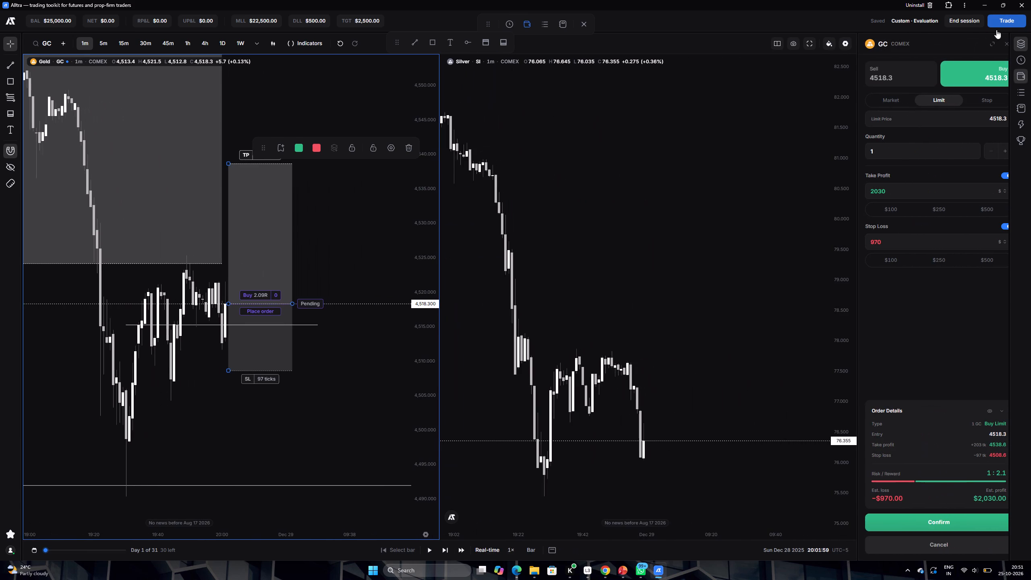
double_click(905, 521)
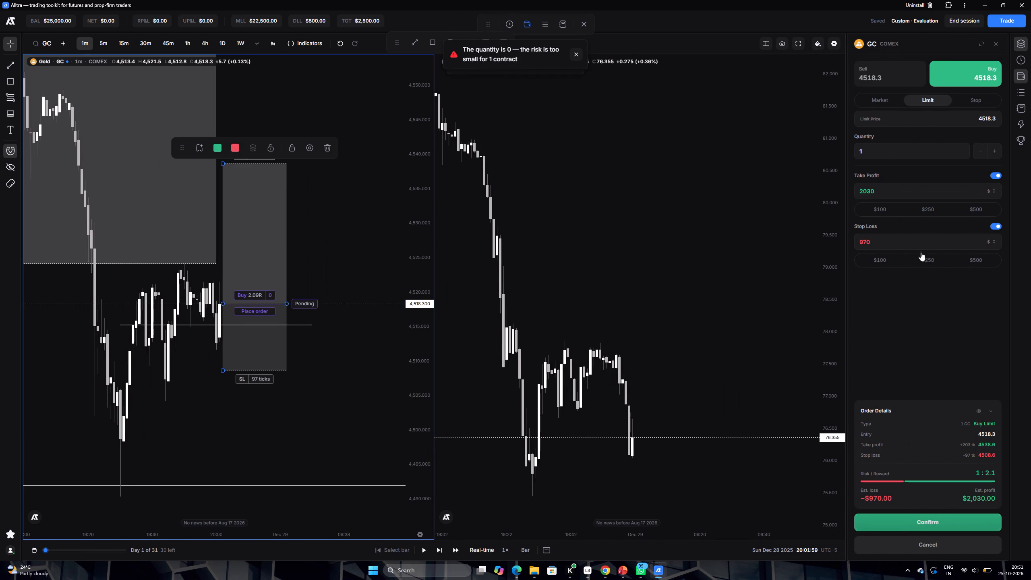
left_click(881, 102)
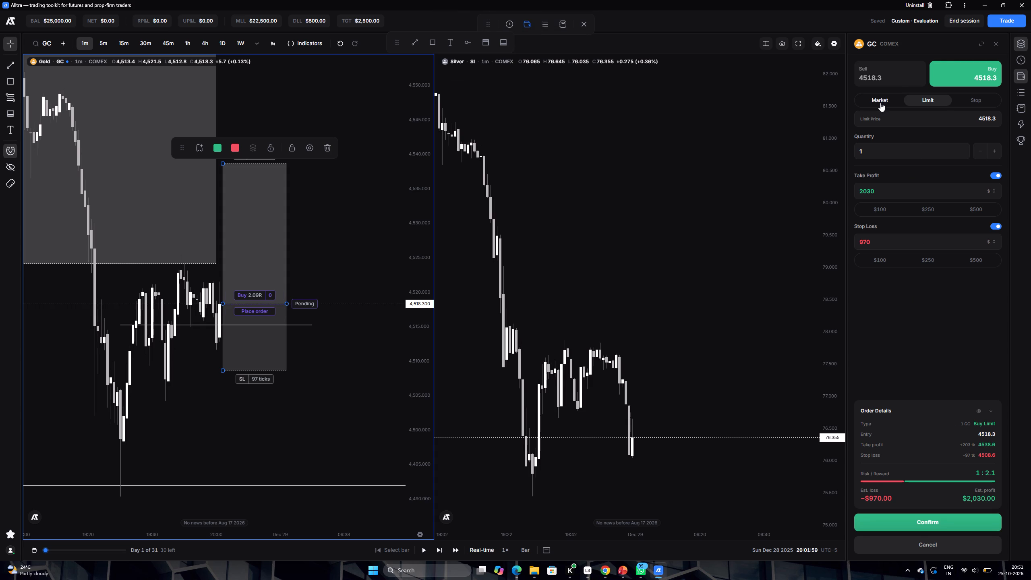
left_click(872, 516)
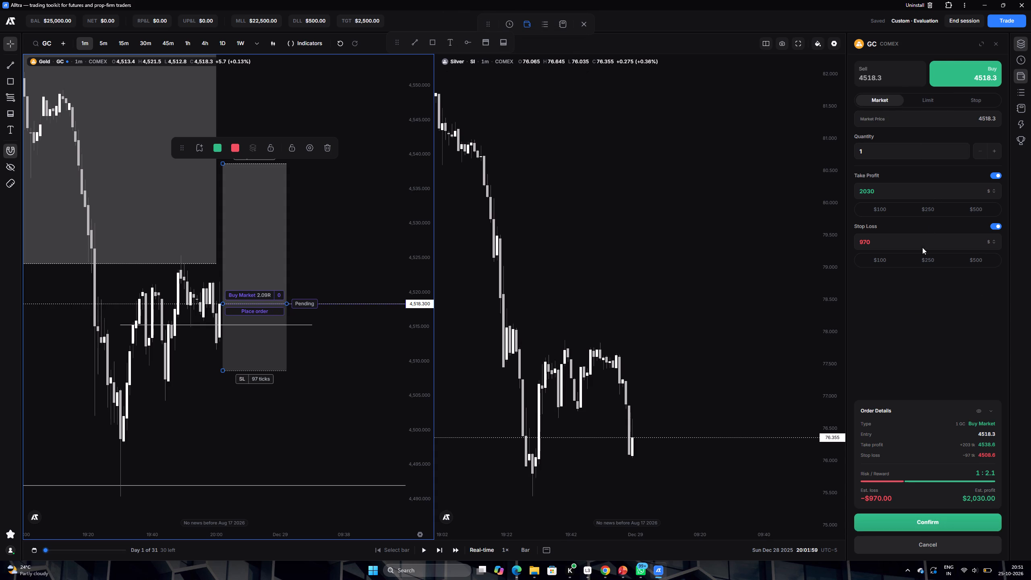
Try the smaller preset stop-loss amounts on the Gold market buy order, and settle on $500.
left_click(878, 257)
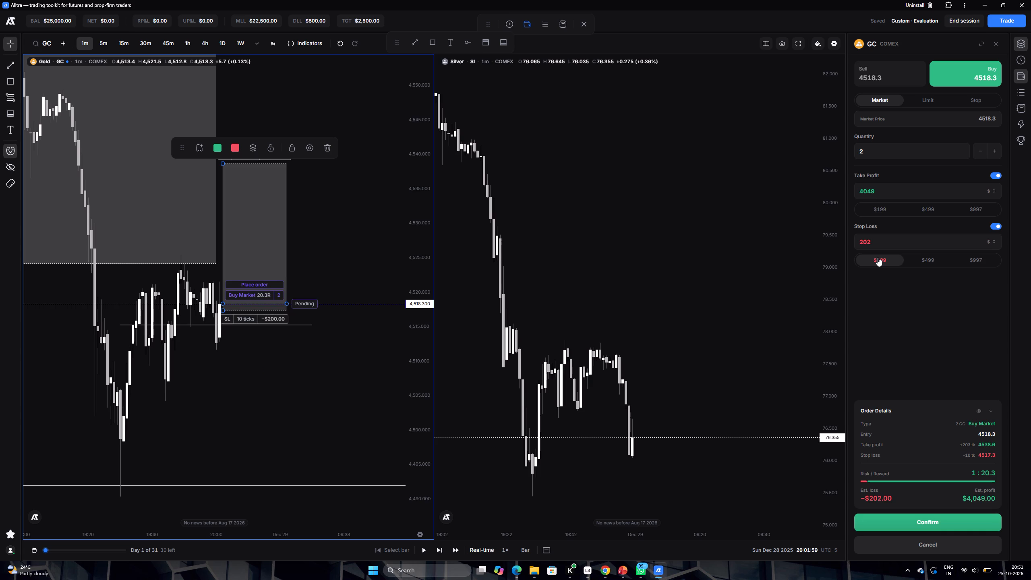
double_click(921, 257)
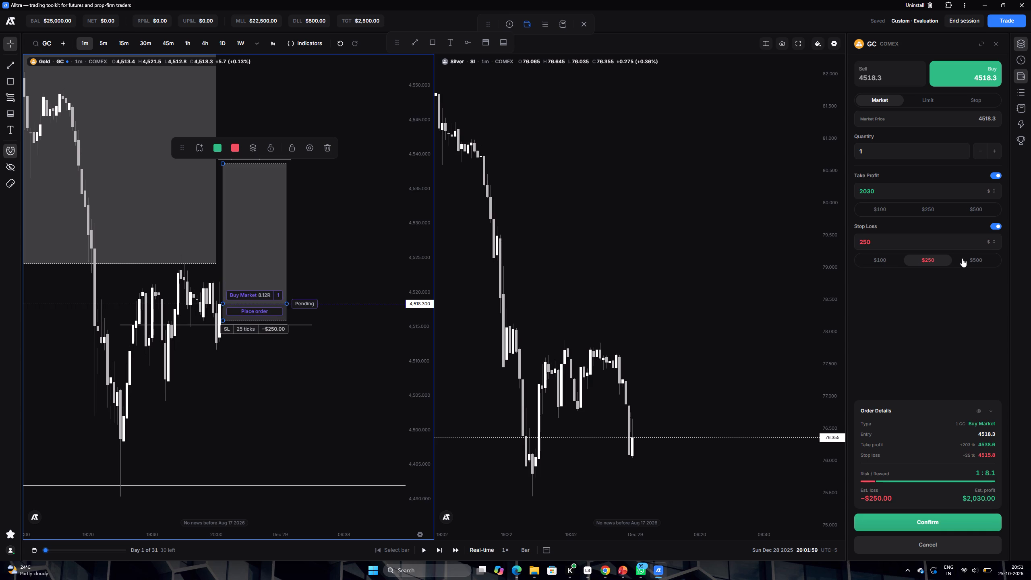
left_click(962, 258)
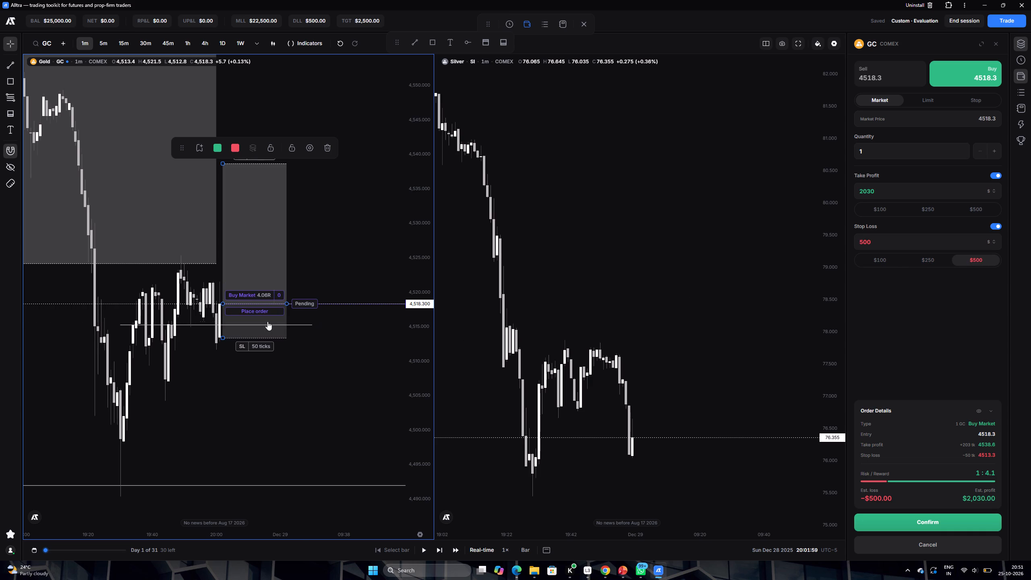
Widen the stop of the Gold long position to about 92 ticks below the entry, a $920 stop loss.
left_click_drag(221, 338, 215, 366)
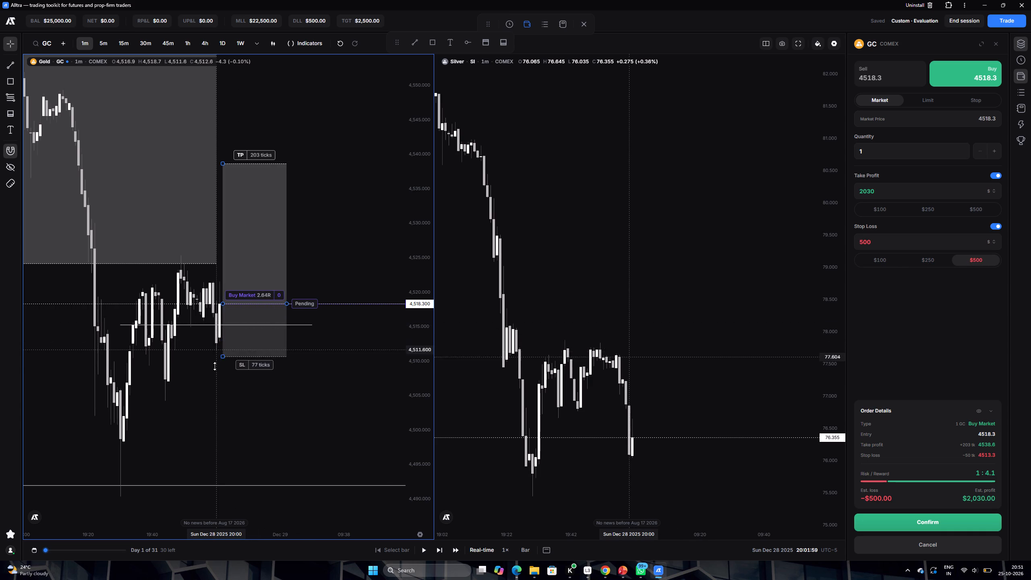
left_click_drag(215, 366, 215, 367)
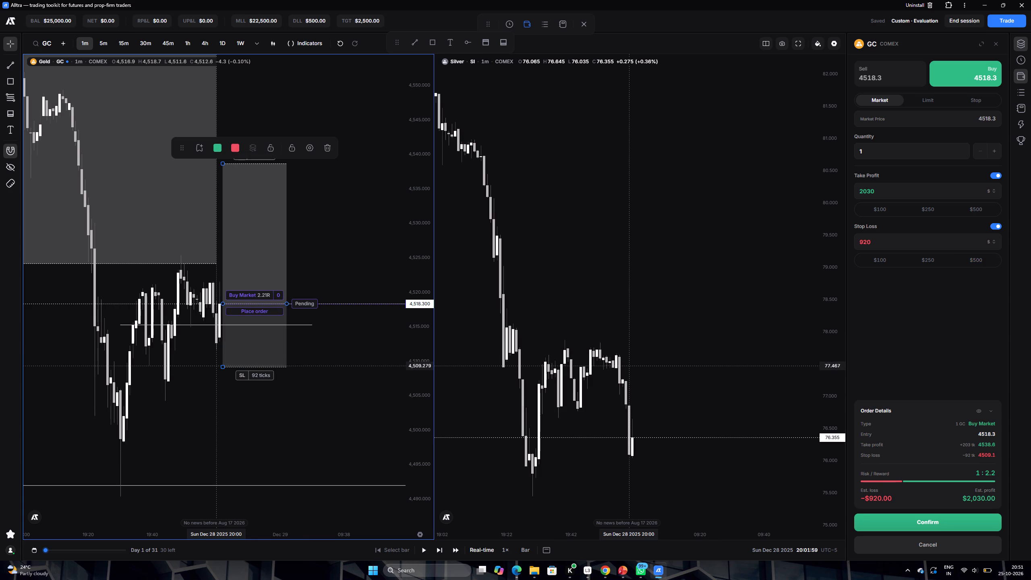
left_click(321, 333)
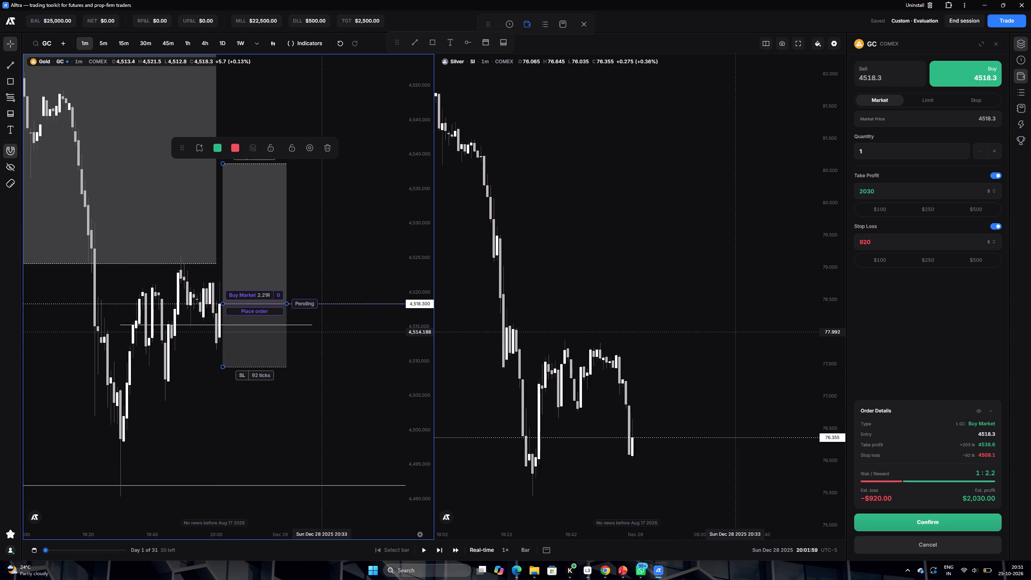
left_click(273, 306)
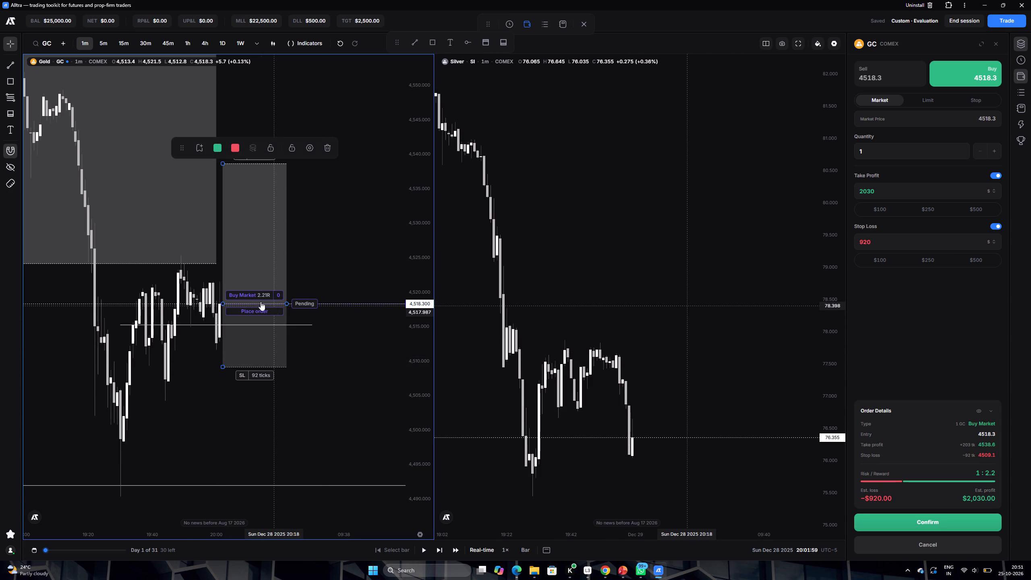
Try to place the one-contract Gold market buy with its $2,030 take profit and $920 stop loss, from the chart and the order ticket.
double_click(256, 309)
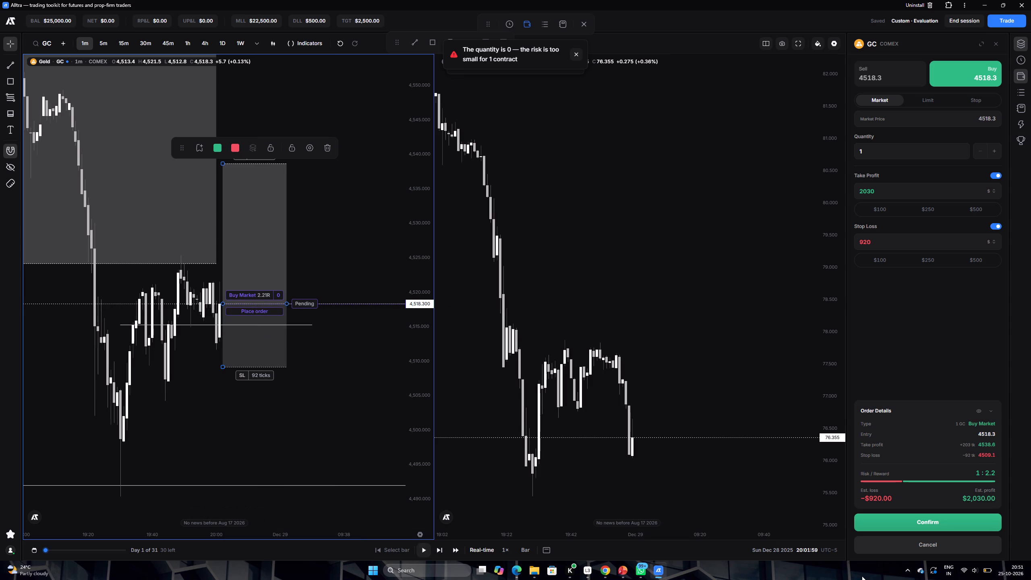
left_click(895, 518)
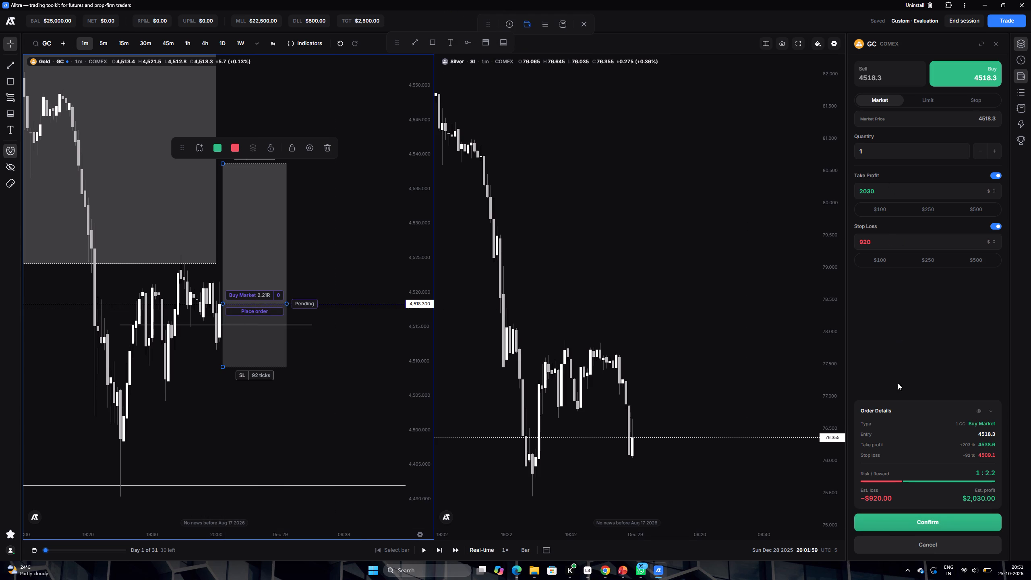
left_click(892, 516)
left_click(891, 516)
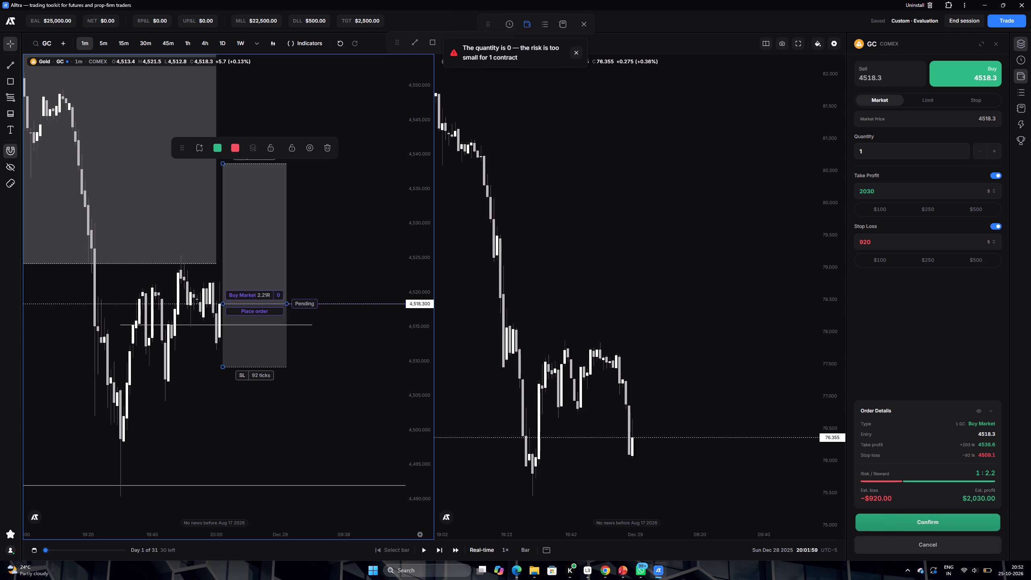
Run the replay onward from 20:01:59 and retry placing the Gold market buy order as the candles advance.
left_click(424, 551)
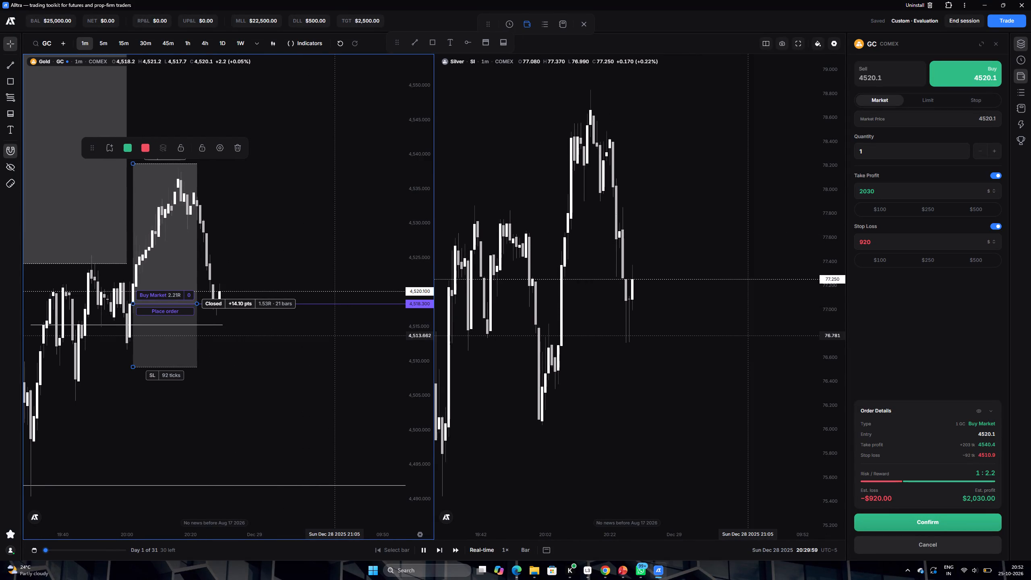
scroll(335, 336, "down", 3)
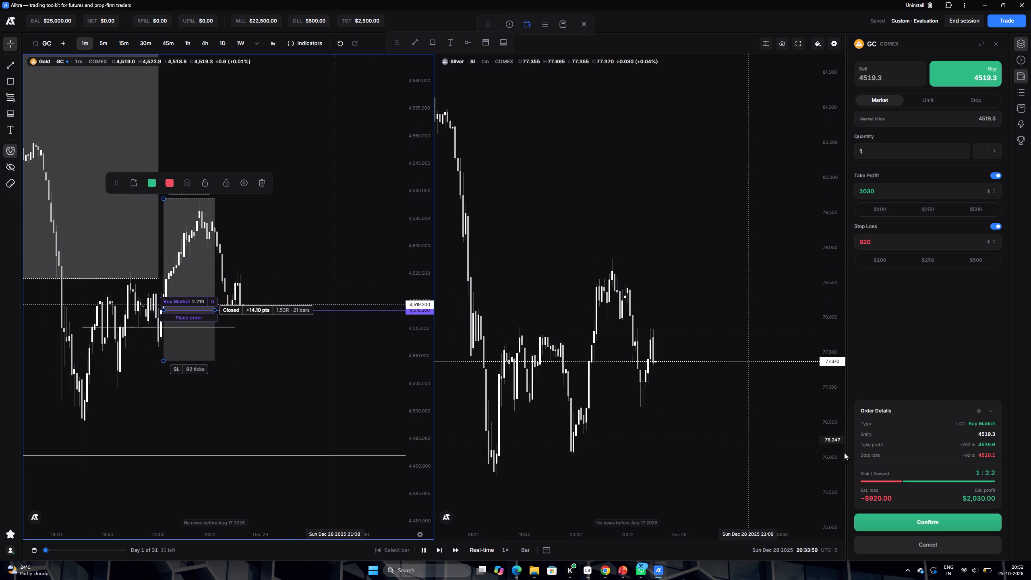
double_click(934, 524)
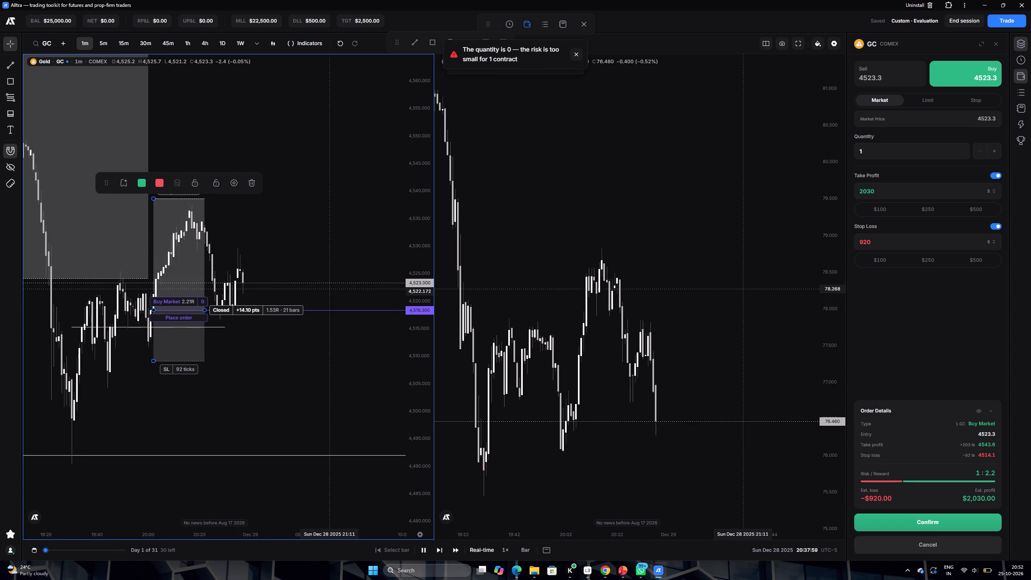
scroll(315, 261, "down", 2)
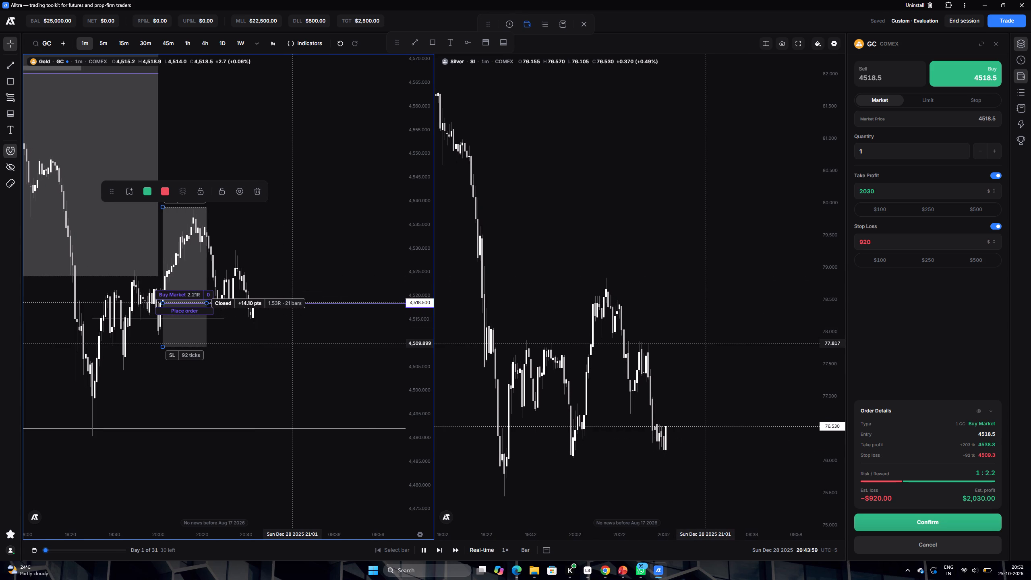
double_click(193, 309)
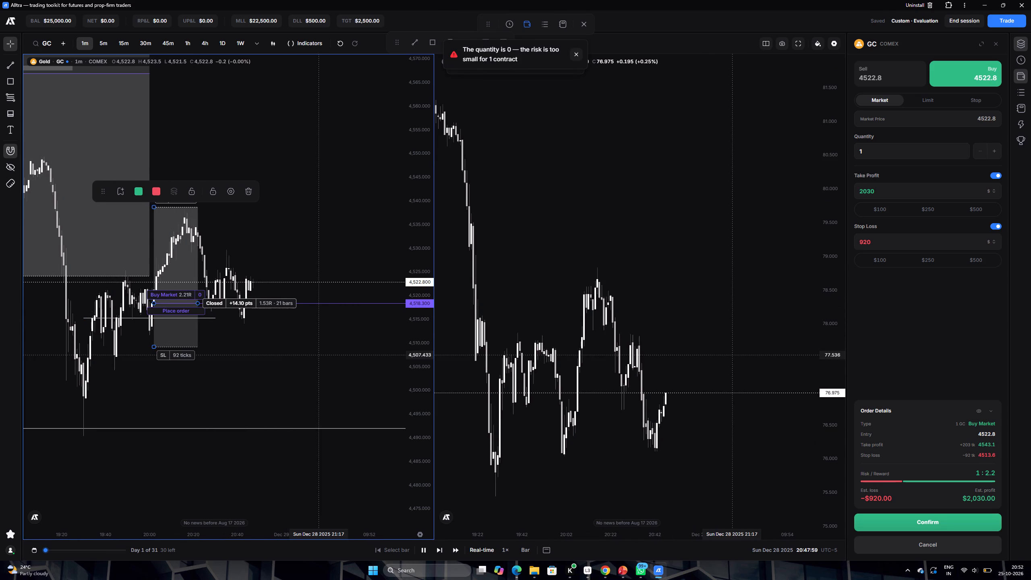
Deselect the long position and close the Gold order ticket while the replay keeps running.
scroll(315, 353, "down", 3)
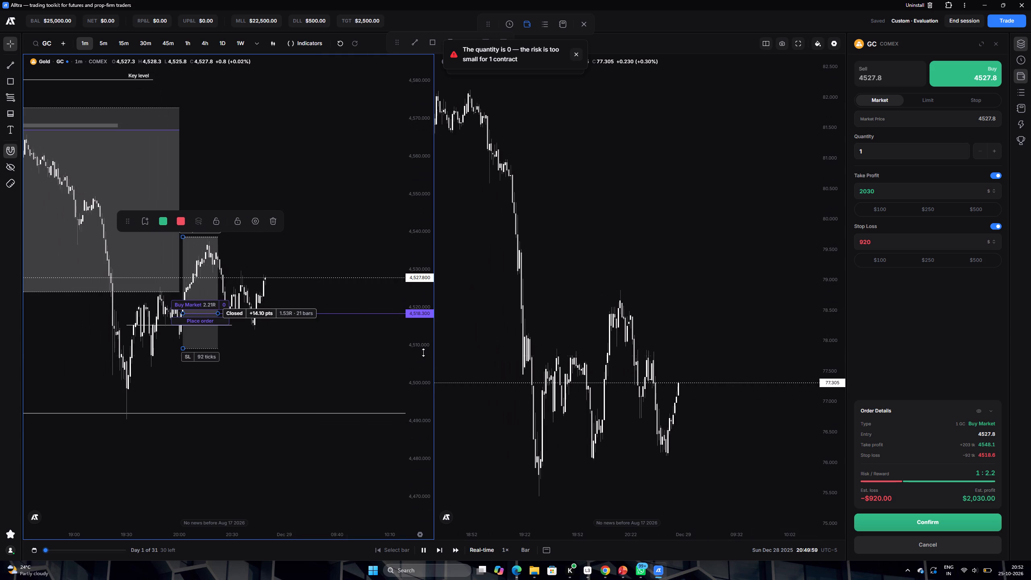
left_click_drag(423, 355, 423, 351)
left_click_drag(422, 349, 419, 286)
left_click(419, 286)
left_click_drag(418, 307, 415, 244)
left_click(414, 243)
scroll(366, 244, "down", 1)
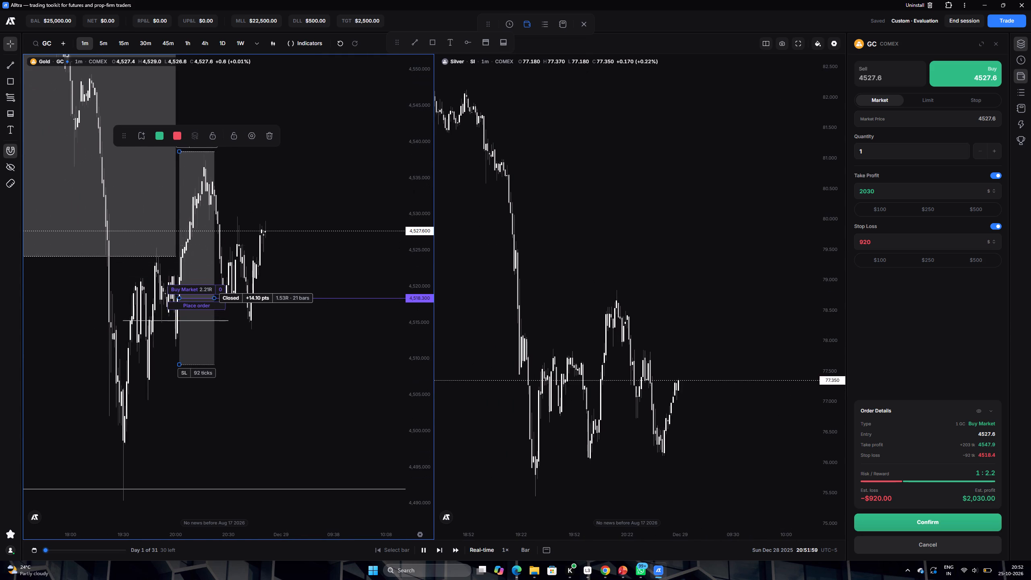
scroll(371, 245, "down", 1)
left_click(354, 369)
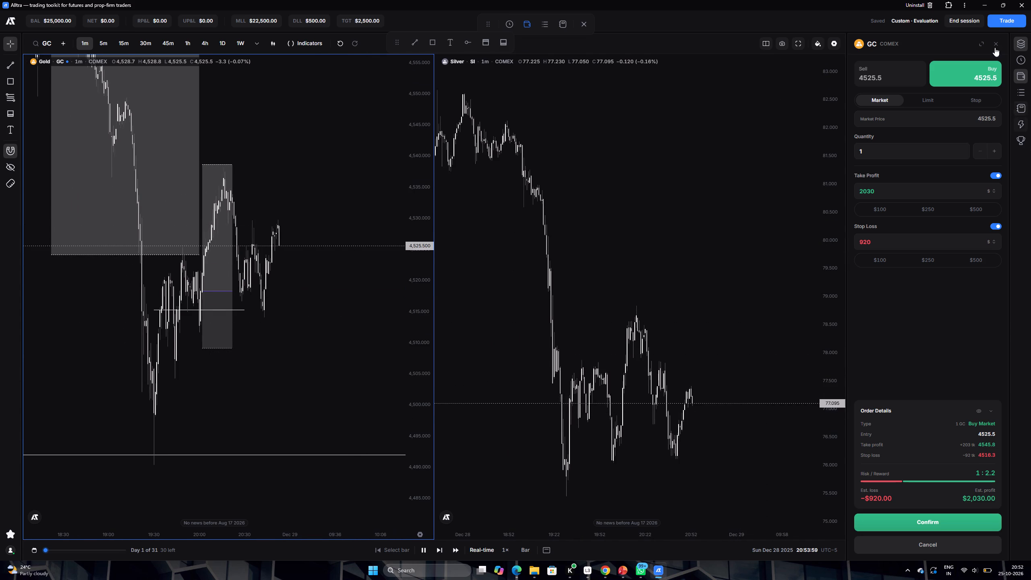
double_click(997, 43)
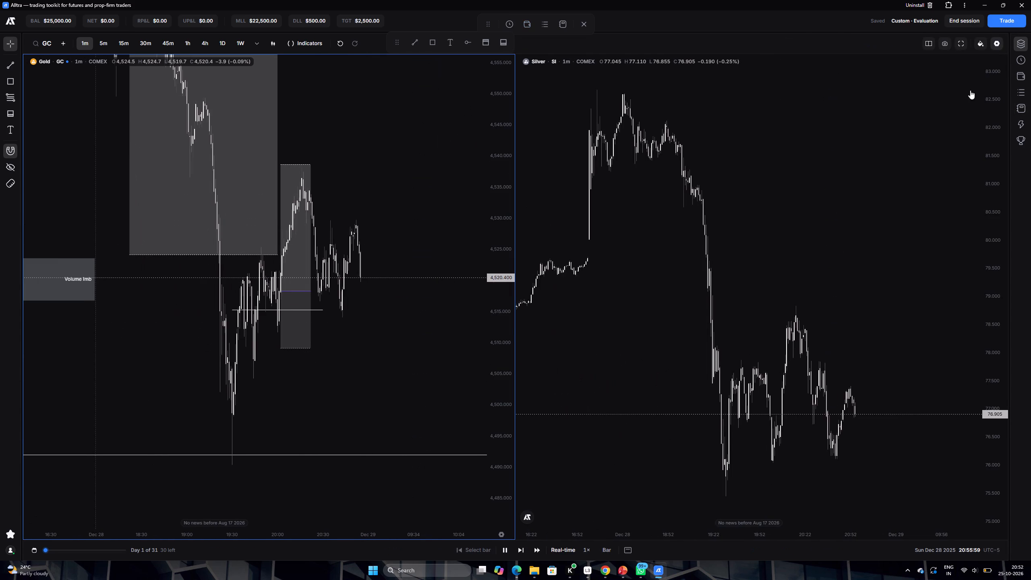
Pause the replay at 20:58:59.
scroll(420, 357, "up", 3)
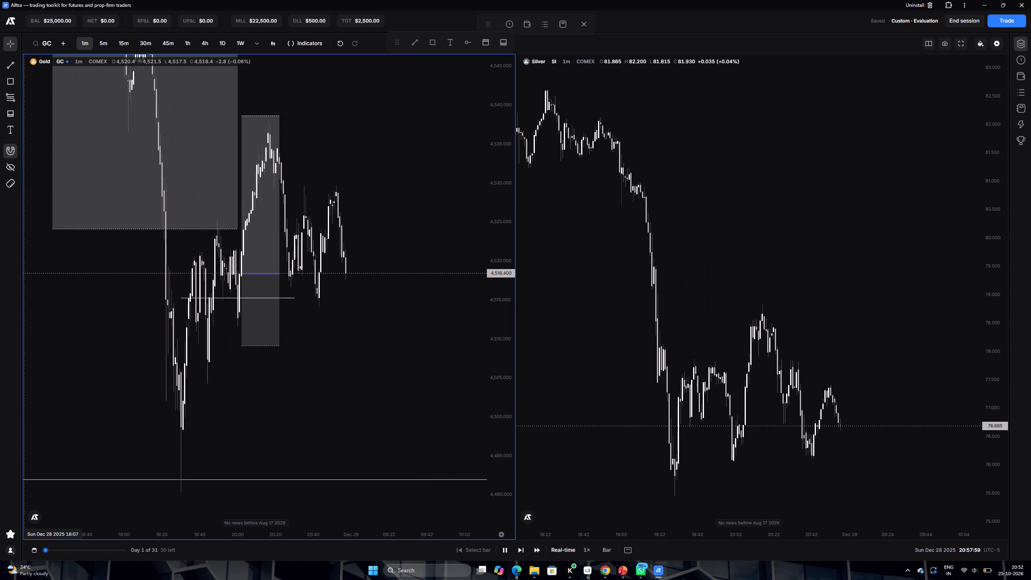
triple_click(503, 551)
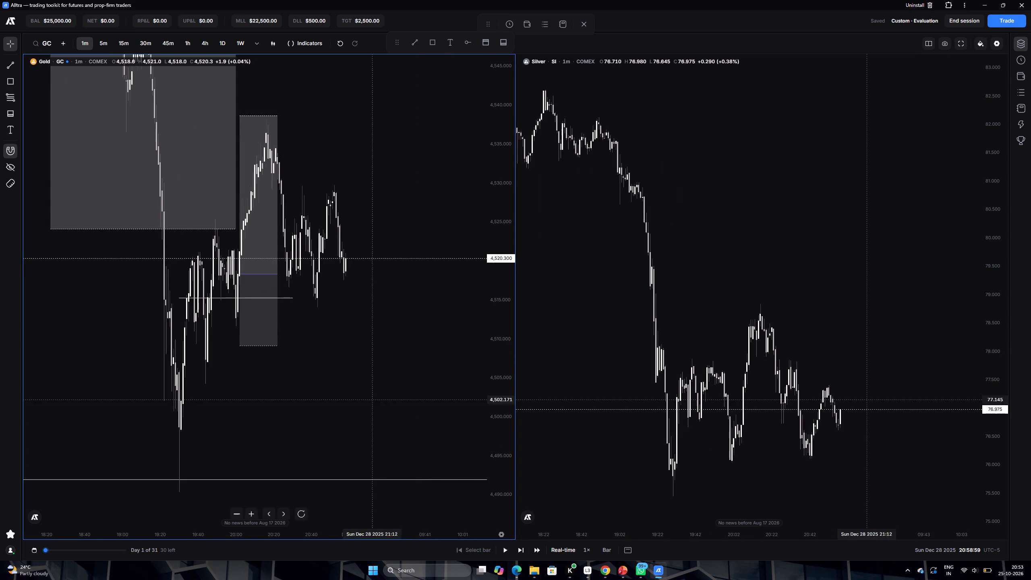
Examine Gold's price action against Silver's, from the earlier marked levels through the latest swings up to the paused candle.
left_click_drag(348, 358, 403, 410)
scroll(400, 406, "up", 2)
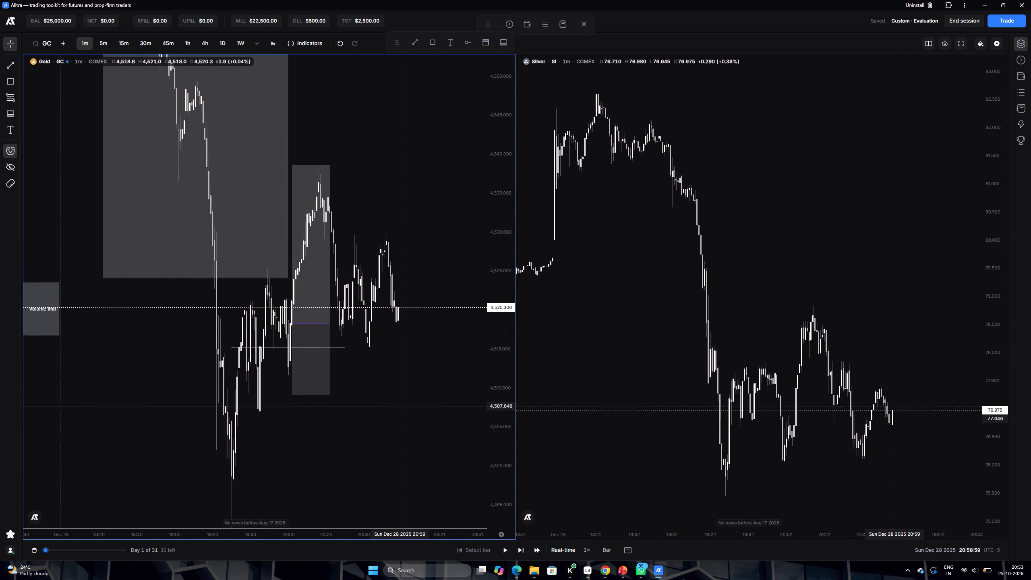
scroll(399, 405, "up", 4)
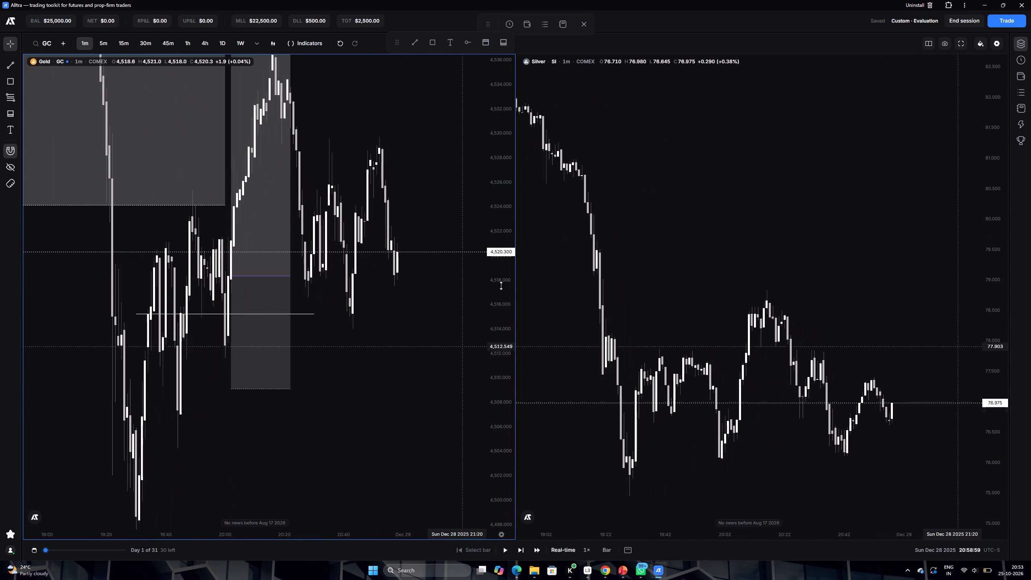
left_click_drag(498, 282, 497, 367)
left_click(497, 367)
left_click(450, 346)
left_click_drag(449, 352, 433, 387)
left_click(433, 387)
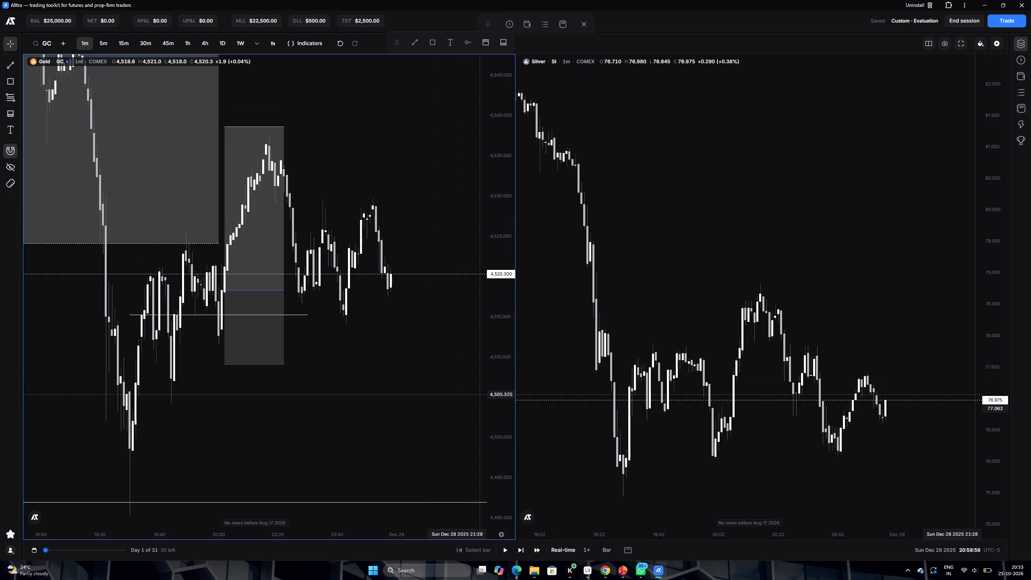
scroll(783, 435, "up", 2)
scroll(783, 435, "down", 3)
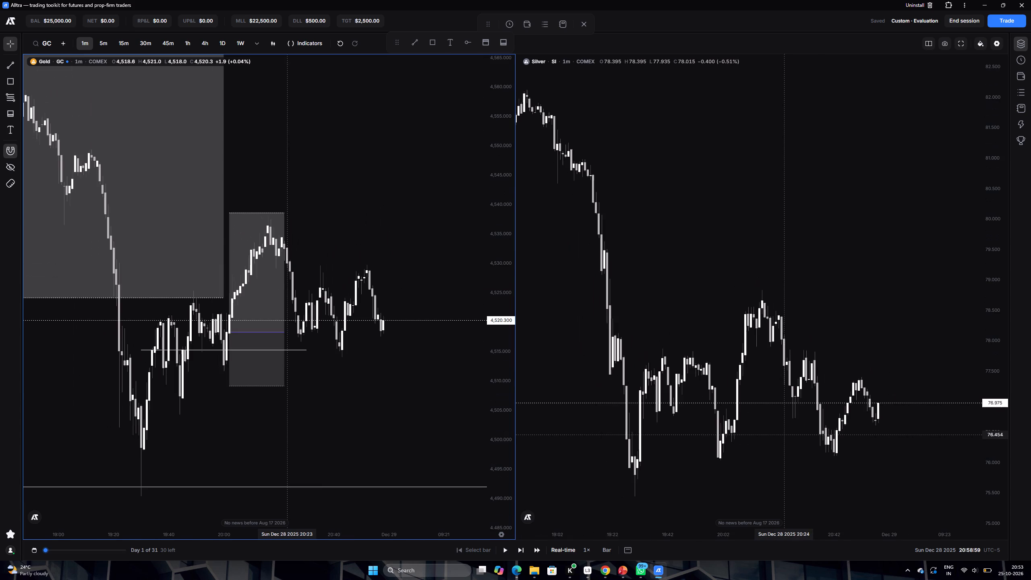
scroll(290, 330, "down", 6)
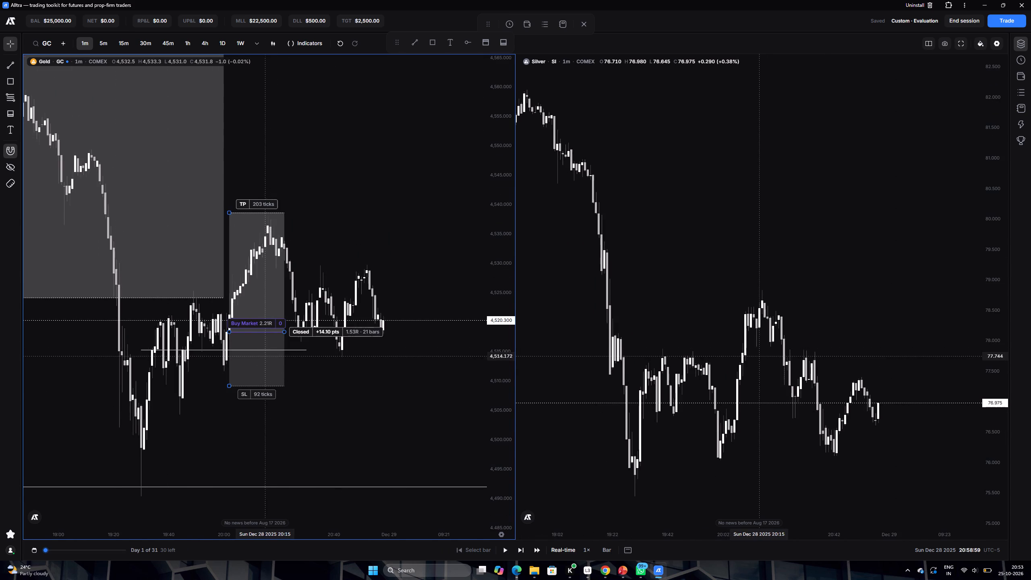
scroll(308, 321, "down", 12)
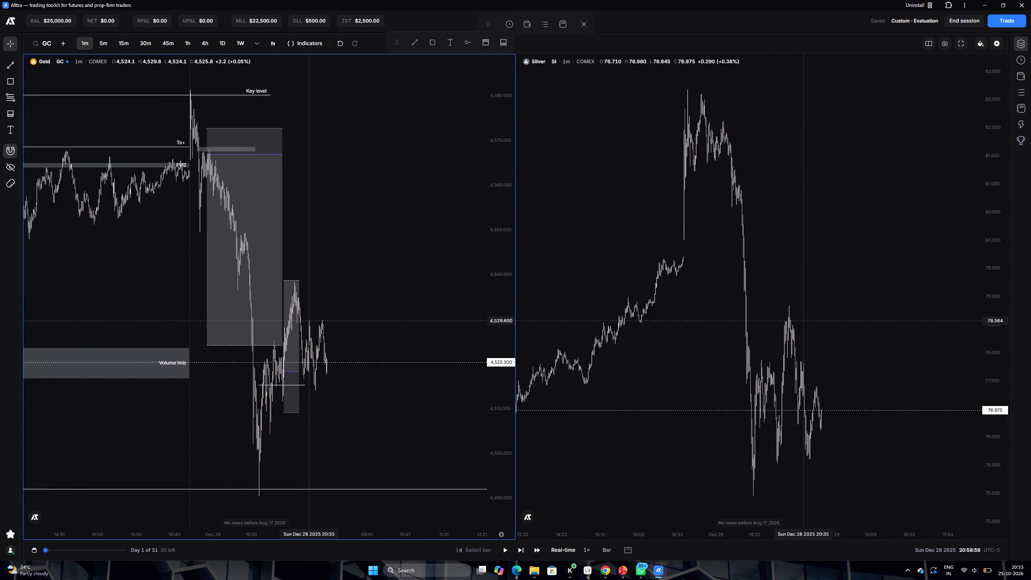
scroll(309, 321, "down", 3)
scroll(354, 352, "up", 5)
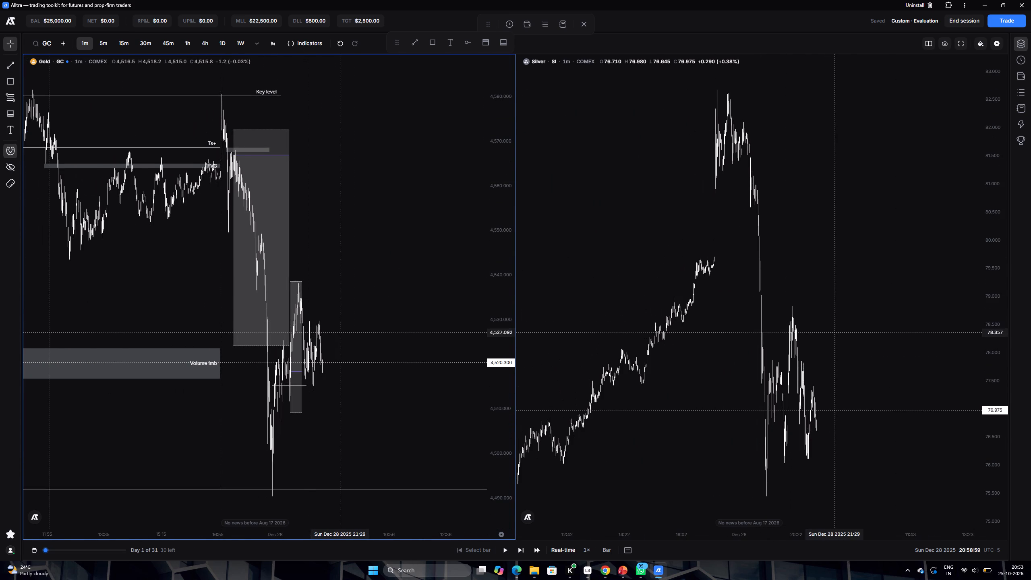
scroll(354, 352, "up", 6)
scroll(348, 410, "up", 2)
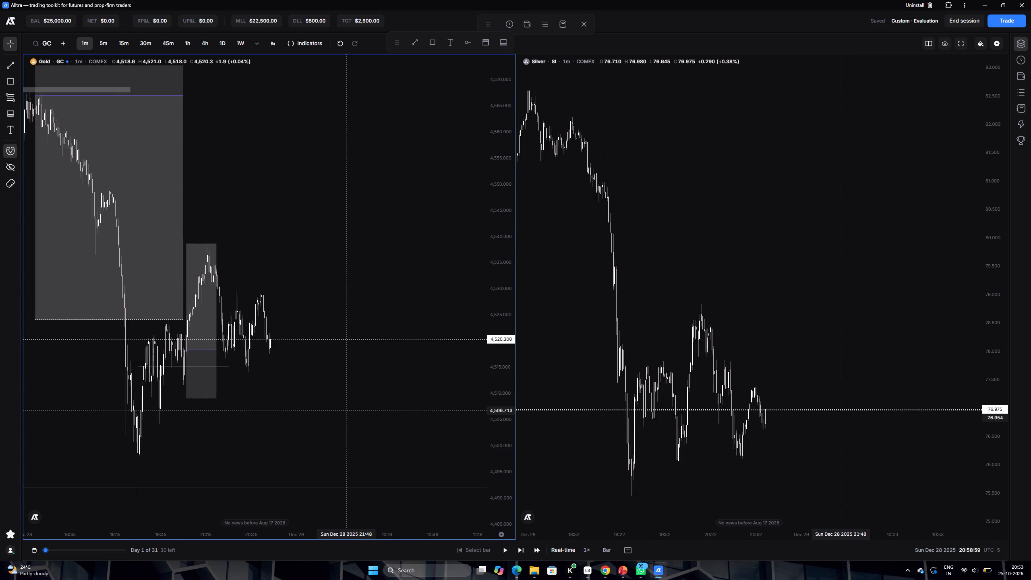
scroll(337, 408, "up", 2)
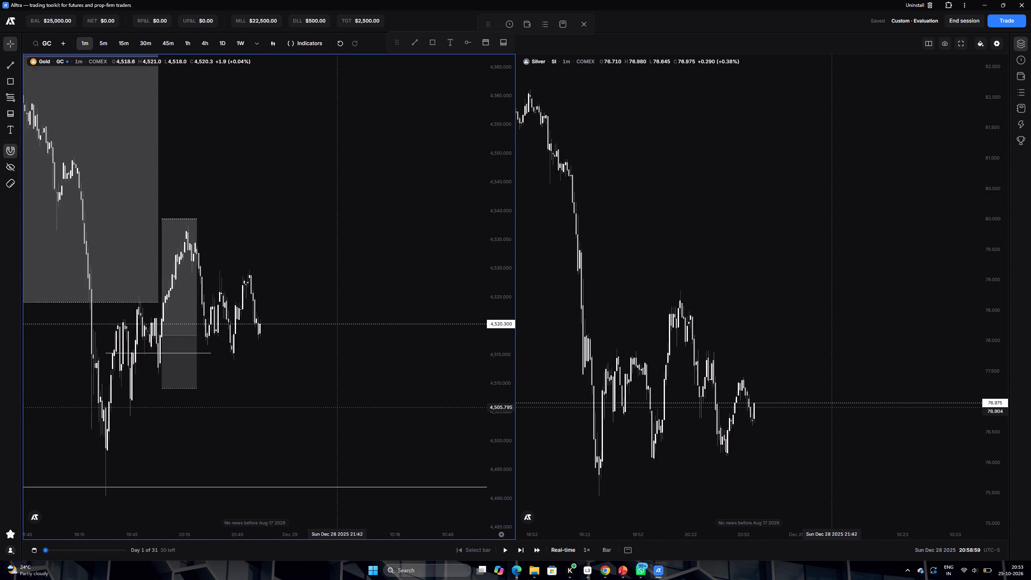
Move Gold's short line at about 4,515 down to a horizontal level at 4,512.1, spanning 19:38 to about 20:20.
left_click_drag(257, 378, 406, 375)
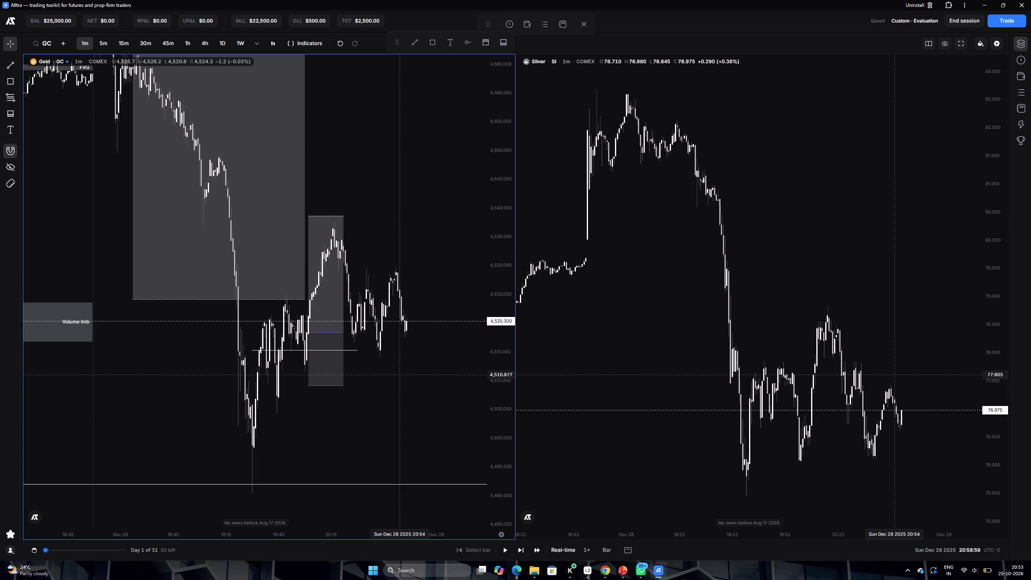
scroll(393, 370, "up", 2)
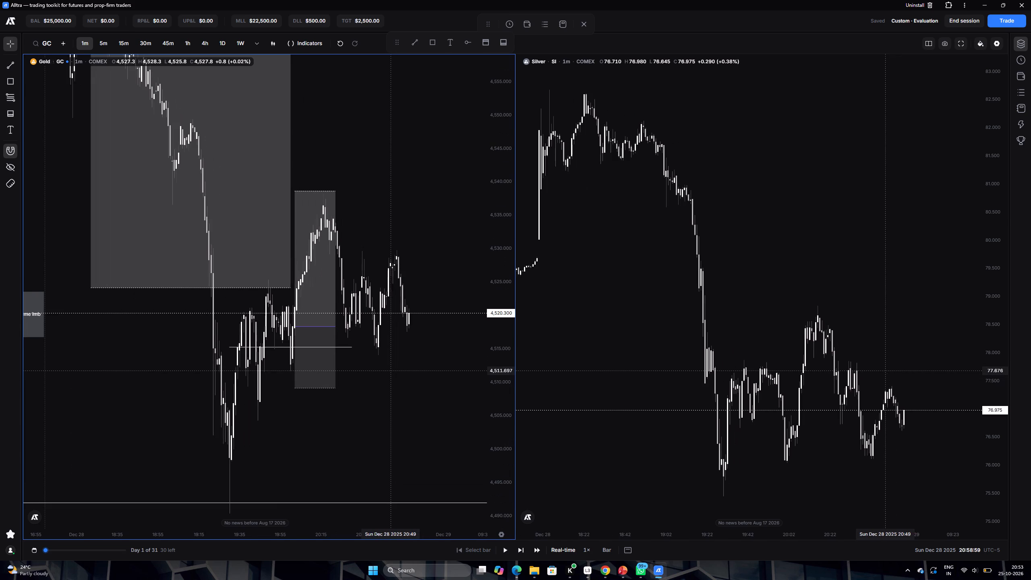
left_click_drag(230, 346, 243, 363)
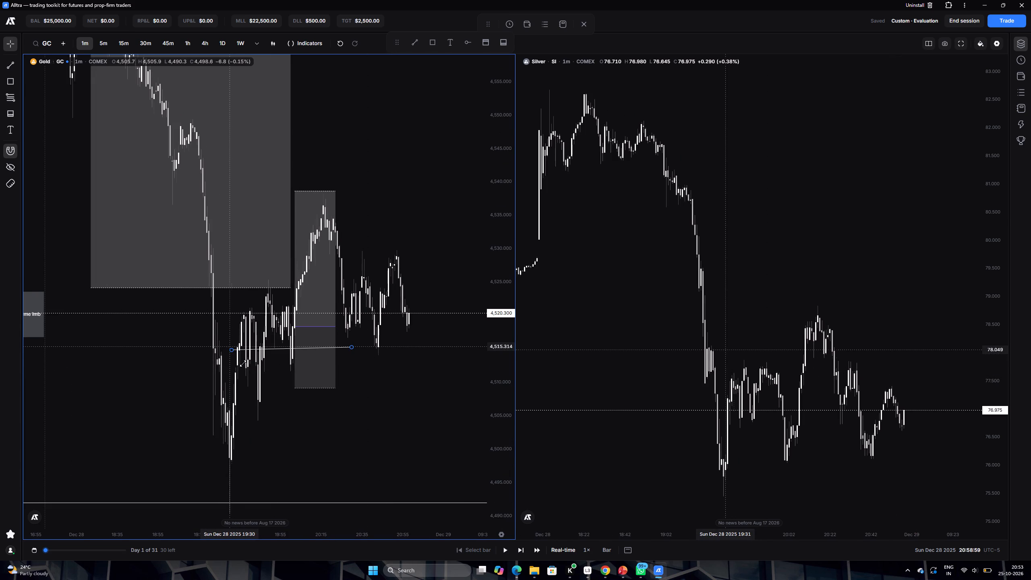
left_click_drag(243, 363, 246, 367)
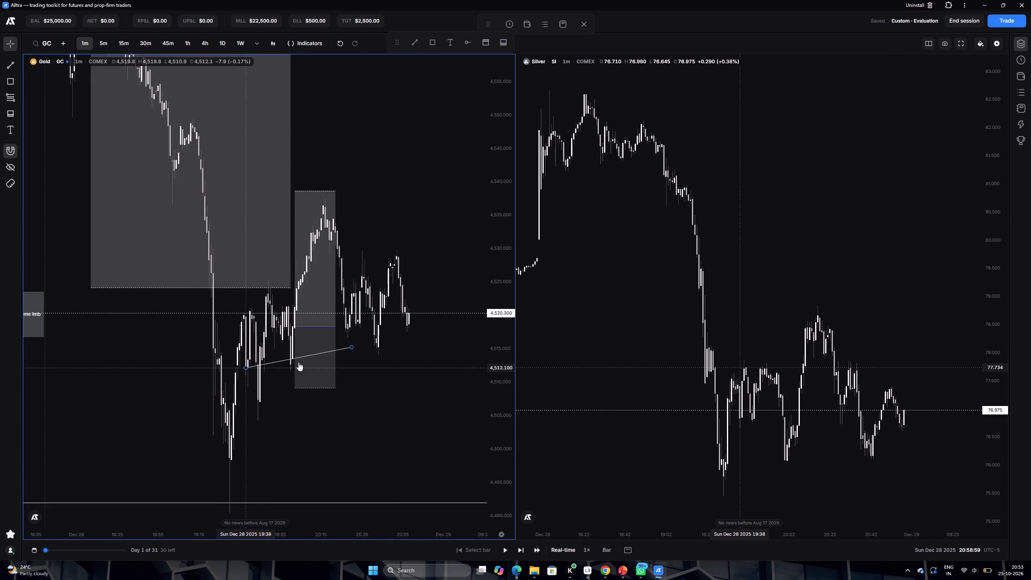
left_click_drag(352, 347, 343, 360)
double_click(343, 360)
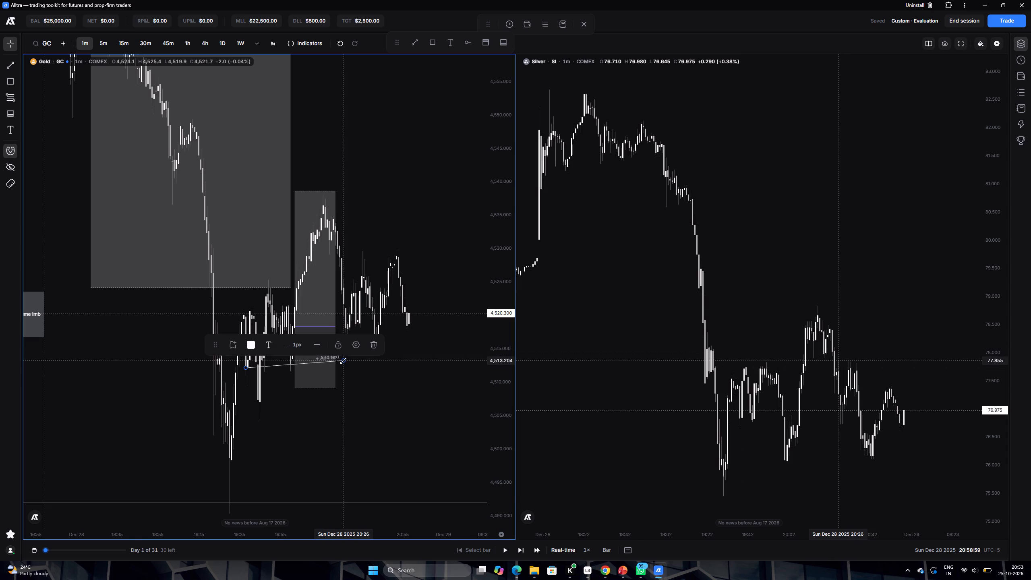
left_click_drag(343, 360, 333, 363, "shift")
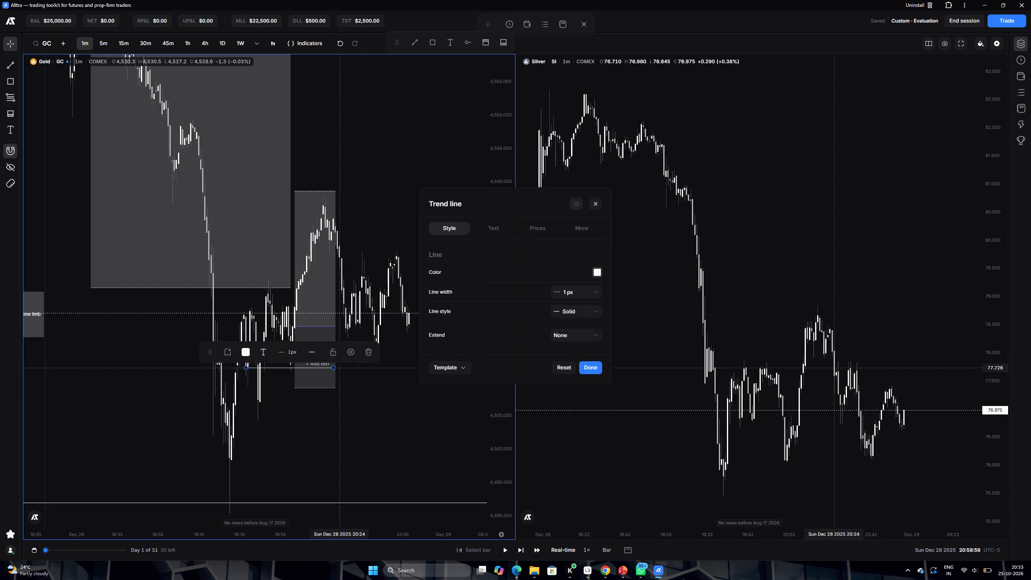
double_click(360, 381)
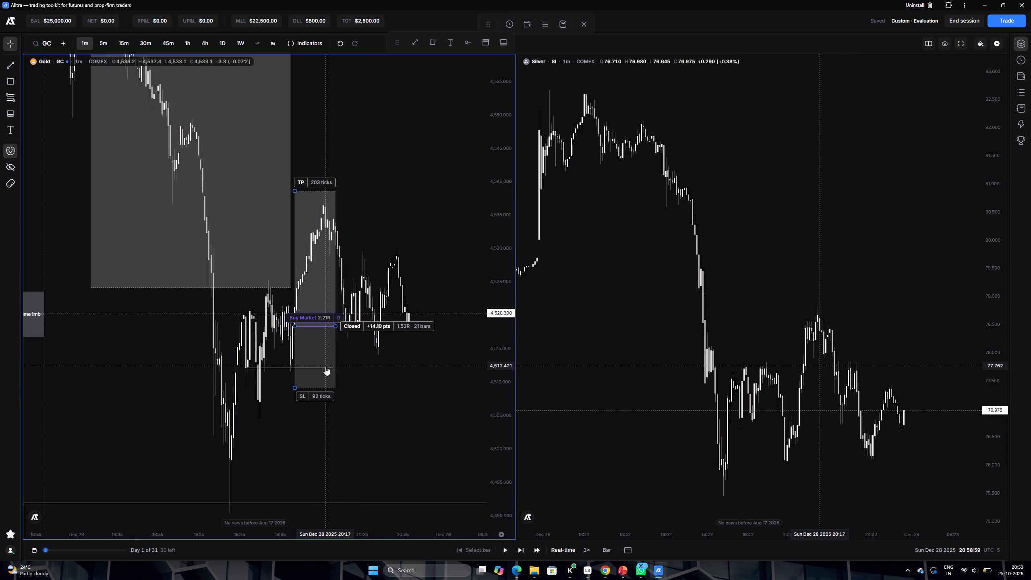
Label Gold's short horizontal line at about 4,512 with the text "Quasimodo".
left_click(325, 367)
left_click(332, 367)
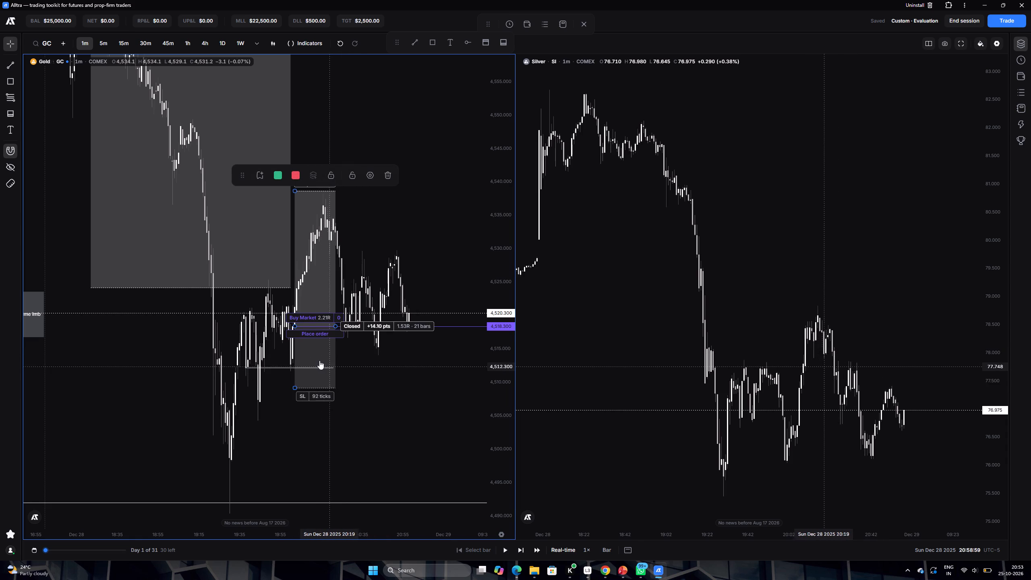
left_click(319, 360)
left_click(247, 367)
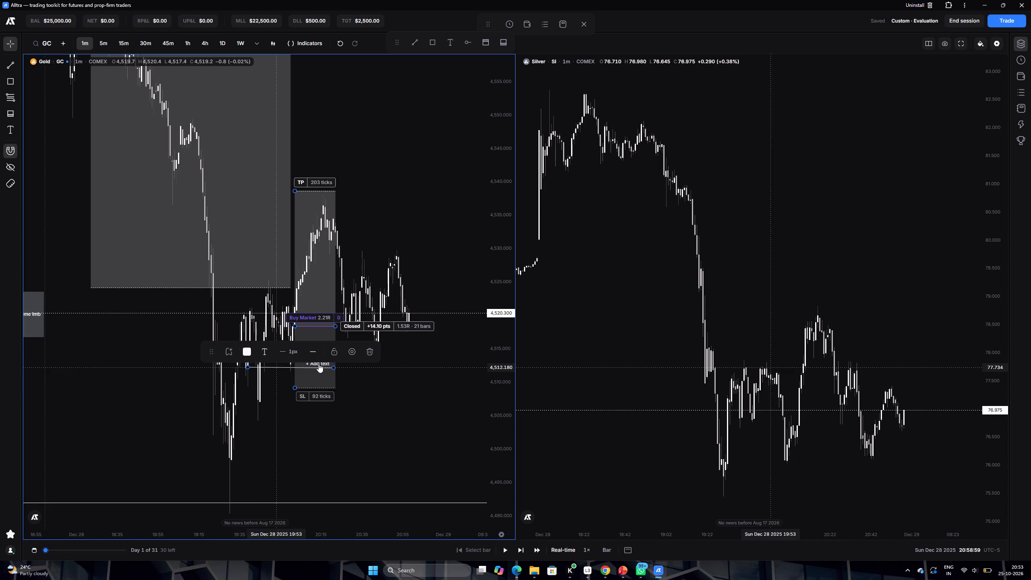
left_click(319, 364)
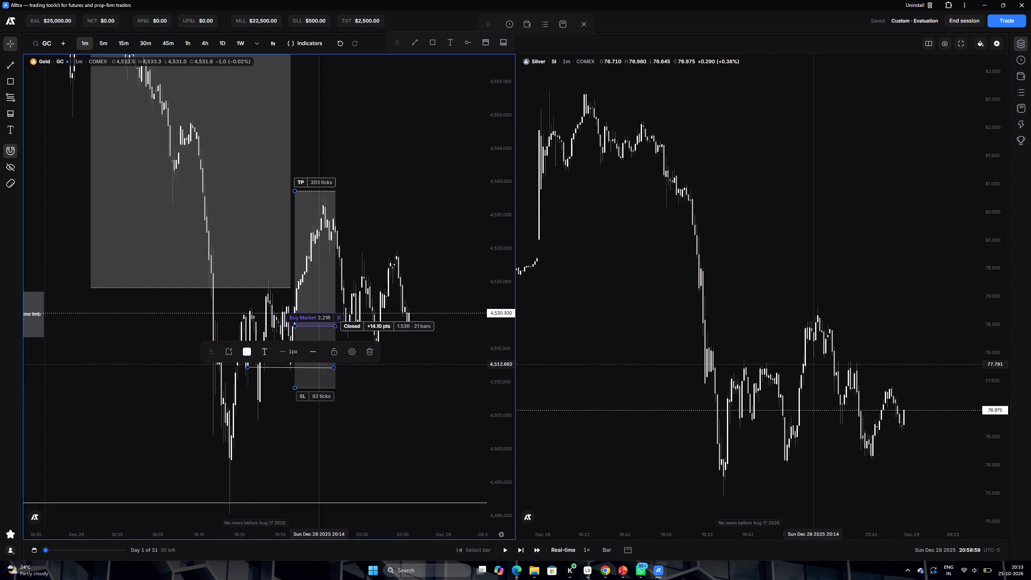
type("uasimodo")
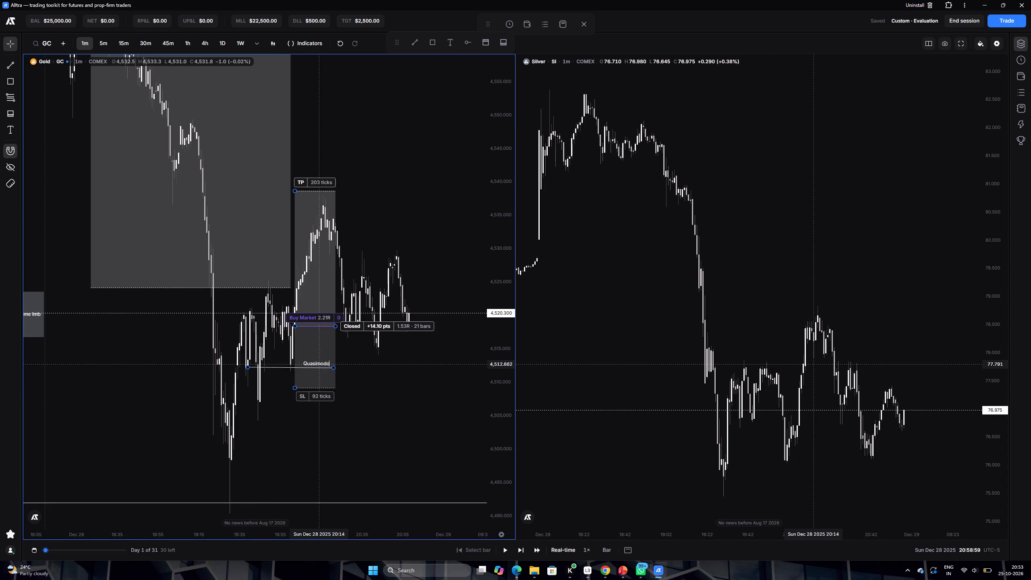
double_click(377, 385)
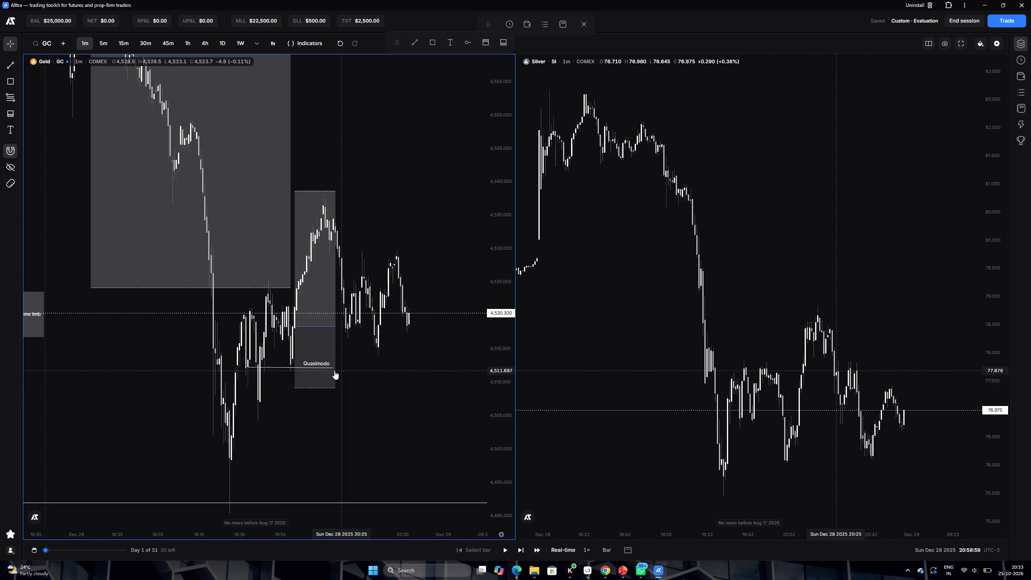
Level the Quasimodo line at about 4,512 by adjusting its left end.
left_click(332, 367)
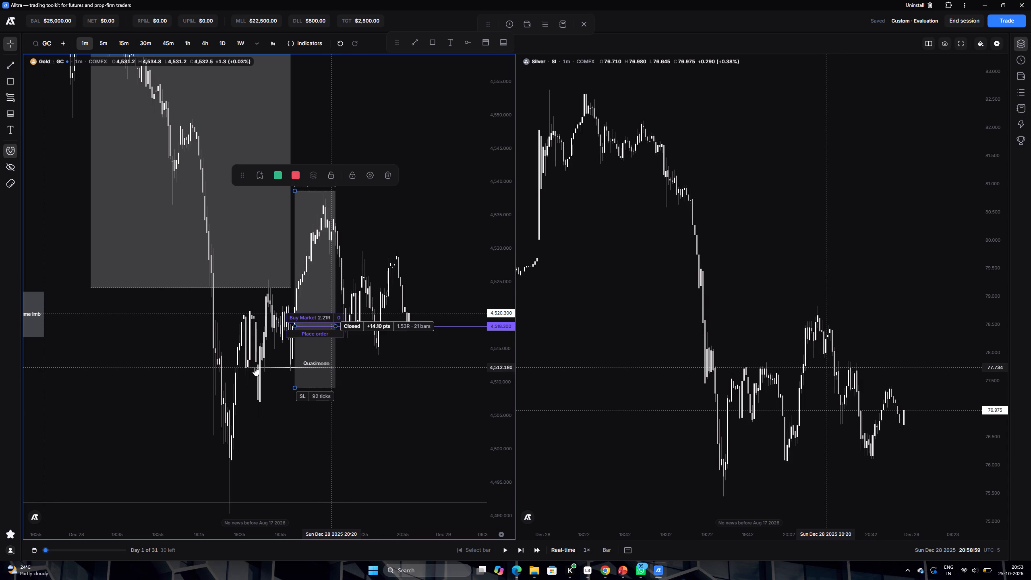
left_click(246, 368)
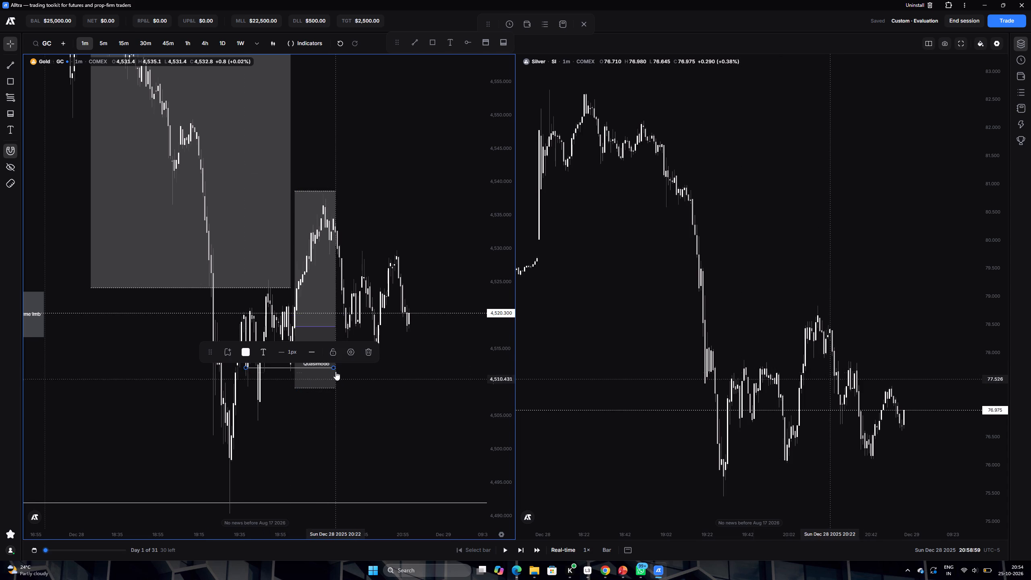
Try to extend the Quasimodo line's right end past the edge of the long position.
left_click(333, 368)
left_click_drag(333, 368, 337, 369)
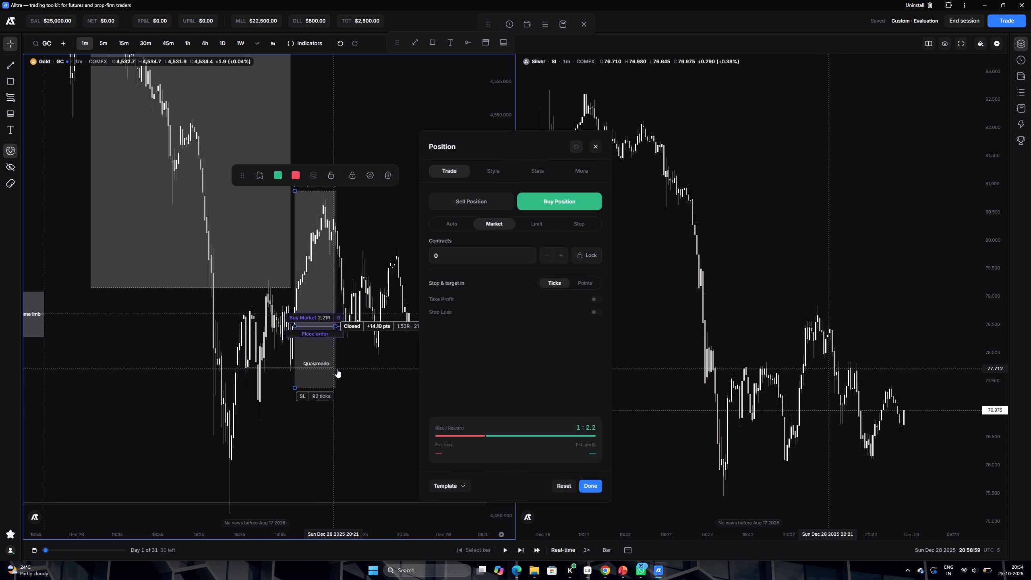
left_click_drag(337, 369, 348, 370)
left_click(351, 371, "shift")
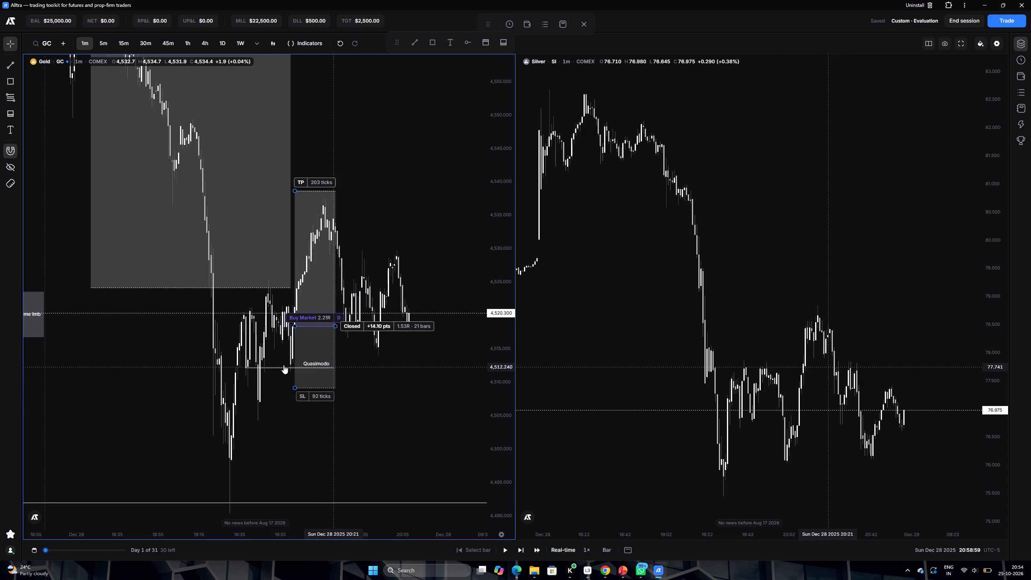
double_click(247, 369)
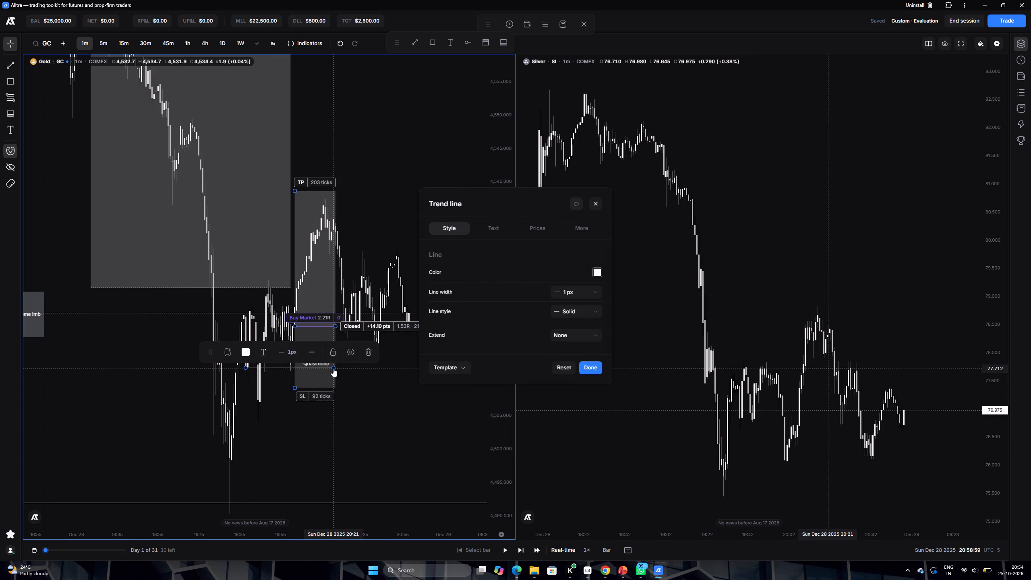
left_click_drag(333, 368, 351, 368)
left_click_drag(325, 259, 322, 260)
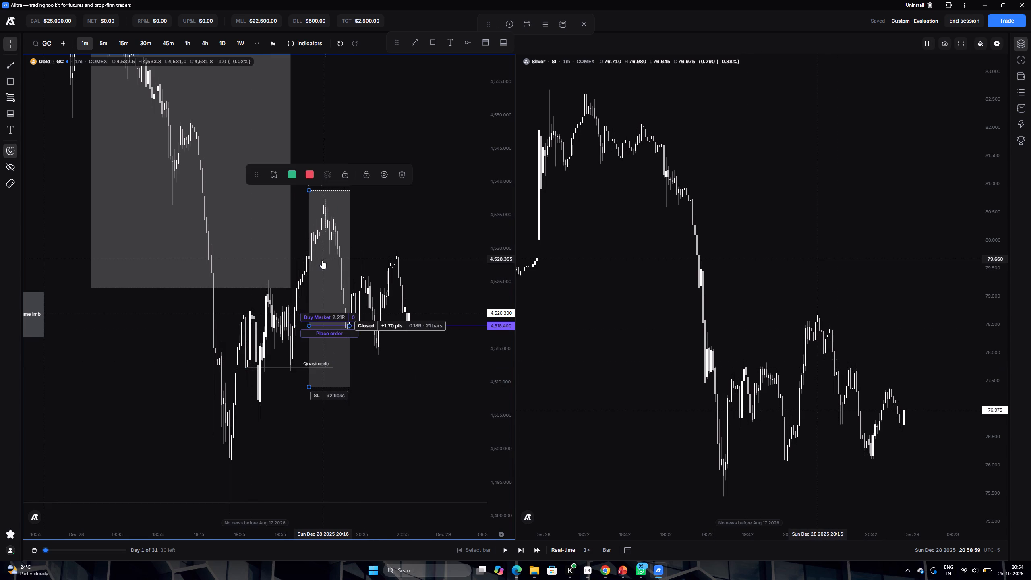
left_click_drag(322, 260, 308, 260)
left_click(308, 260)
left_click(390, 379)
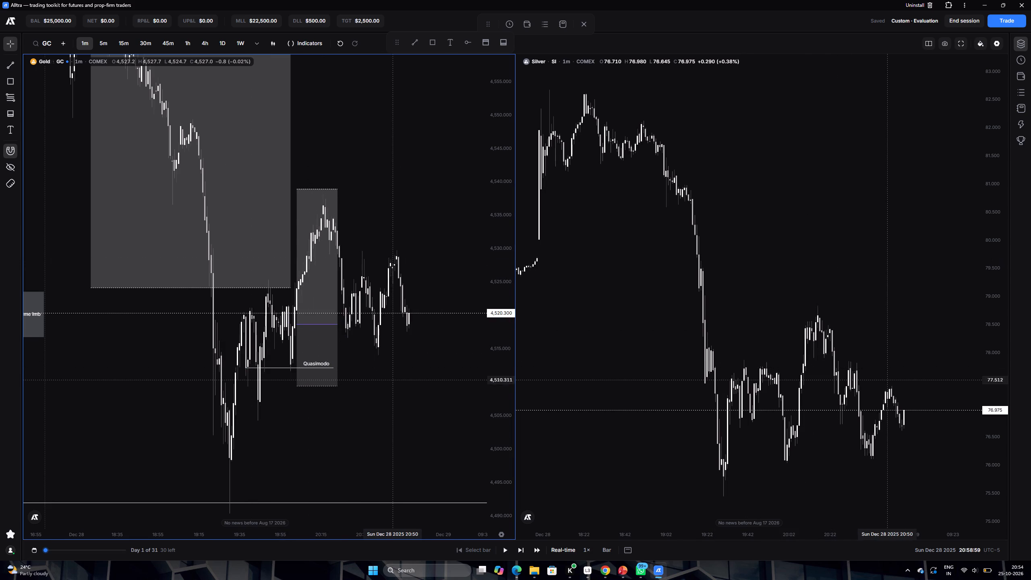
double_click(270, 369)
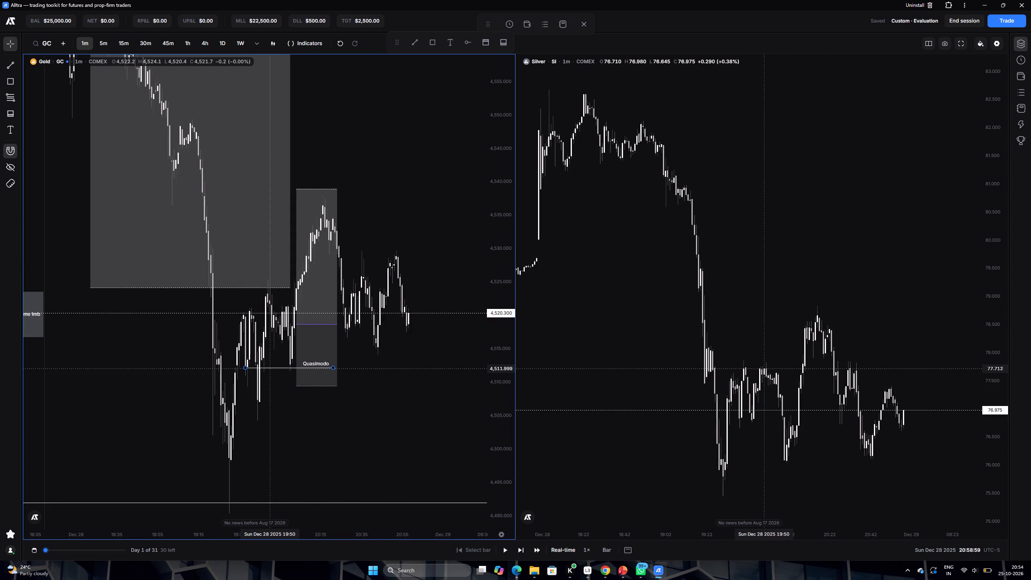
Move Gold's long position down onto the Quasimodo line, with its entry at 4,512 and its start at about 19:59.
left_click_drag(333, 368, 333, 369)
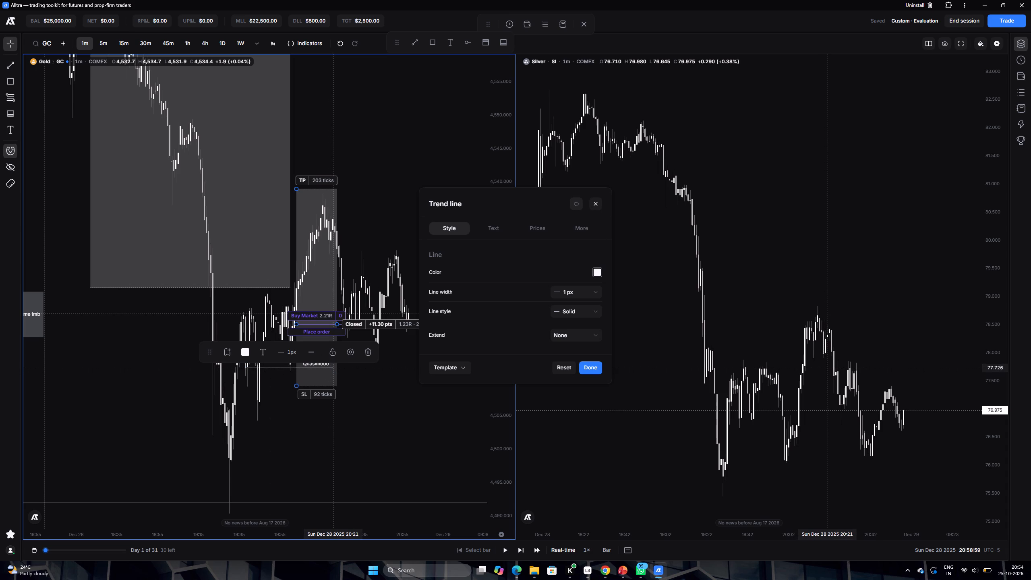
left_click_drag(333, 369, 328, 374)
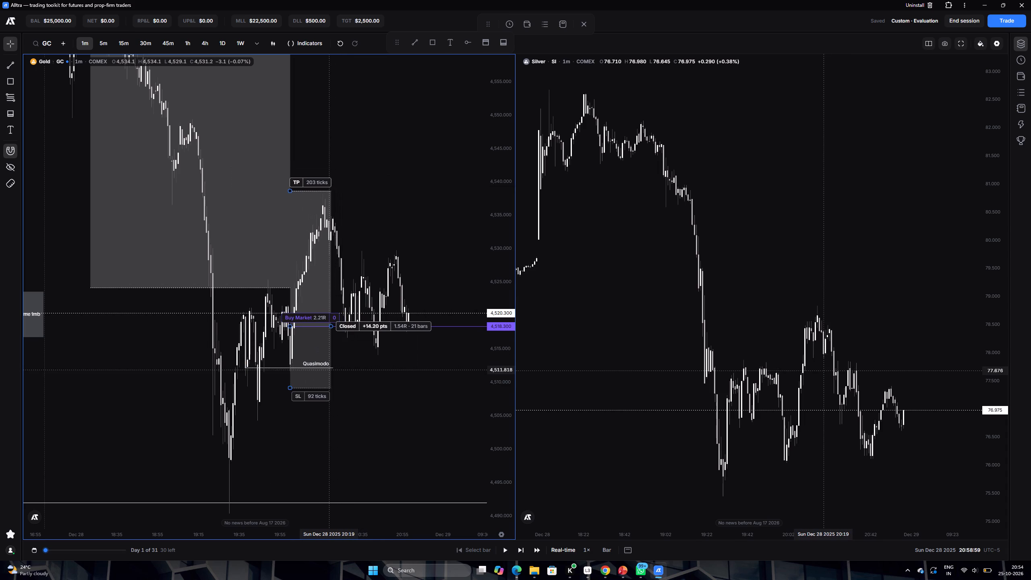
left_click_drag(328, 374, 328, 412)
Tighten the long position's stop loss to 50 ticks below the entry.
left_click_drag(288, 431, 274, 422)
left_click_drag(272, 421, 255, 402)
left_click_drag(279, 410, 277, 408)
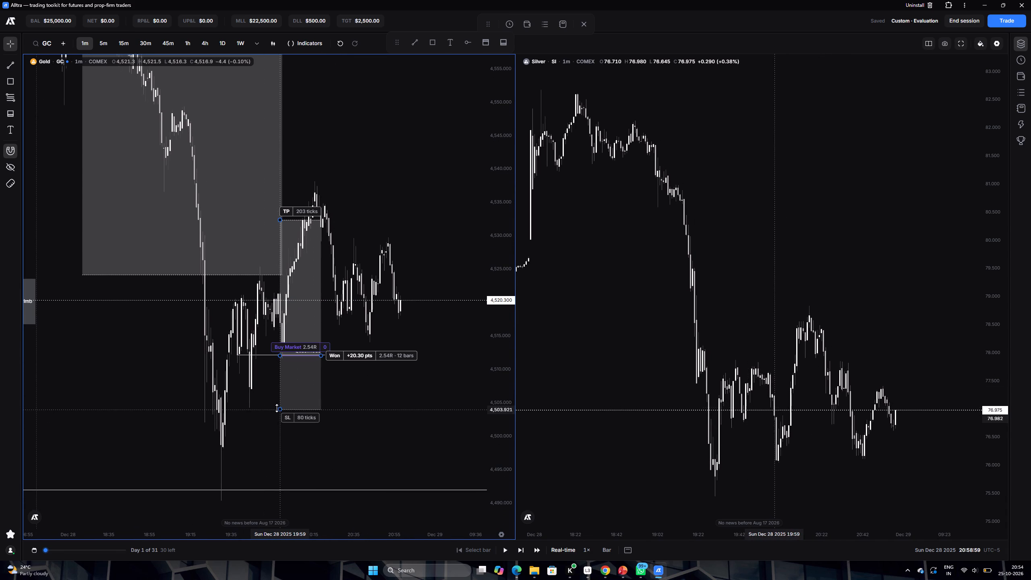
left_click_drag(277, 408, 251, 389)
left_click(251, 389)
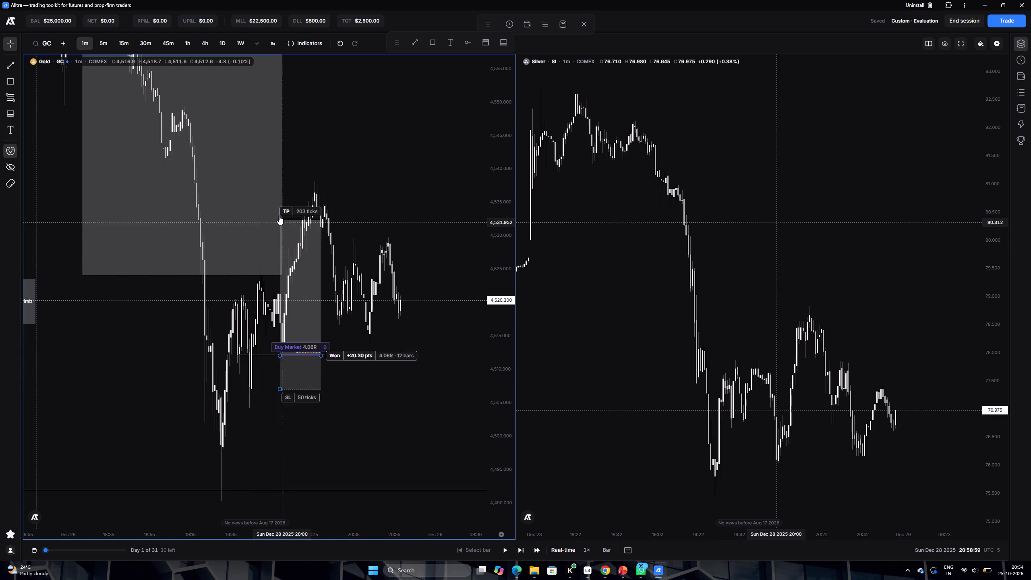
Raise the long position's take profit to about 4,536, near the swing high, and deselect the position.
left_click_drag(279, 220, 282, 201)
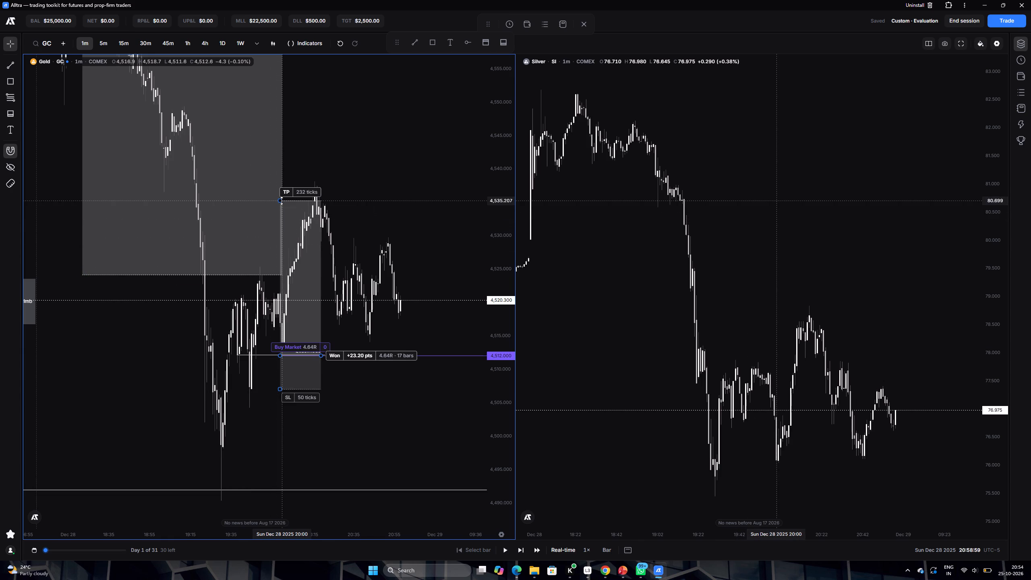
left_click_drag(282, 201, 298, 193)
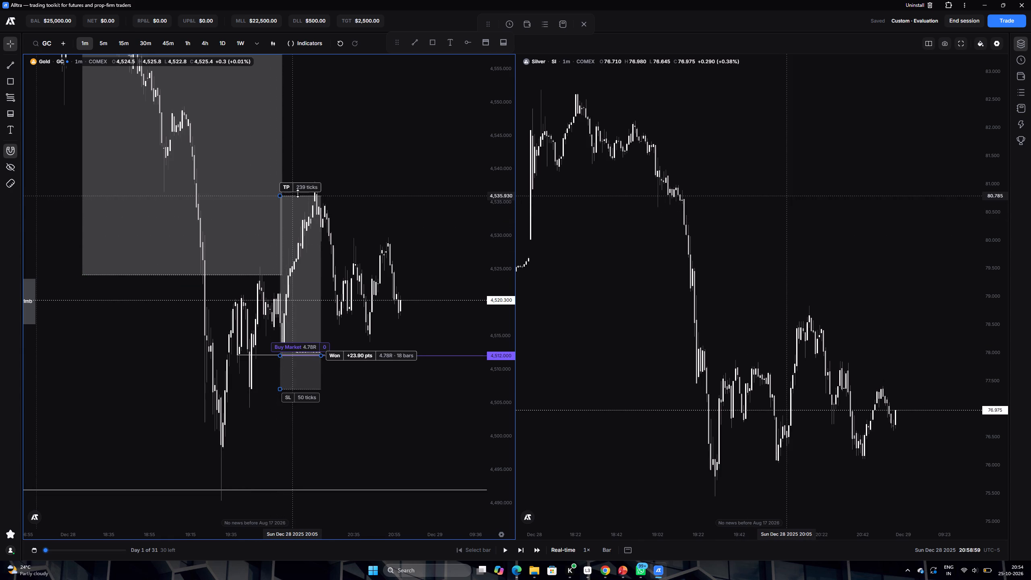
left_click_drag(298, 193, 304, 192)
double_click(379, 224)
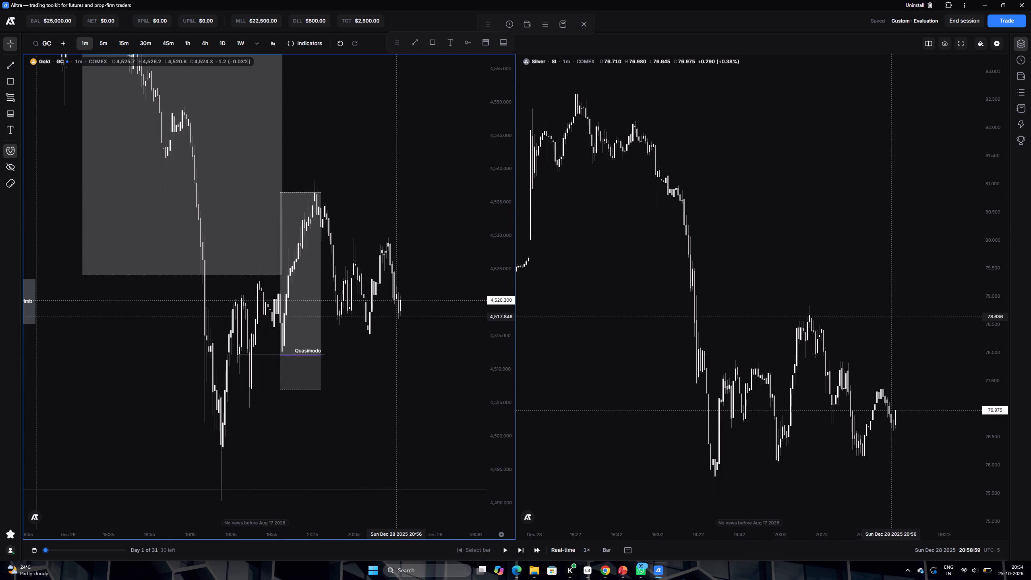
left_click(423, 334)
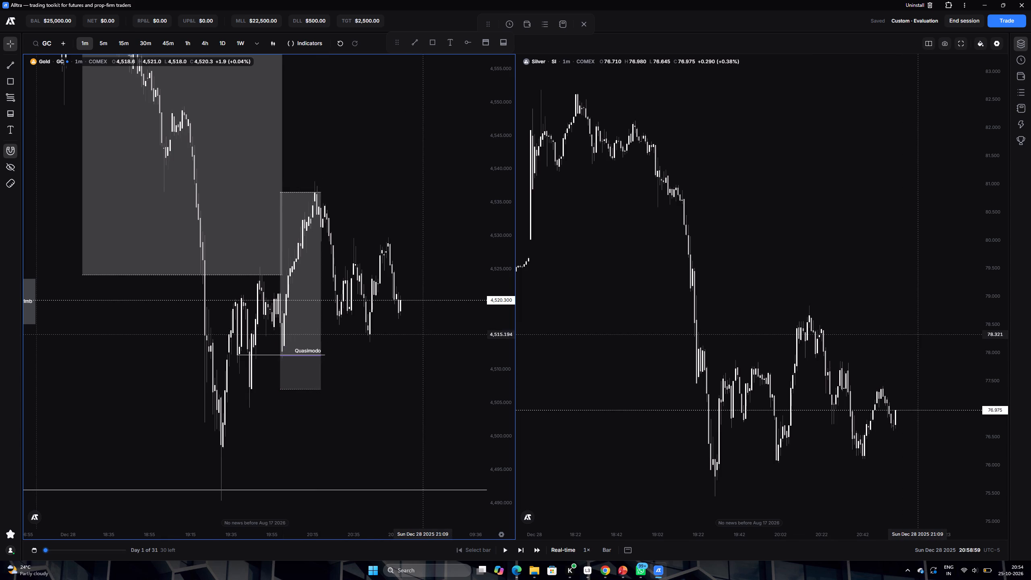
Run the replay forward from 20:58:59 and pause it at 21:00:59.
scroll(425, 337, "down", 5)
scroll(433, 343, "up", 3)
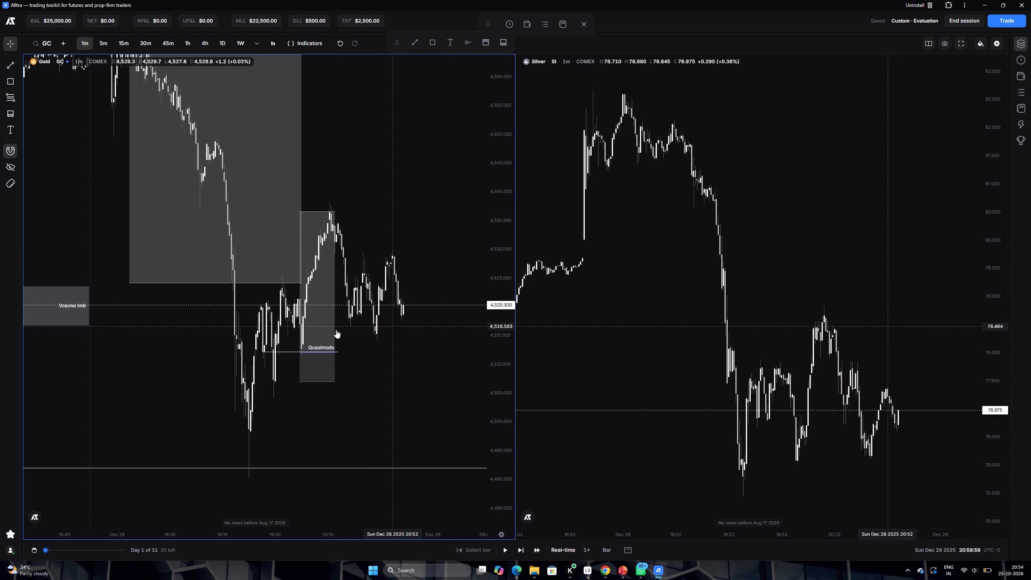
double_click(505, 551)
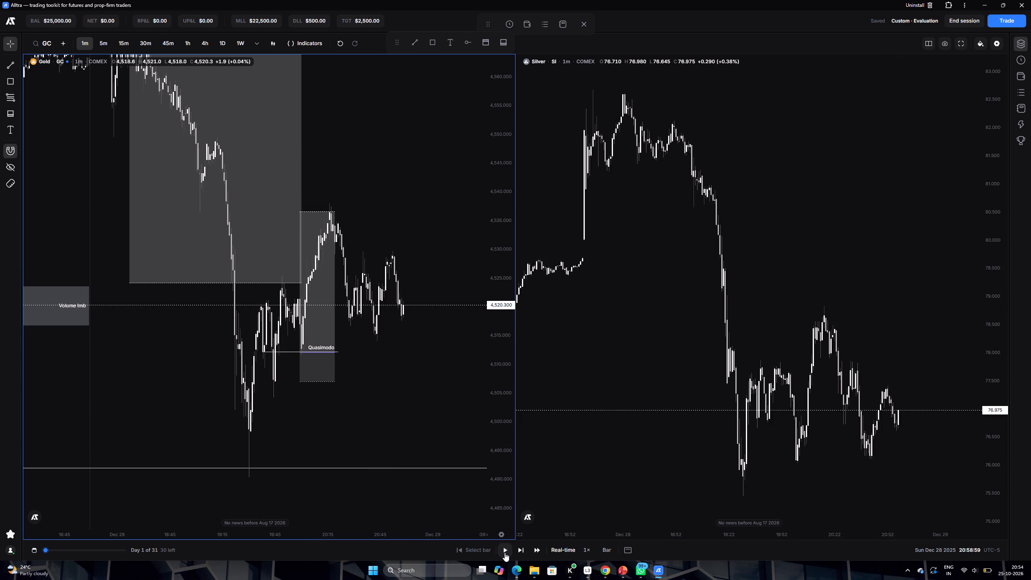
triple_click(505, 551)
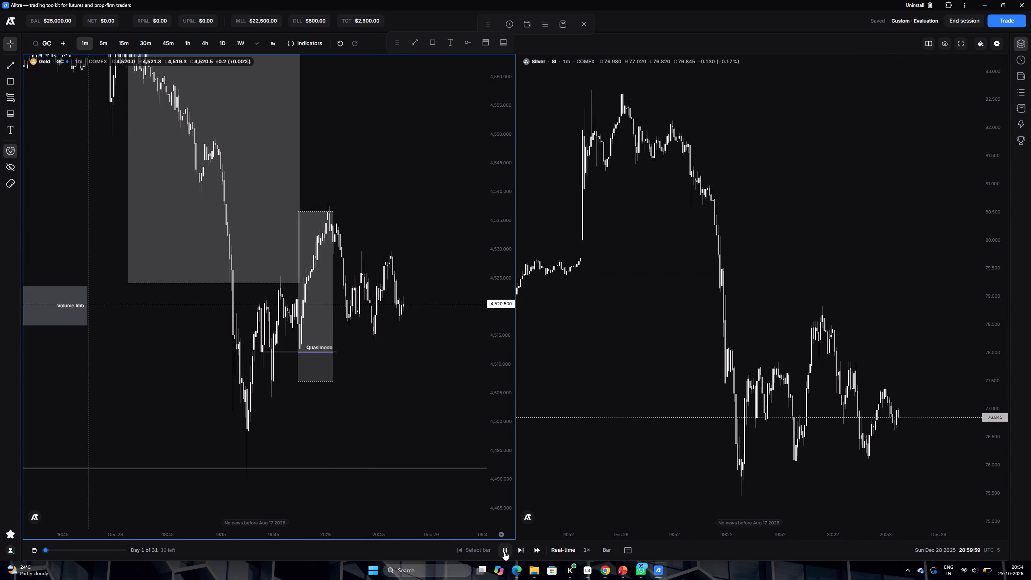
triple_click(504, 551)
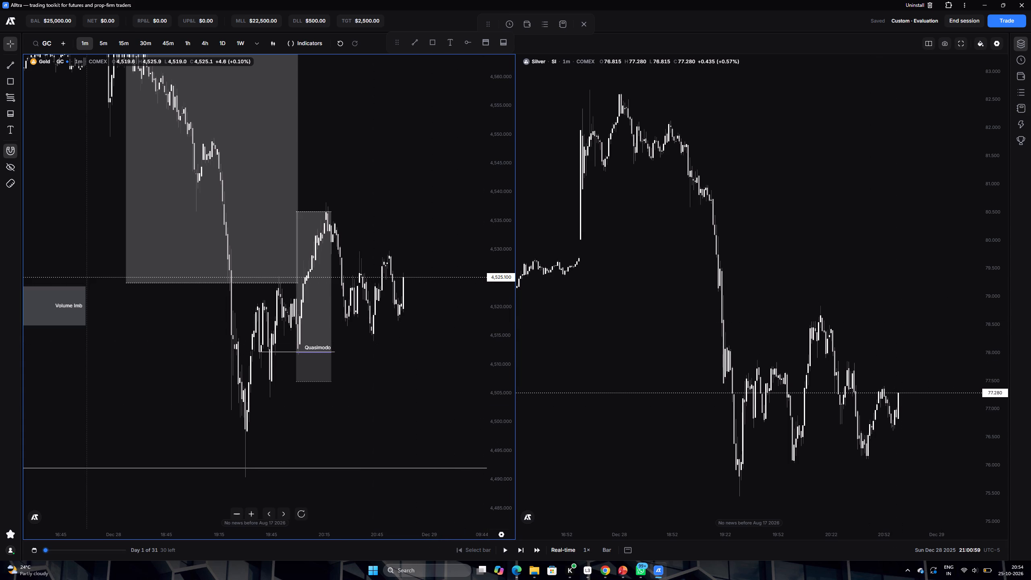
Resume the replay and pause it at 21:15:59.
double_click(505, 553)
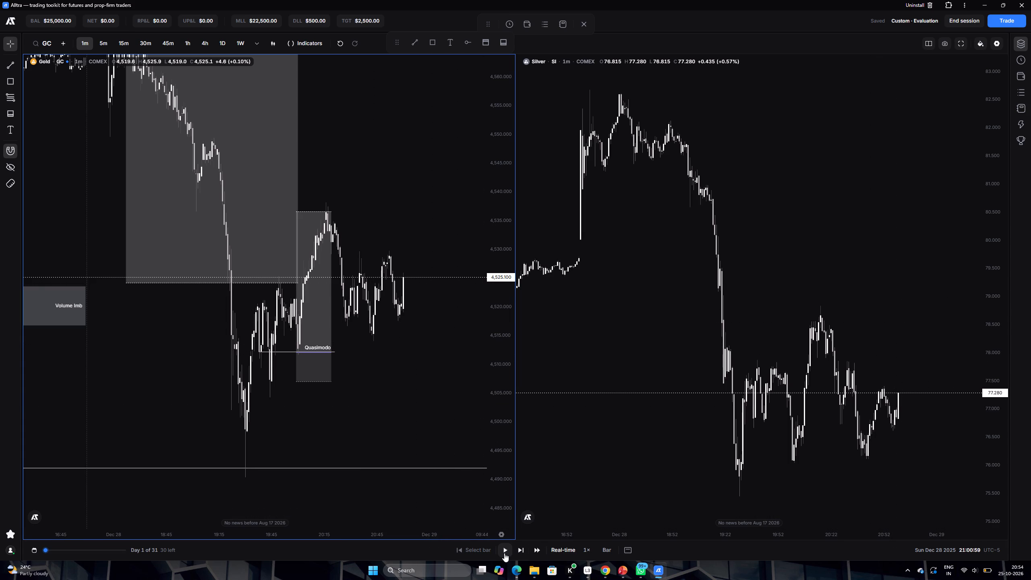
left_click(504, 551)
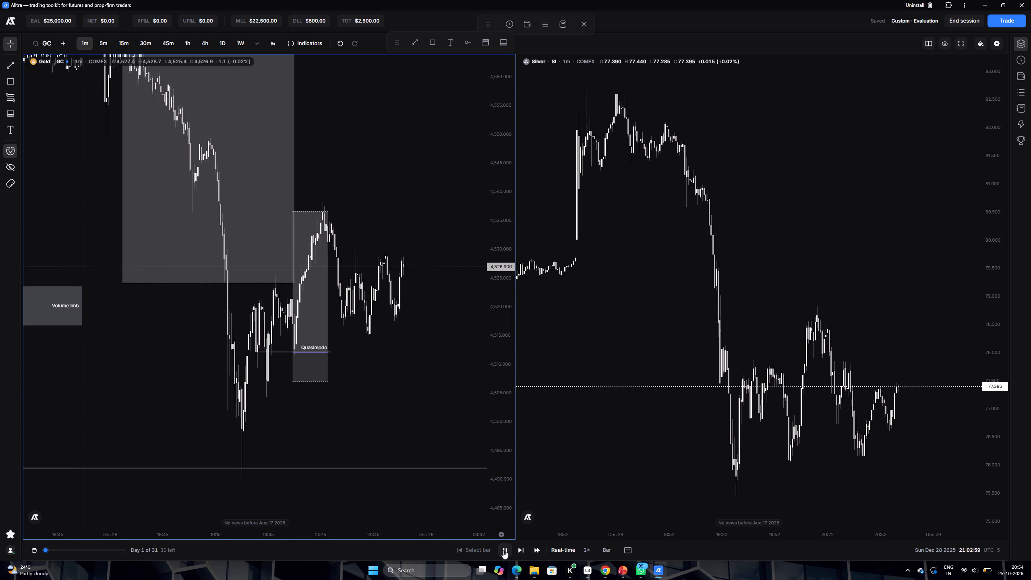
left_click(503, 550)
left_click(503, 550)
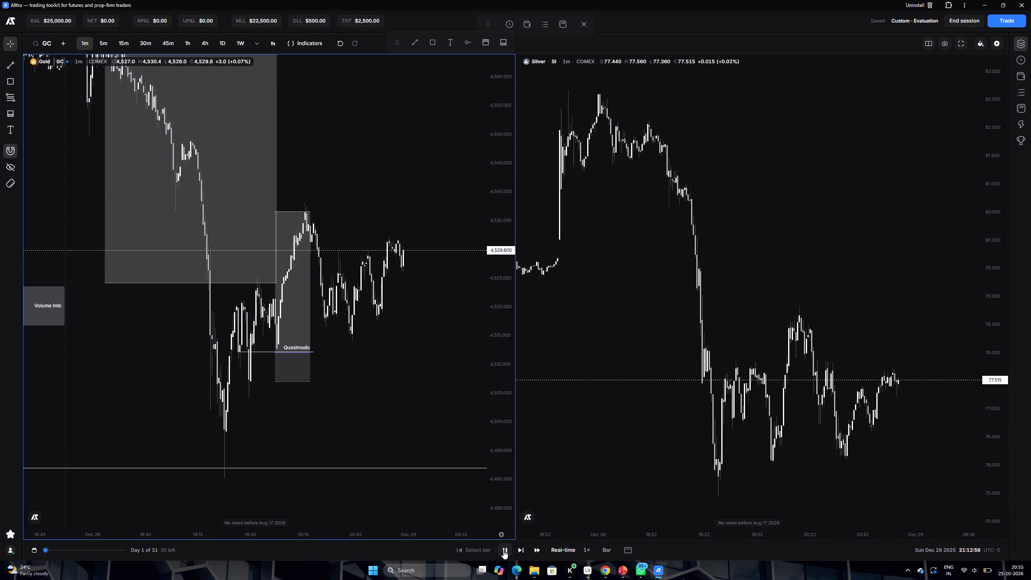
left_click(503, 550)
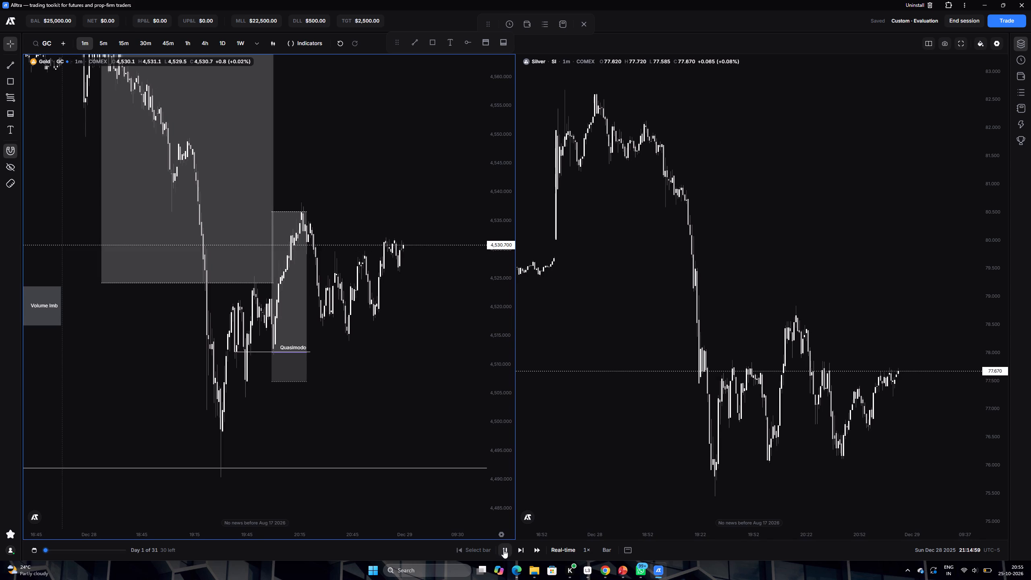
scroll(611, 406, "down", 4)
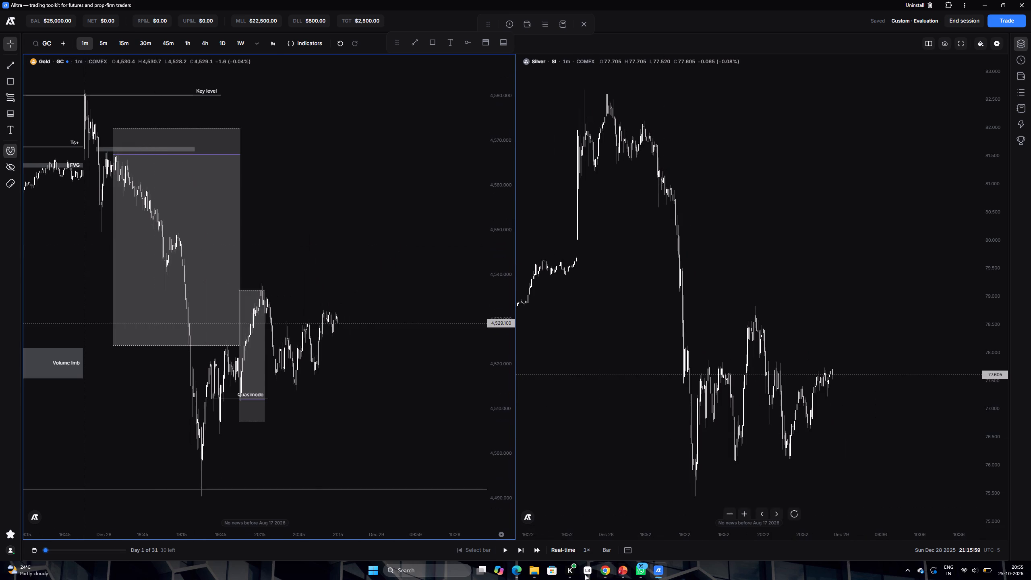